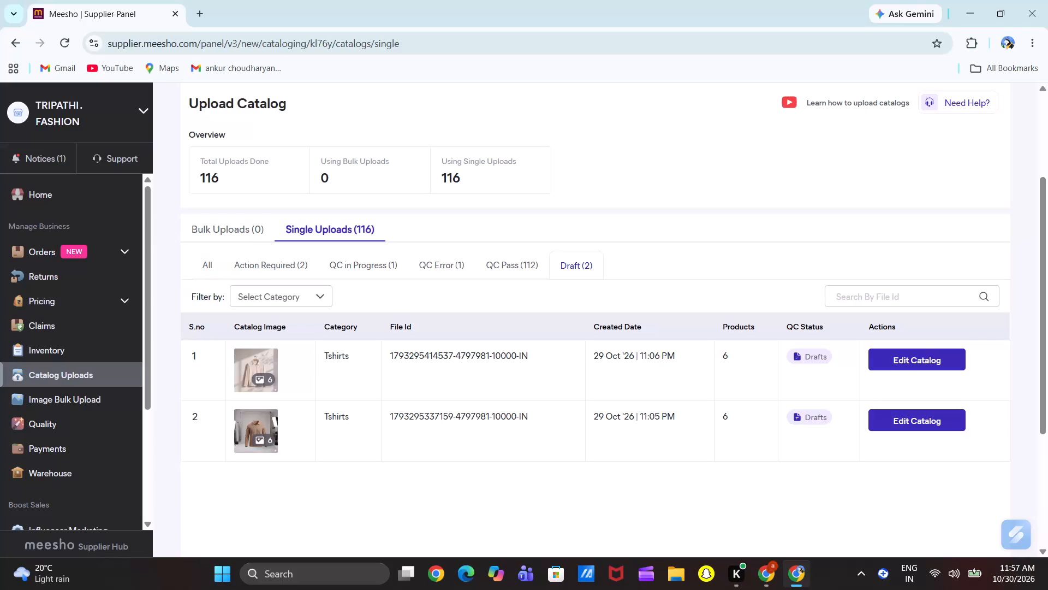
Dismiss the message notification and open the first draft Tshirts catalog, created 29 Oct '26 at 11:06 PM, for editing.
scroll(588, 247, down, 1)
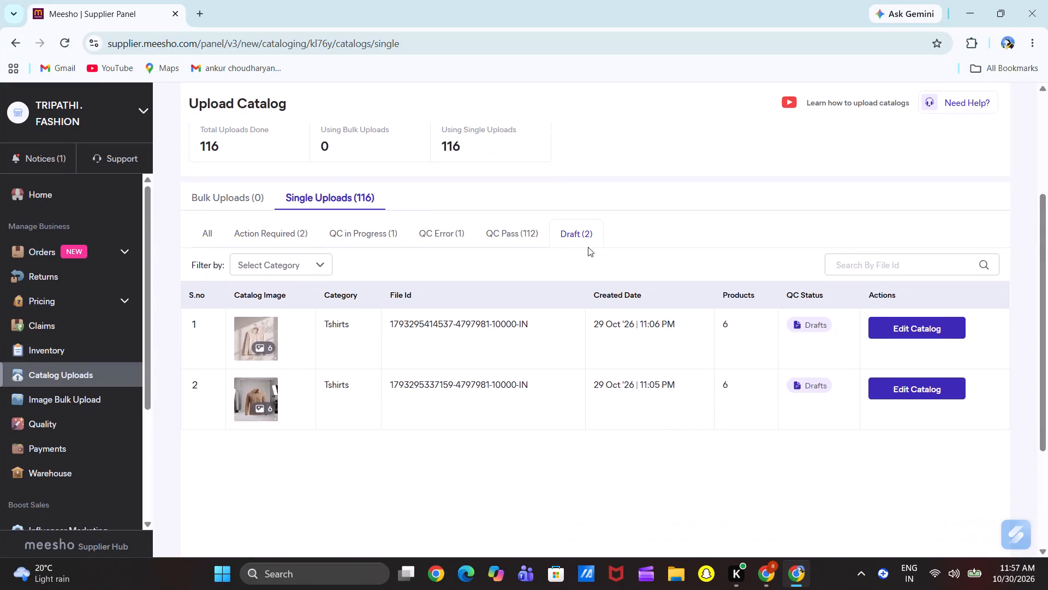
scroll(588, 247, down, 4)
scroll(588, 247, up, 6)
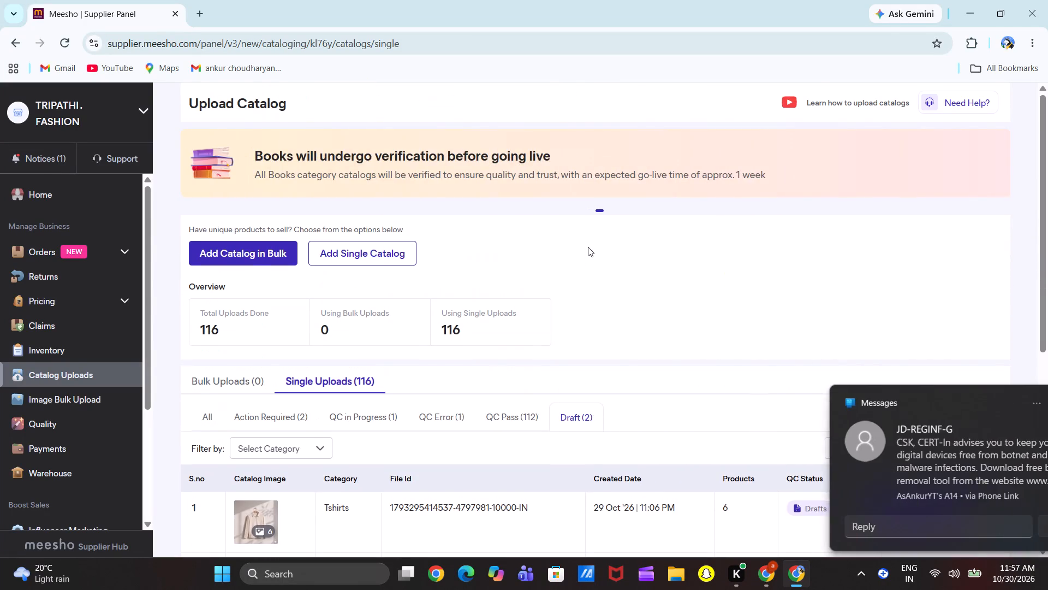
scroll(588, 247, down, 1)
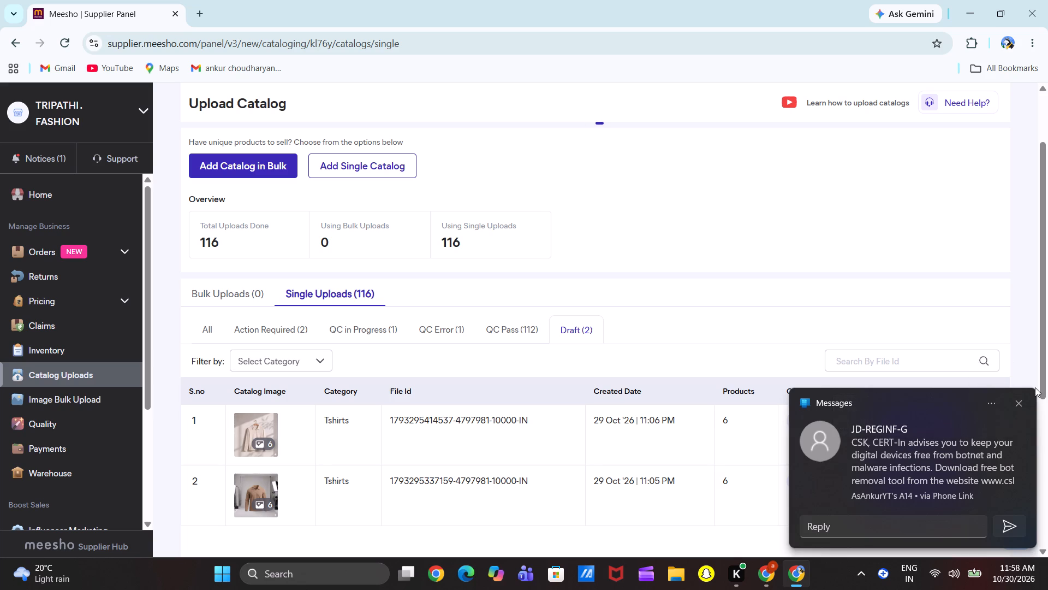
click(1022, 404)
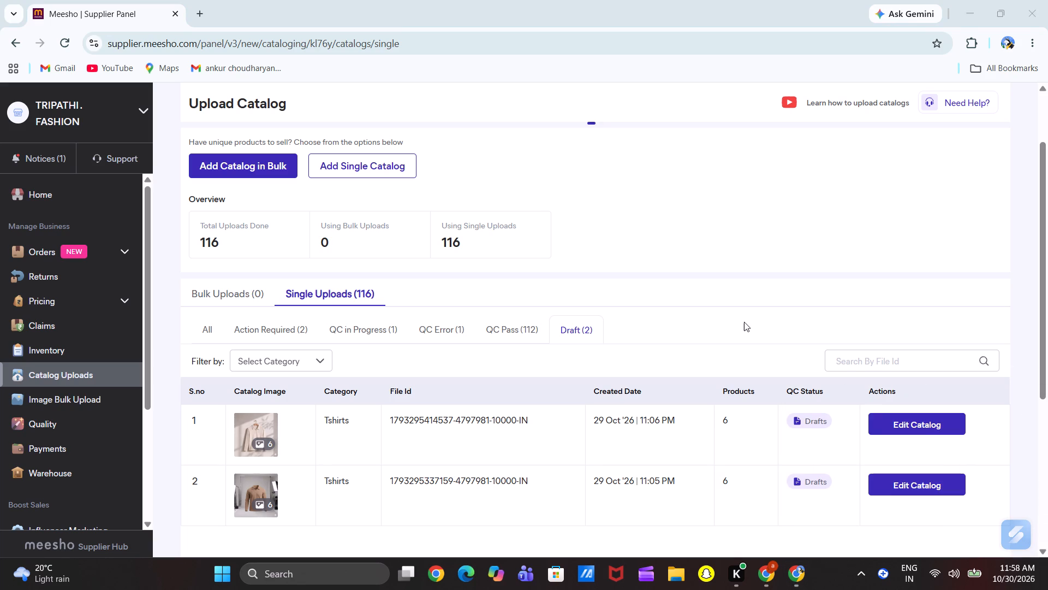
click(903, 426)
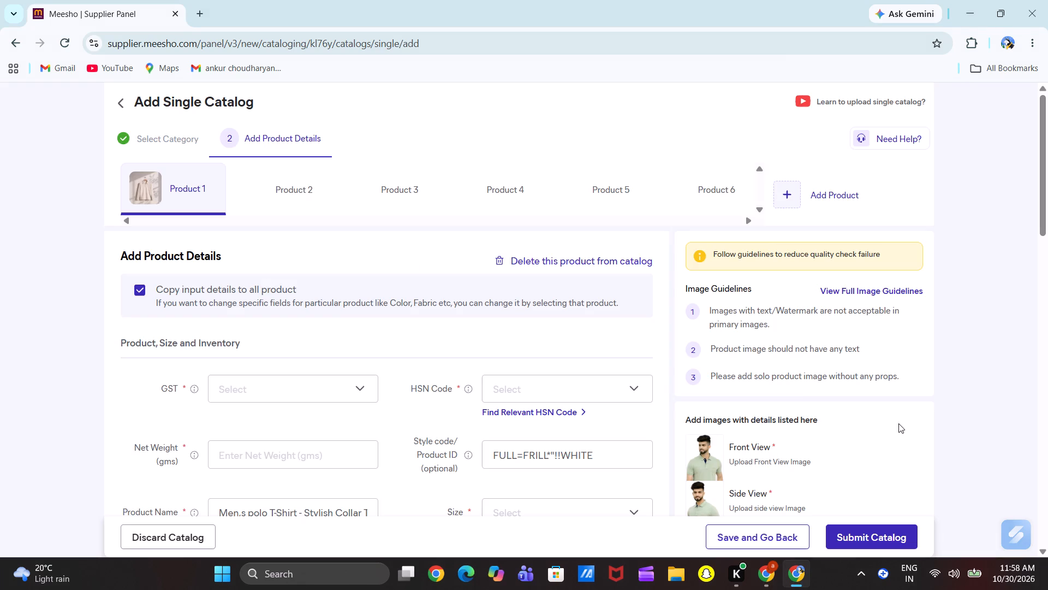
Set Product 1's GST to 5 and its HSN code to 610910.
click(317, 381)
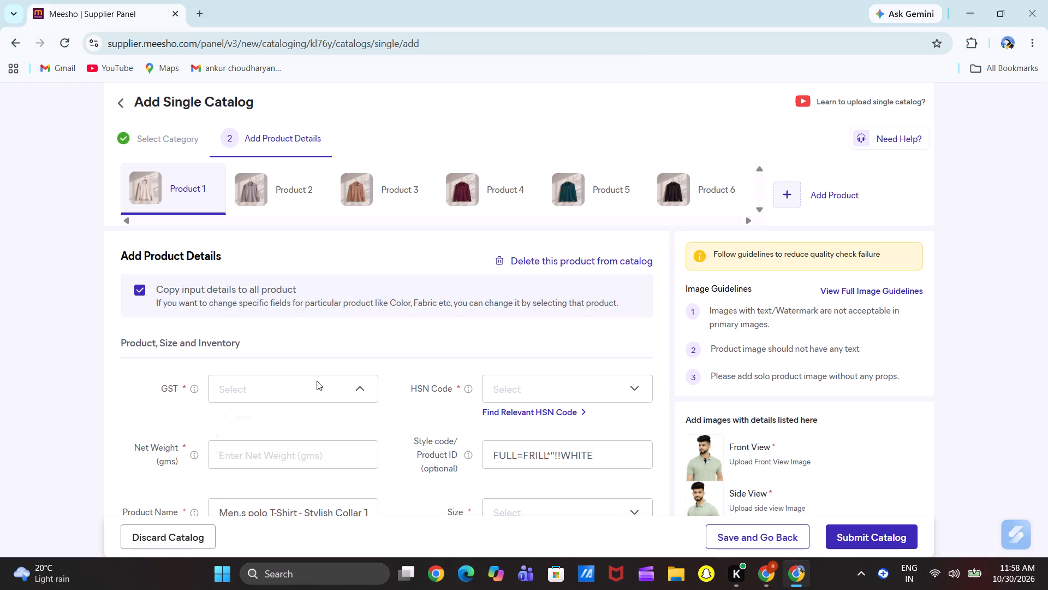
click(257, 448)
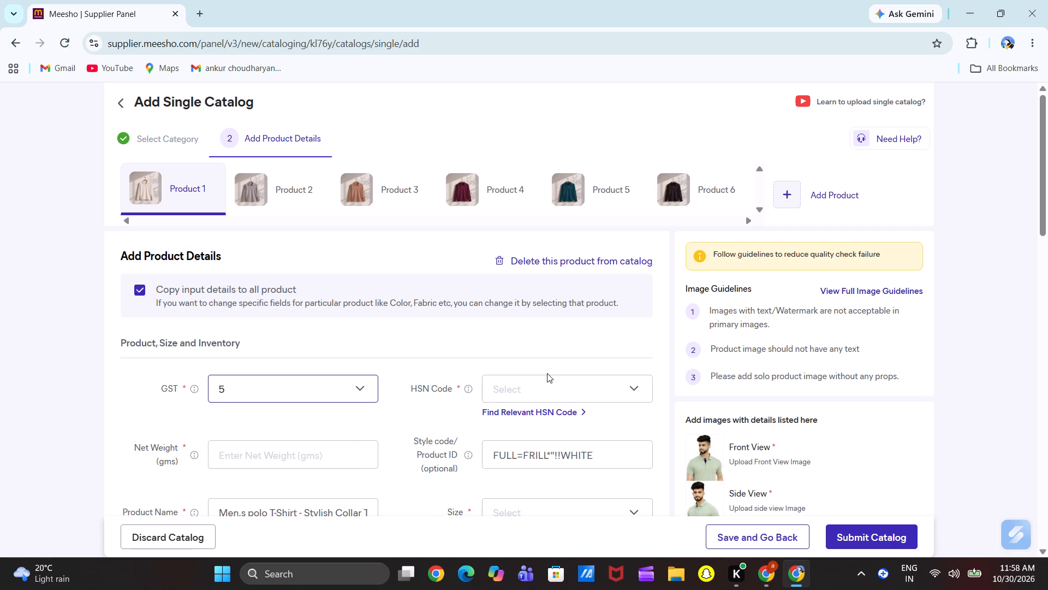
click(547, 373)
click(531, 392)
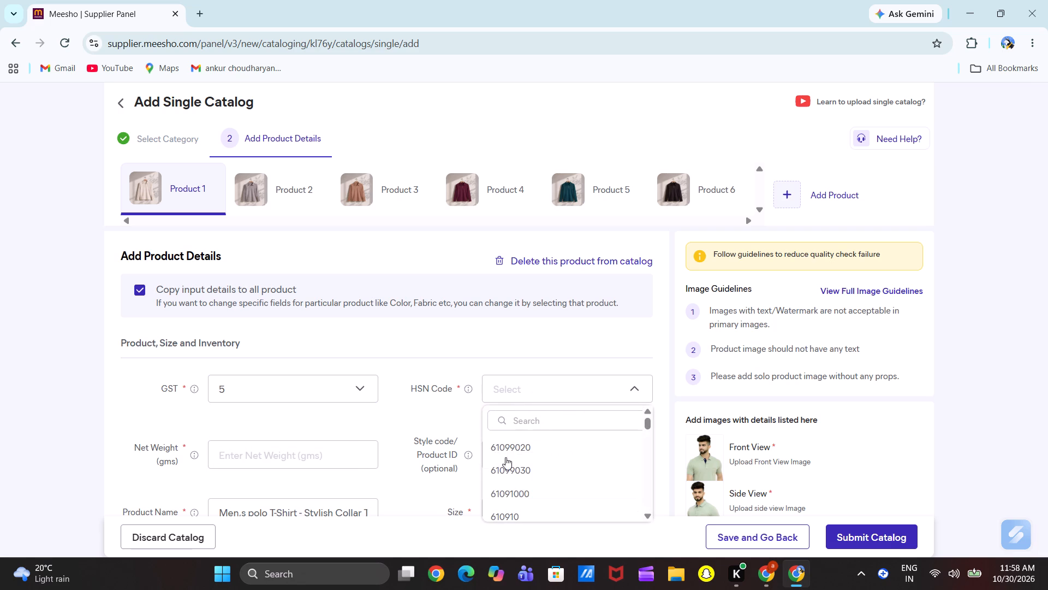
click(526, 511)
Enter a net weight of 100 gms for Product 1.
scroll(406, 450, down, 2)
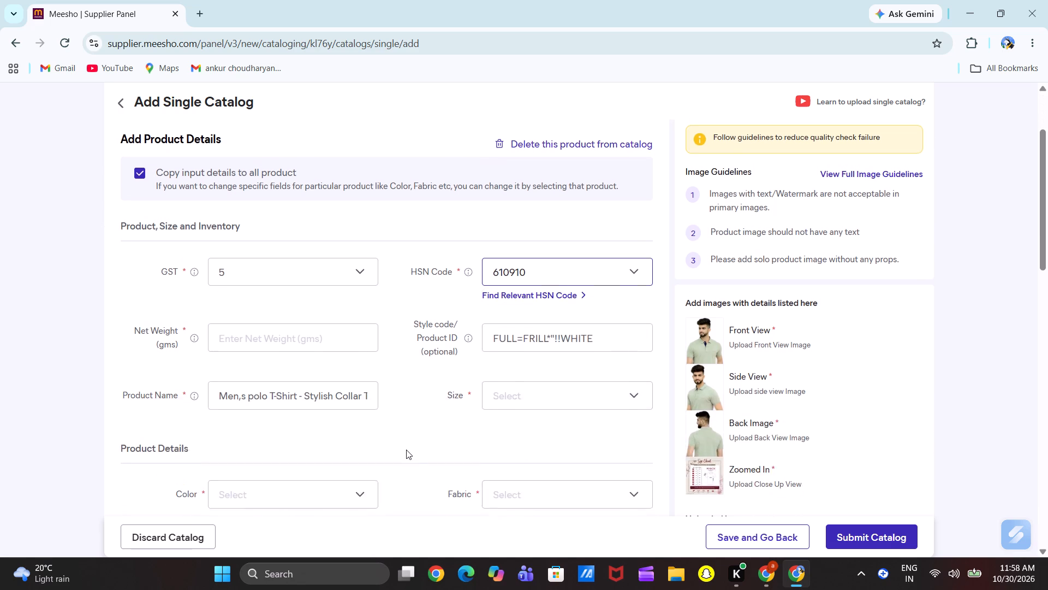
scroll(406, 450, down, 1)
click(245, 220)
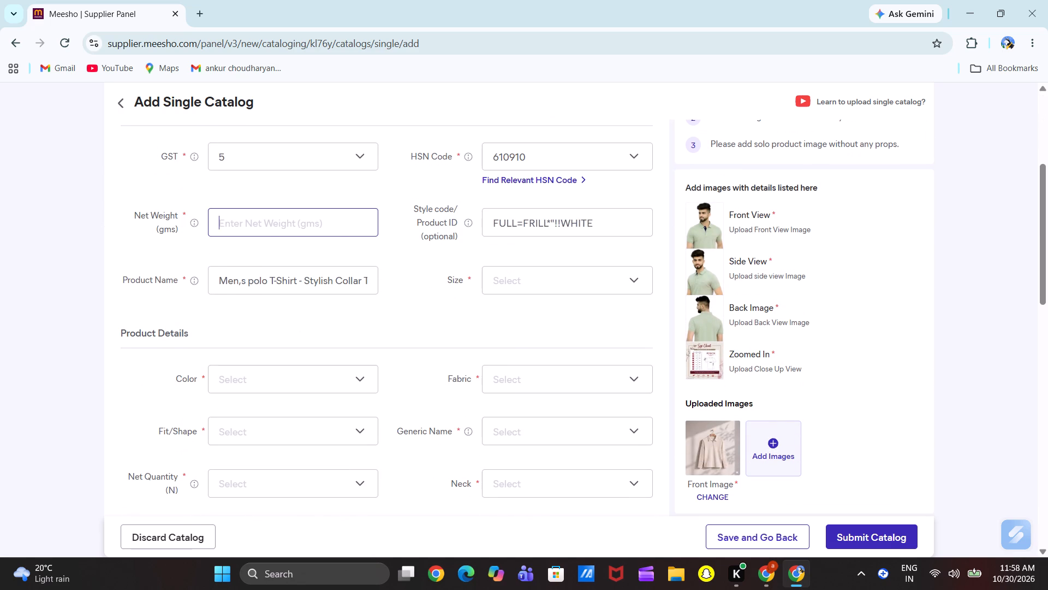
text(10)
key(0)
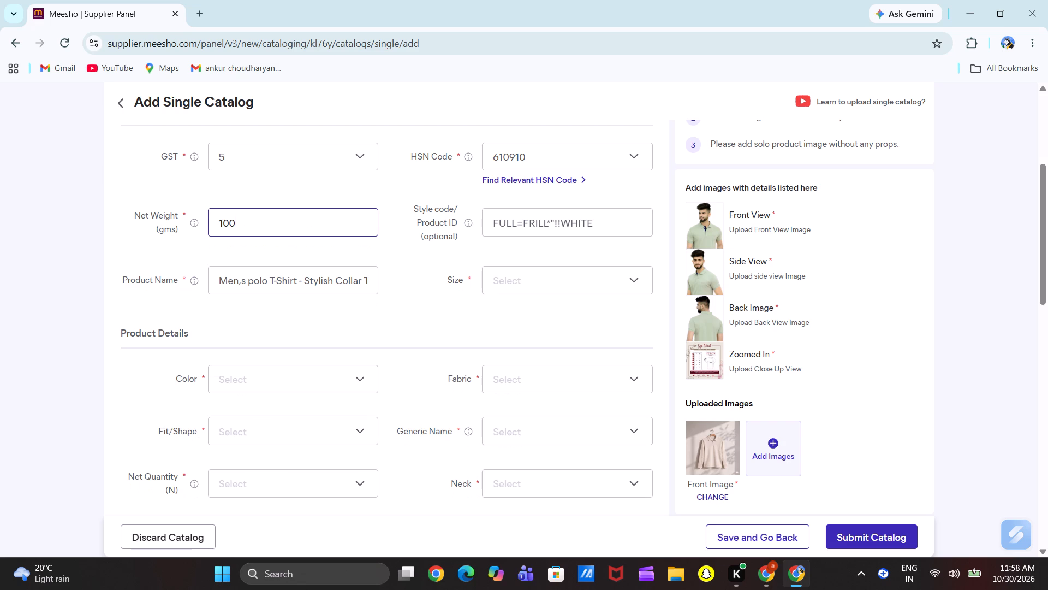
Choose S, M, L and XL as the product's sizes and apply the selection.
click(515, 268)
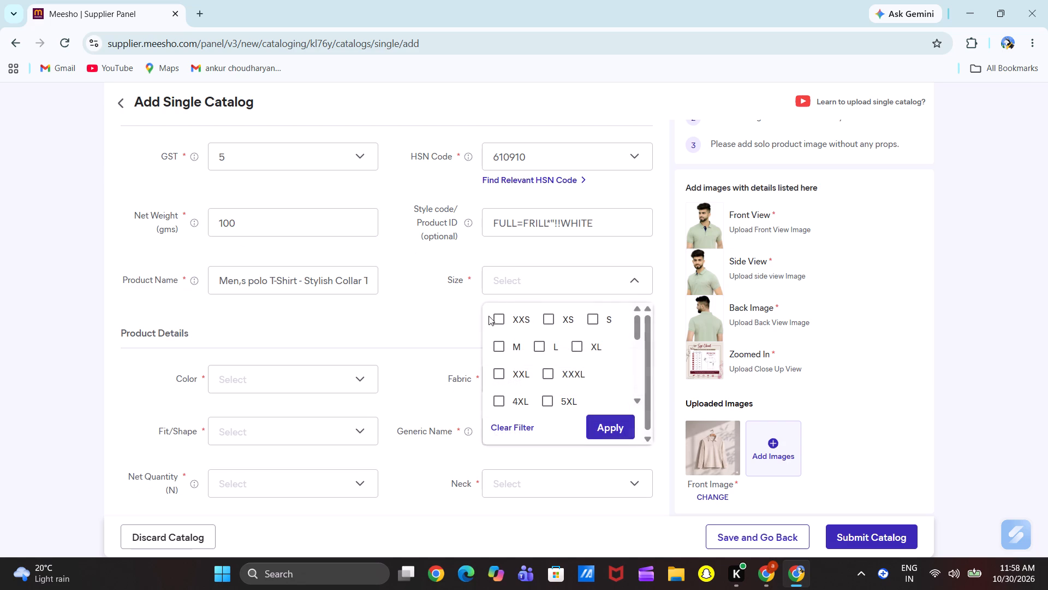
click(587, 322)
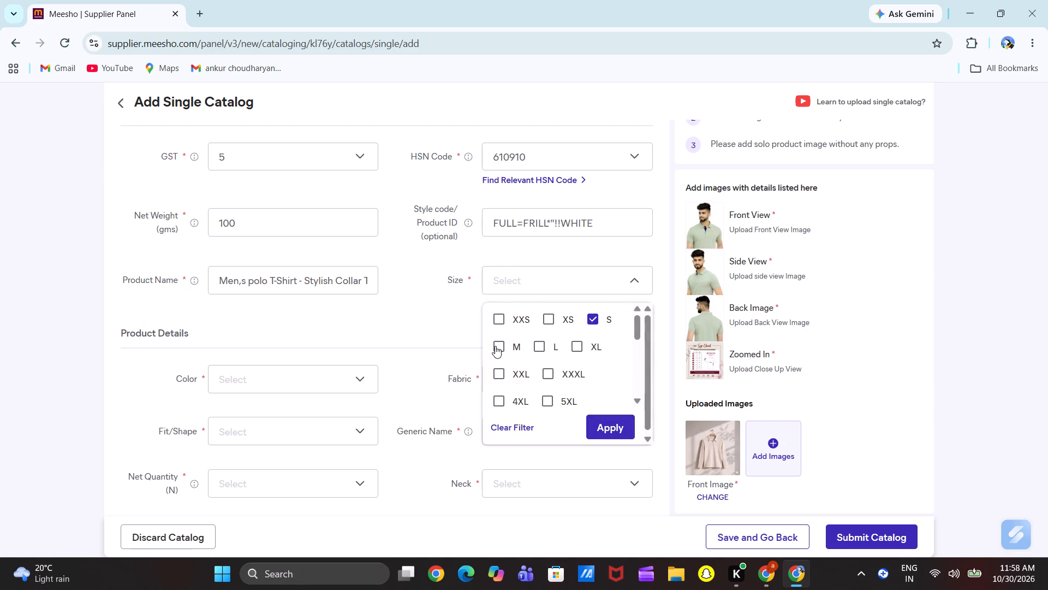
click(495, 346)
click(544, 343)
drag(588, 341, 581, 343)
click(581, 343)
click(612, 430)
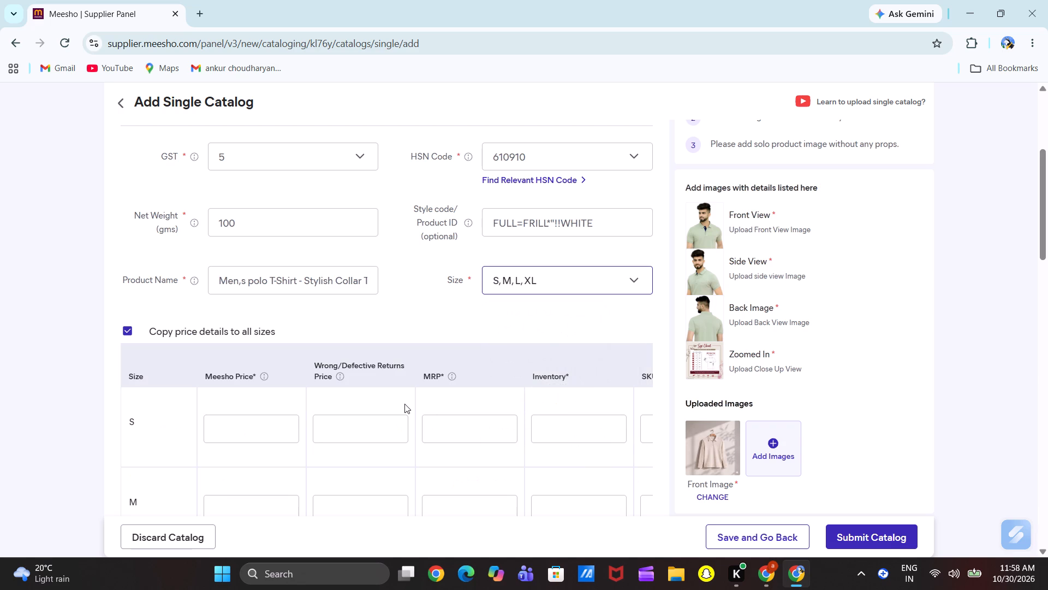
Enter a Meesho price of 217 in the size S row, with price details copied to all sizes.
click(247, 423)
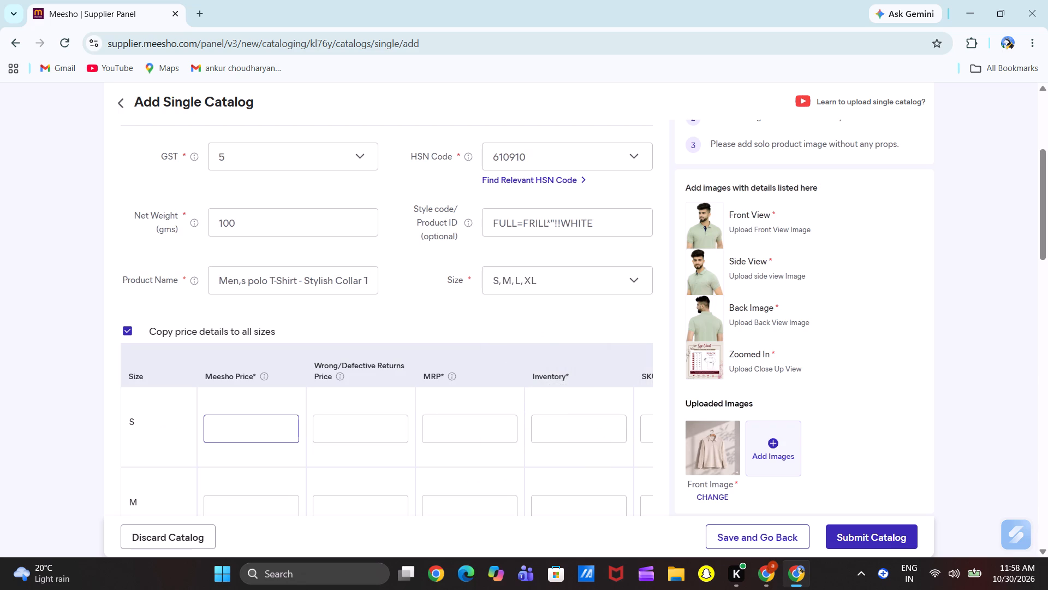
text(21)
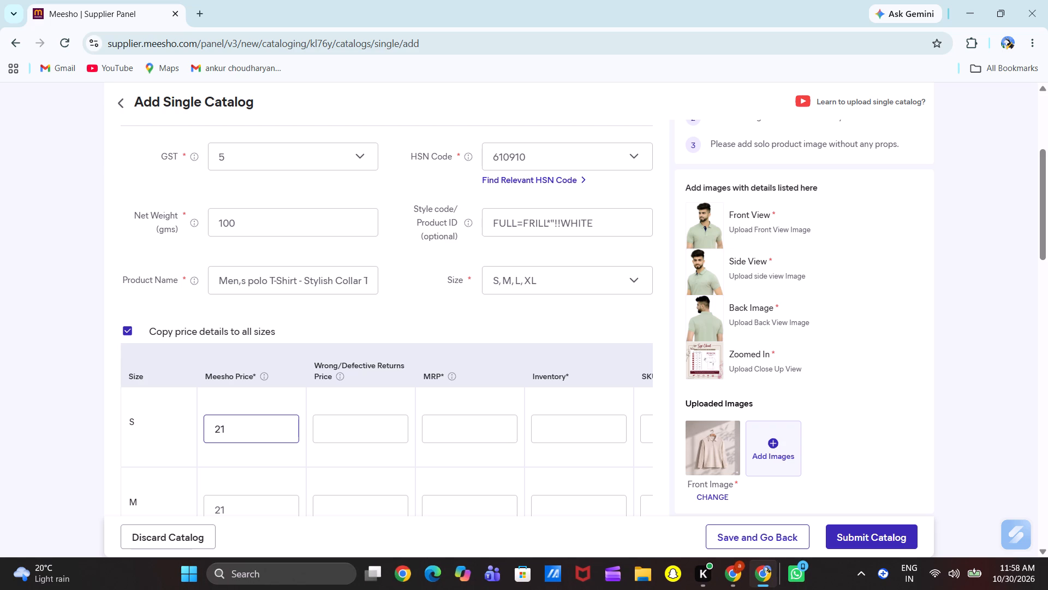
key(BackSpace)
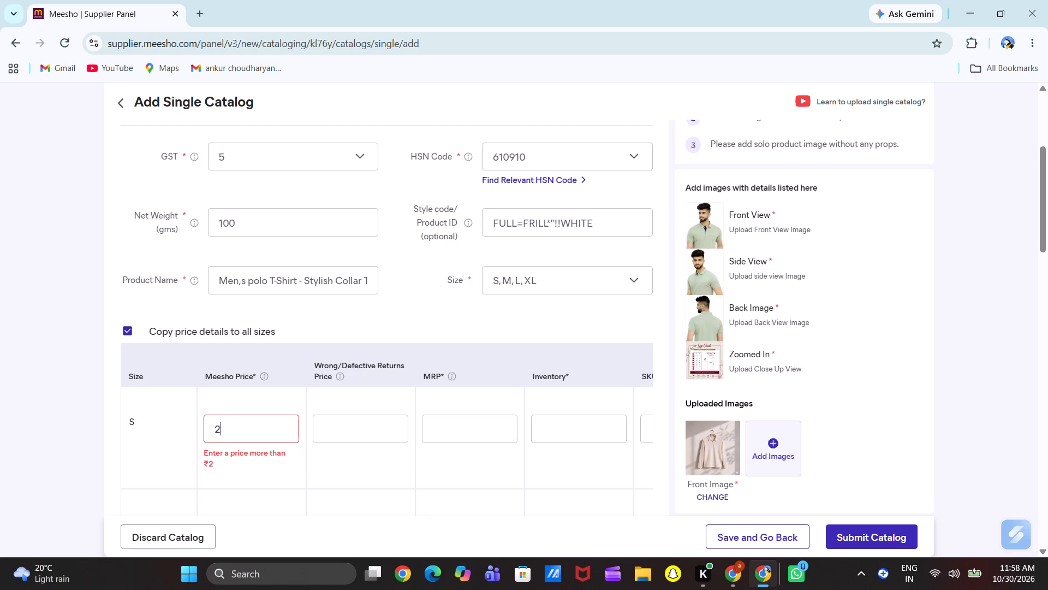
key(7)
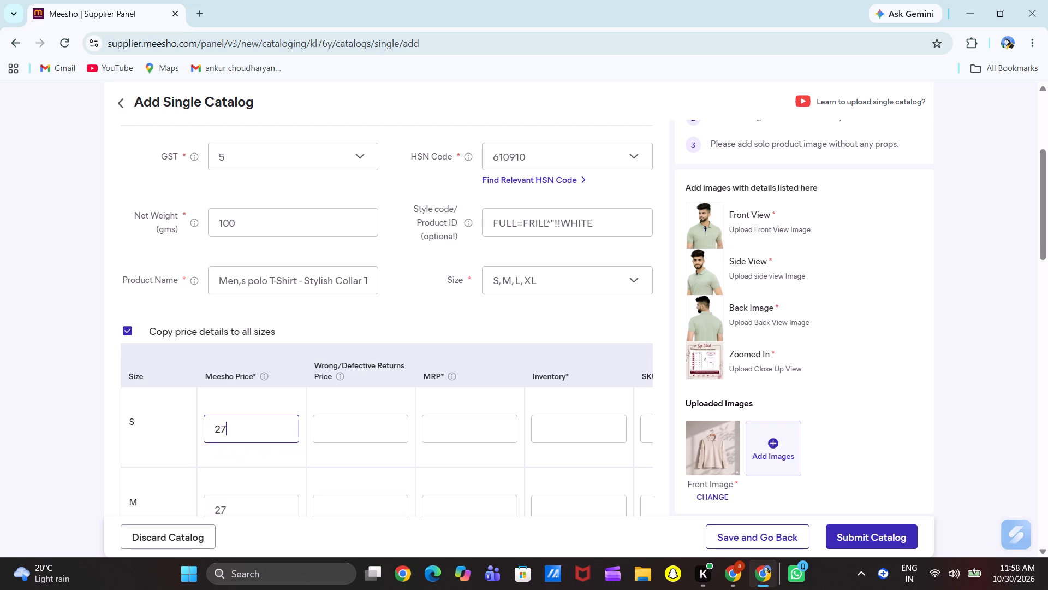
key(BackSpace)
text(17)
Set the wrong/defective returns price to 216 and the MRP to 799 in the size S row.
click(357, 427)
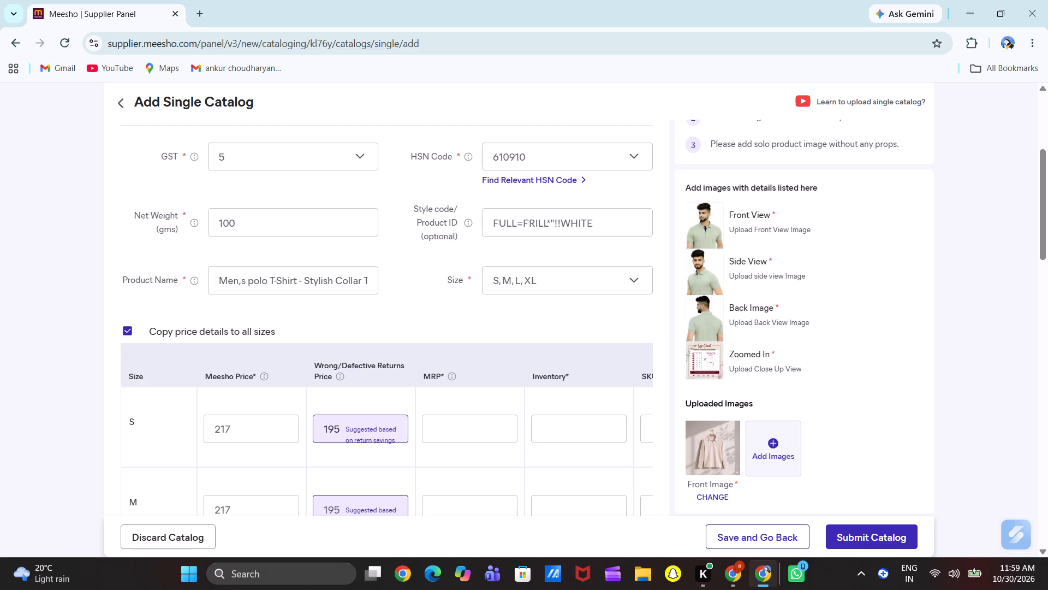
key(BackSpace)
key(BackSpace)
key(BackSpace)
key(BackSpace)
text(216)
click(451, 421)
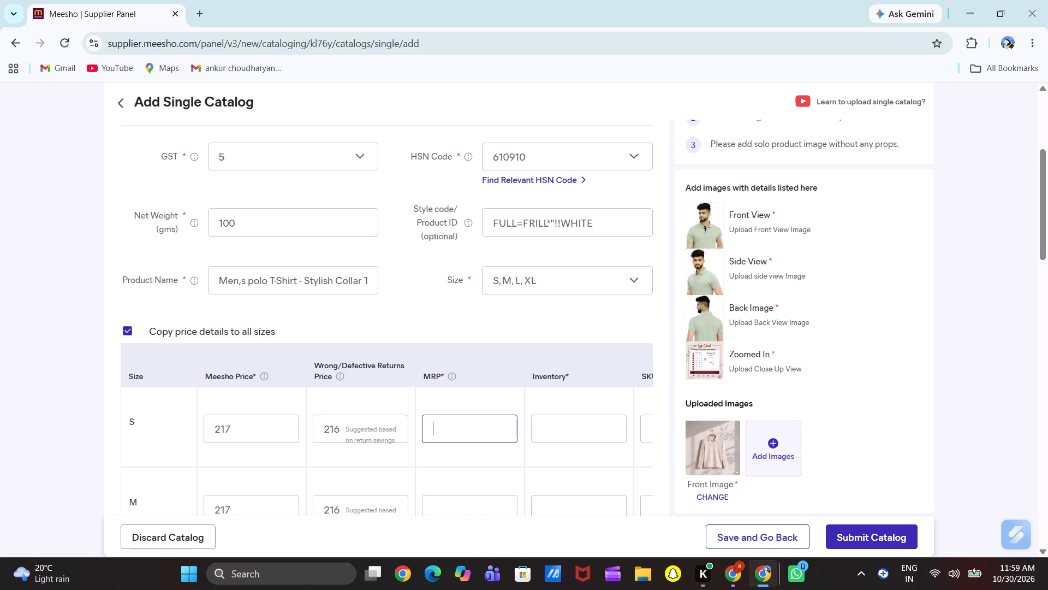
text(799)
Enter an inventory of 100 for each of the sizes S, M, L and XL.
click(560, 432)
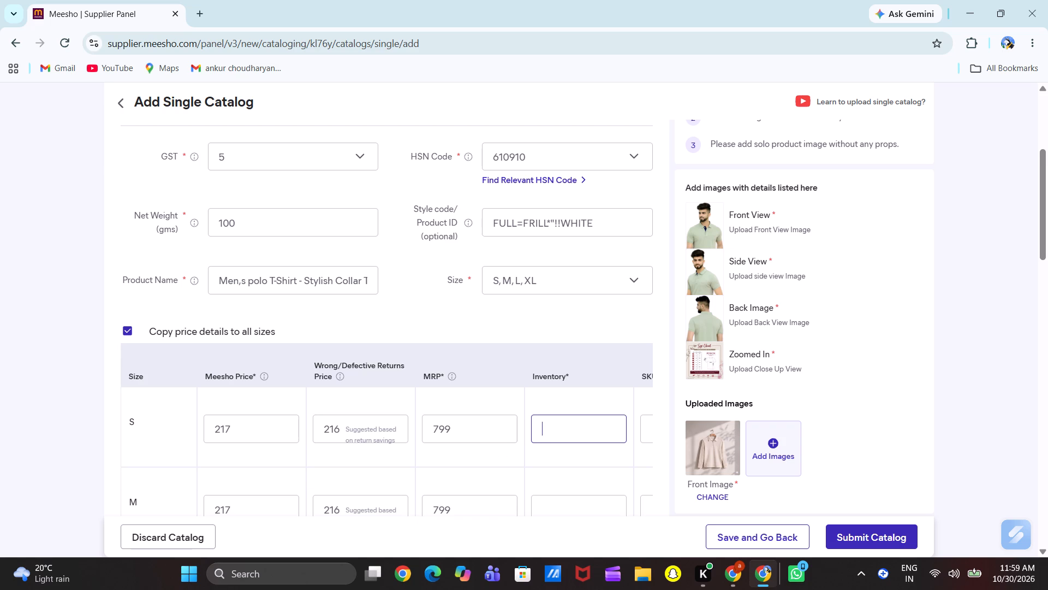
text(100)
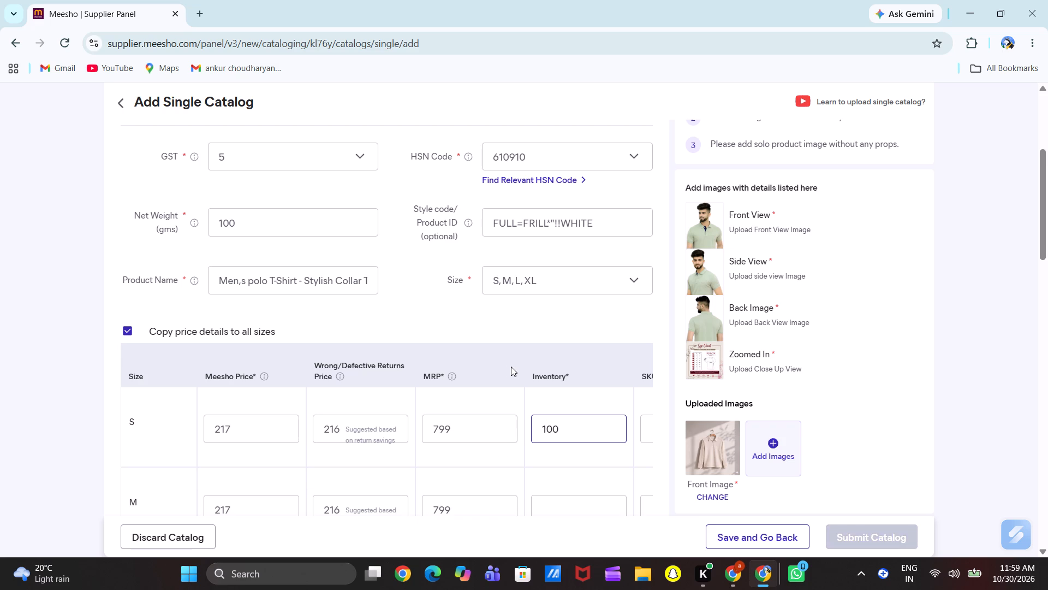
scroll(508, 367, down, 2)
click(563, 339)
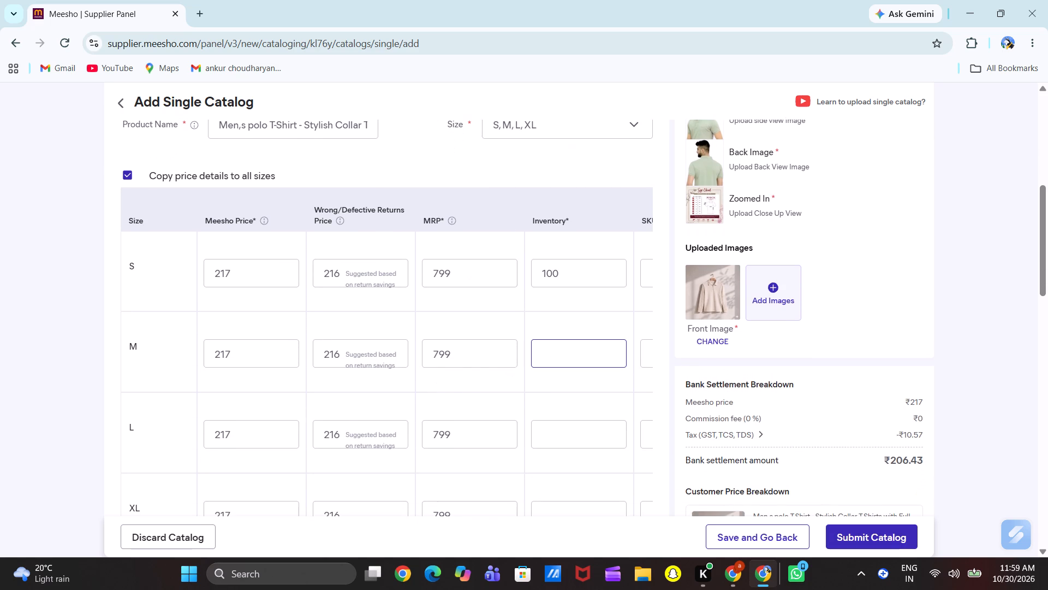
click(564, 349)
text(100)
click(576, 440)
text(100)
scroll(576, 440, down, 1)
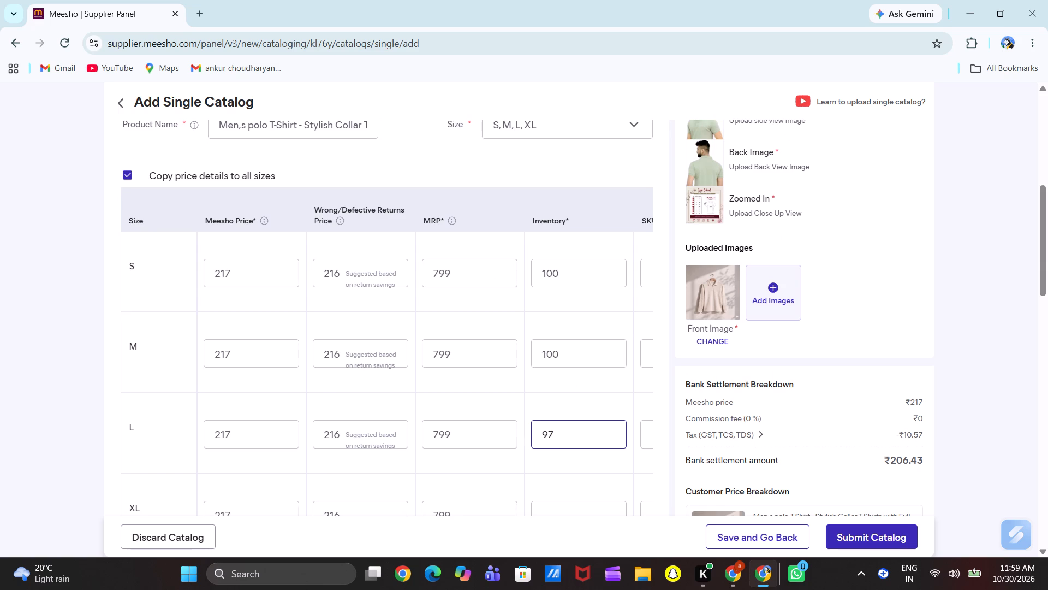
key(BackSpace)
key(BackSpace)
key(BackSpace)
text(100)
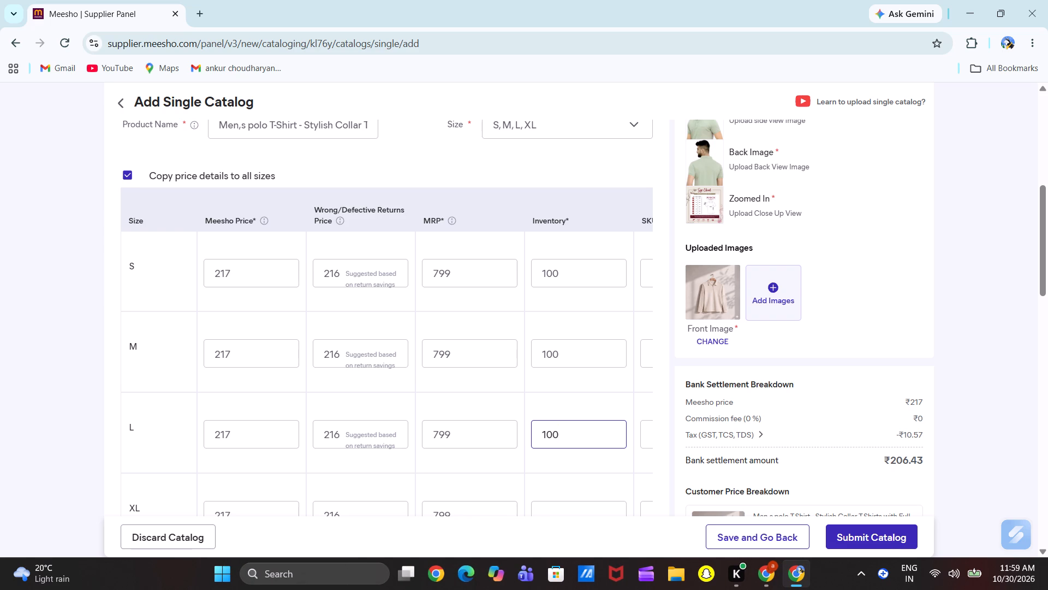
scroll(514, 402, down, 2)
click(550, 398)
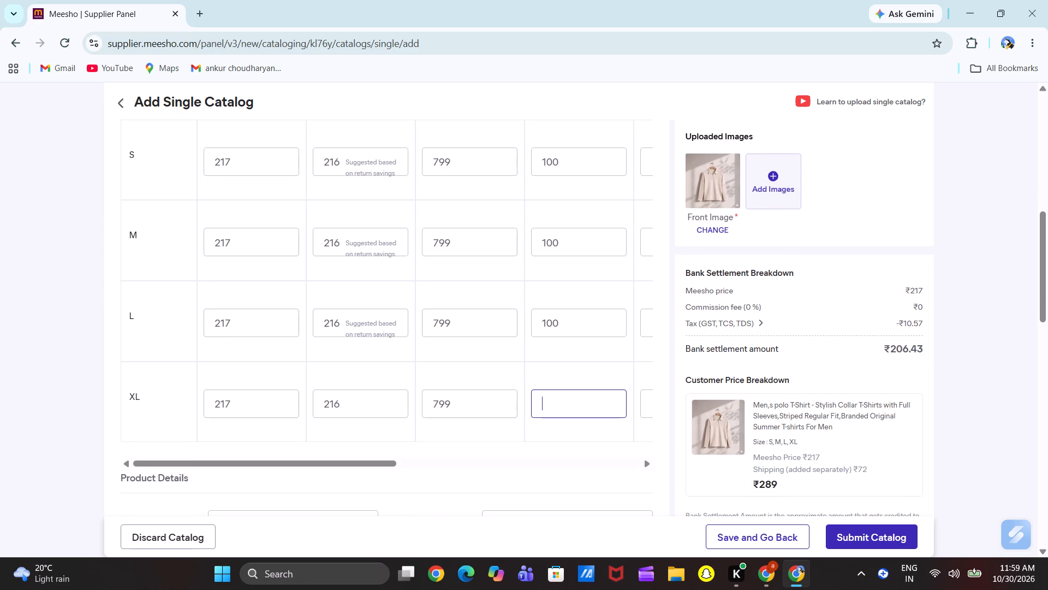
text(100)
Set the chest size for size S to 36 inches in the size table.
scroll(538, 371, left, 2)
scroll(472, 285, up, 2)
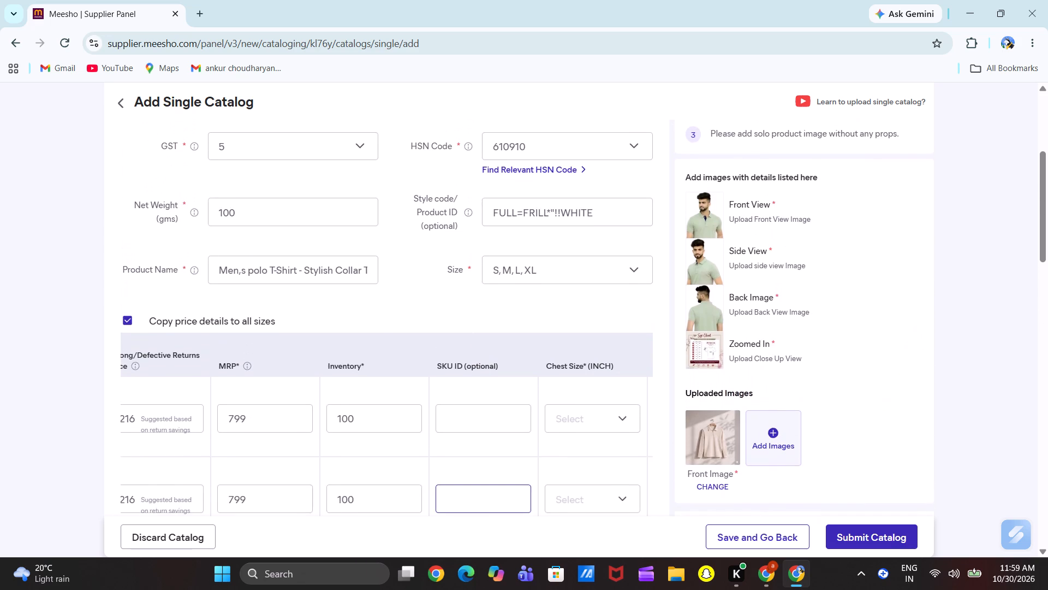
scroll(472, 285, down, 2)
scroll(476, 332, left, 2)
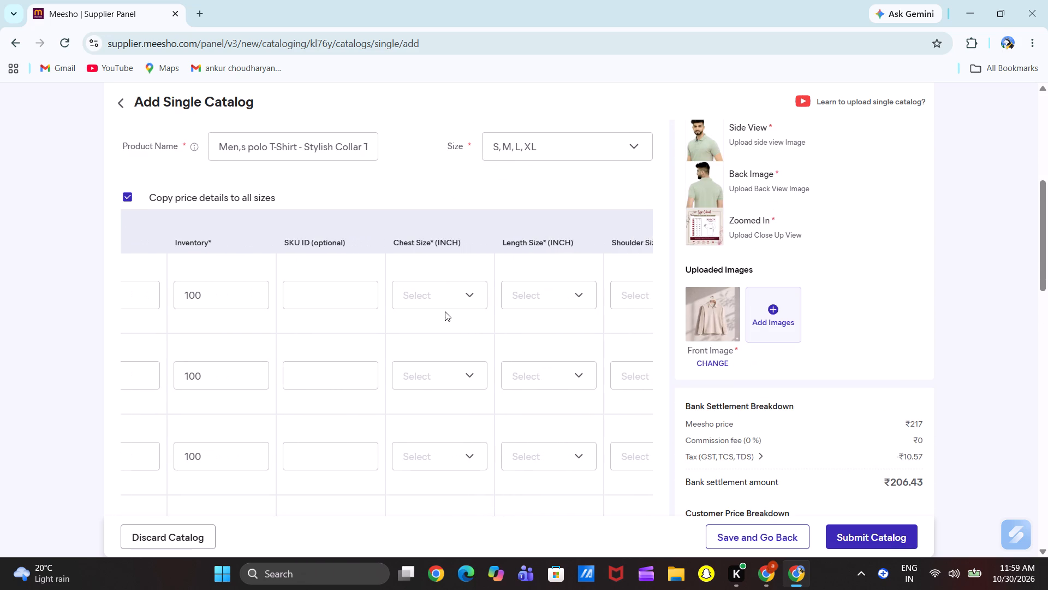
click(426, 298)
scroll(444, 385, down, 2)
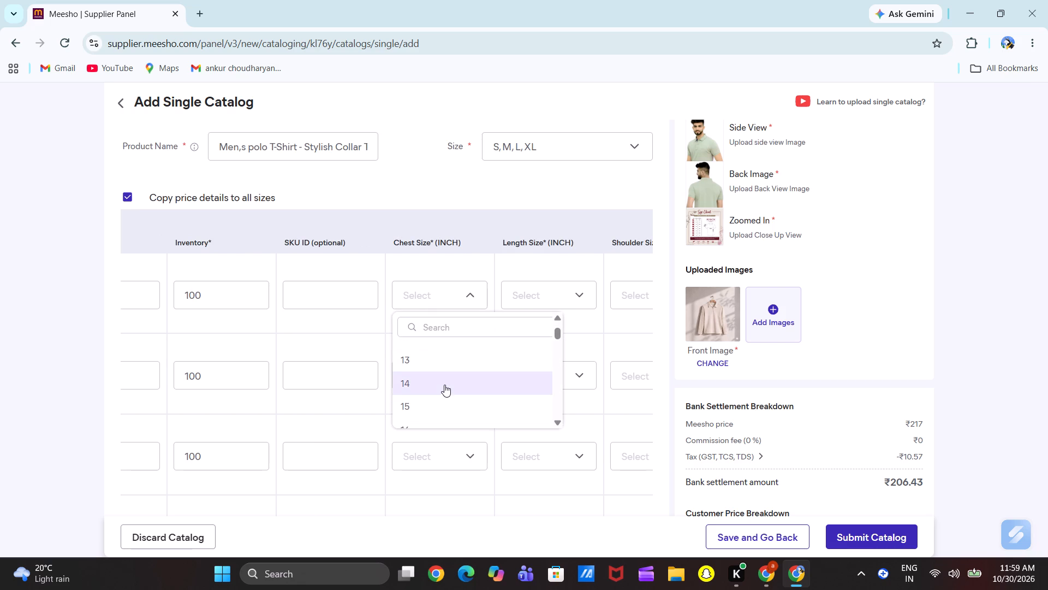
scroll(444, 385, down, 3)
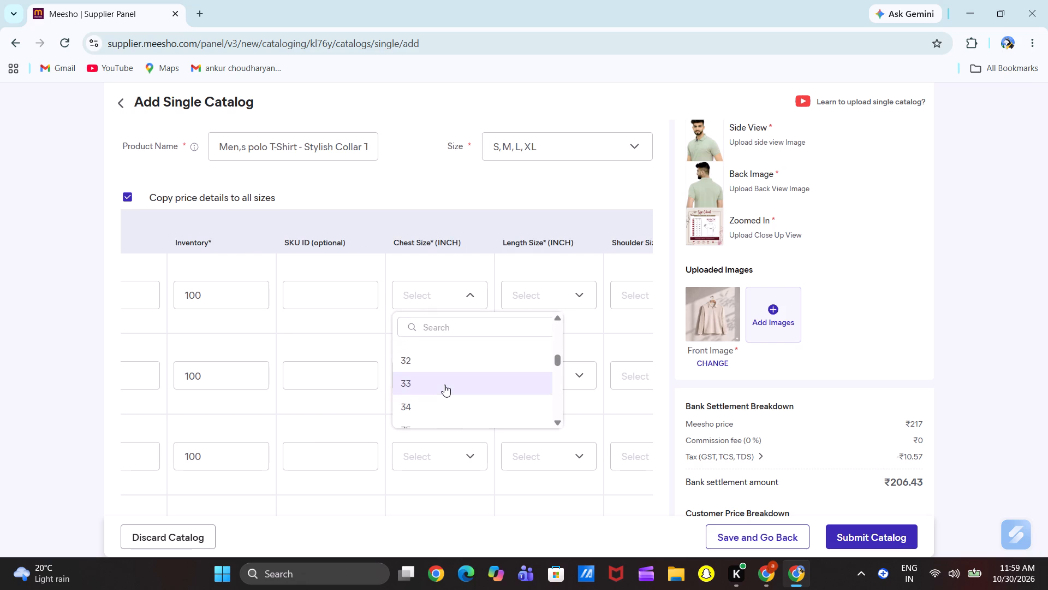
scroll(444, 385, down, 2)
click(444, 385)
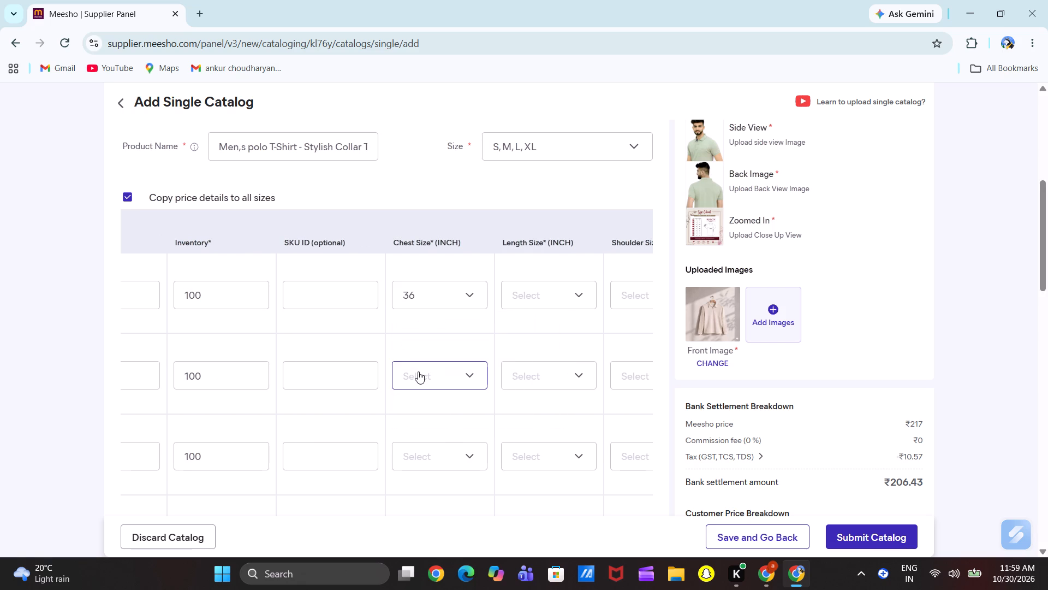
Set the chest size to 38 inches for size M and 40 inches for size L.
click(418, 371)
scroll(449, 458, down, 2)
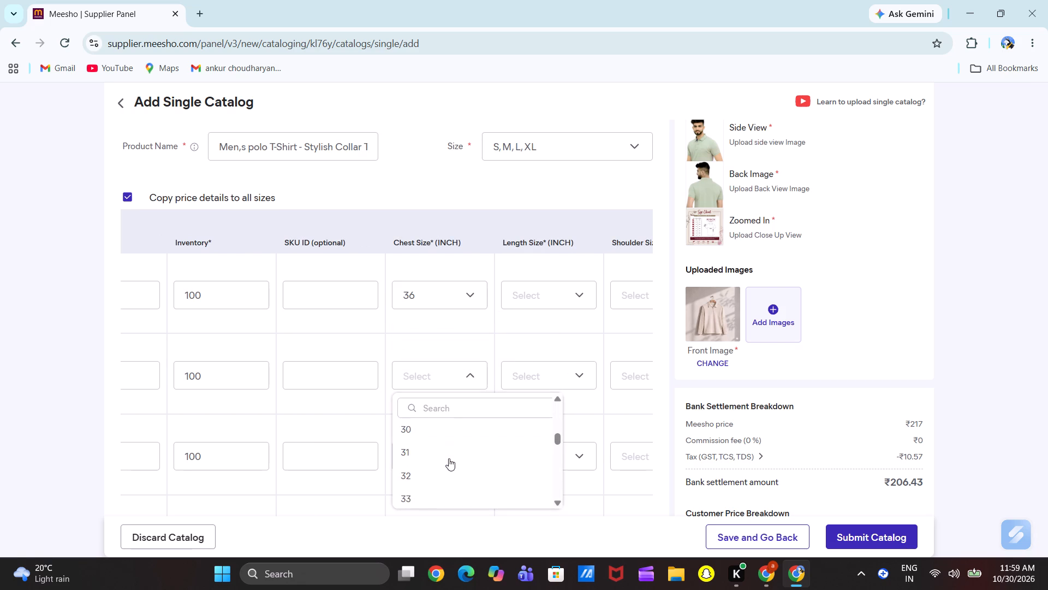
scroll(449, 458, down, 3)
click(449, 458)
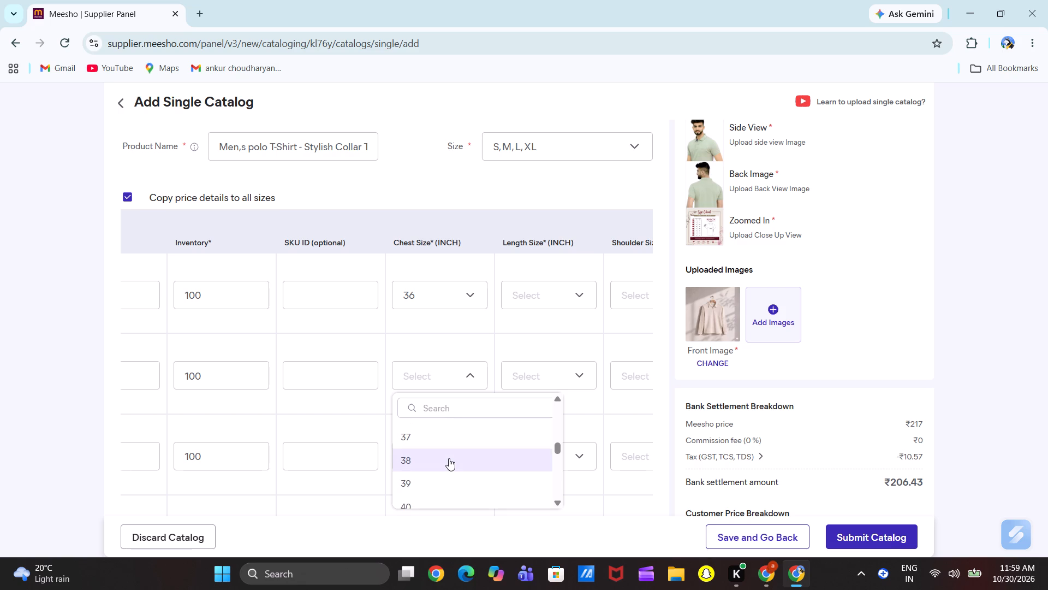
click(441, 444)
scroll(446, 510, down, 1)
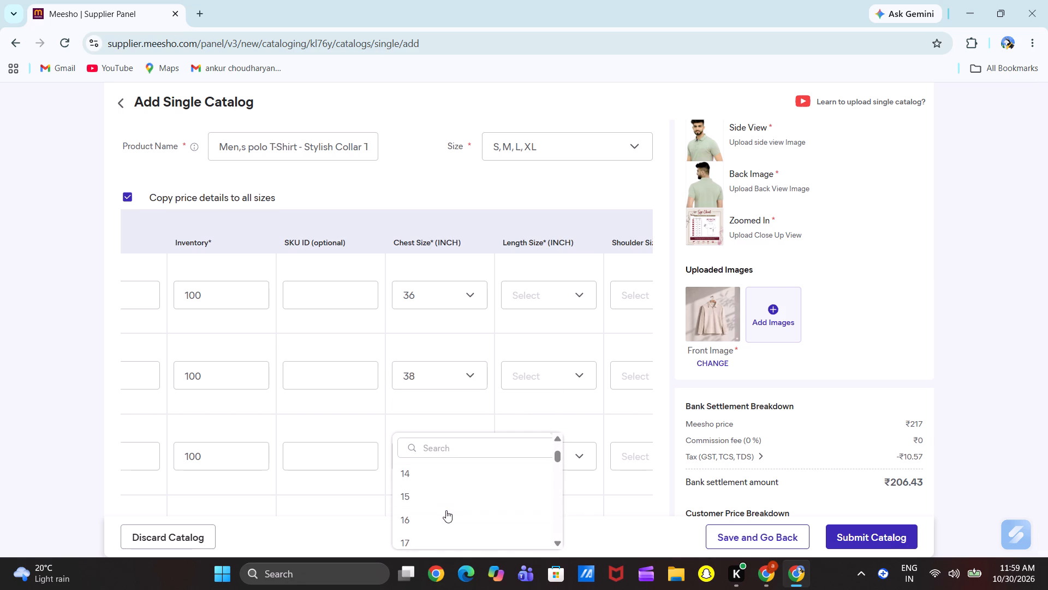
scroll(446, 510, down, 4)
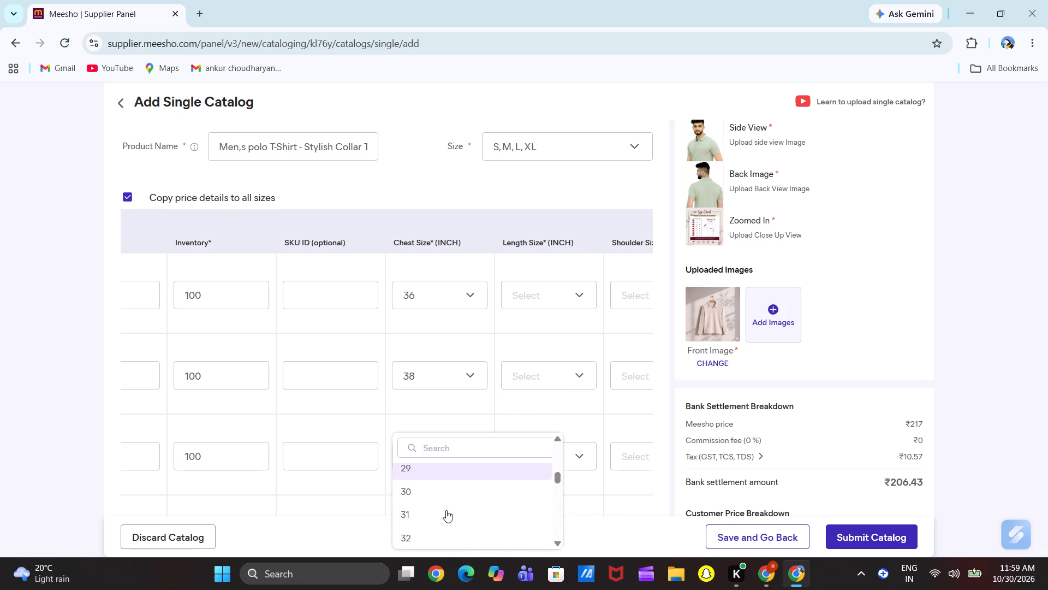
scroll(446, 510, down, 3)
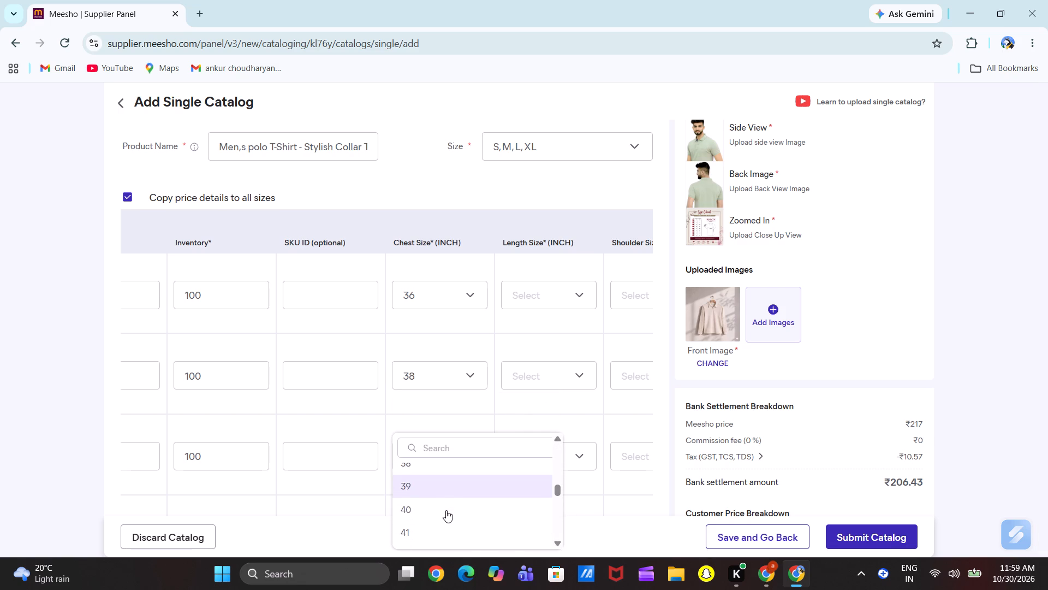
scroll(446, 510, down, 1)
click(446, 510)
Set the chest size for size XL to 42 inches in the size table.
scroll(450, 475, down, 1)
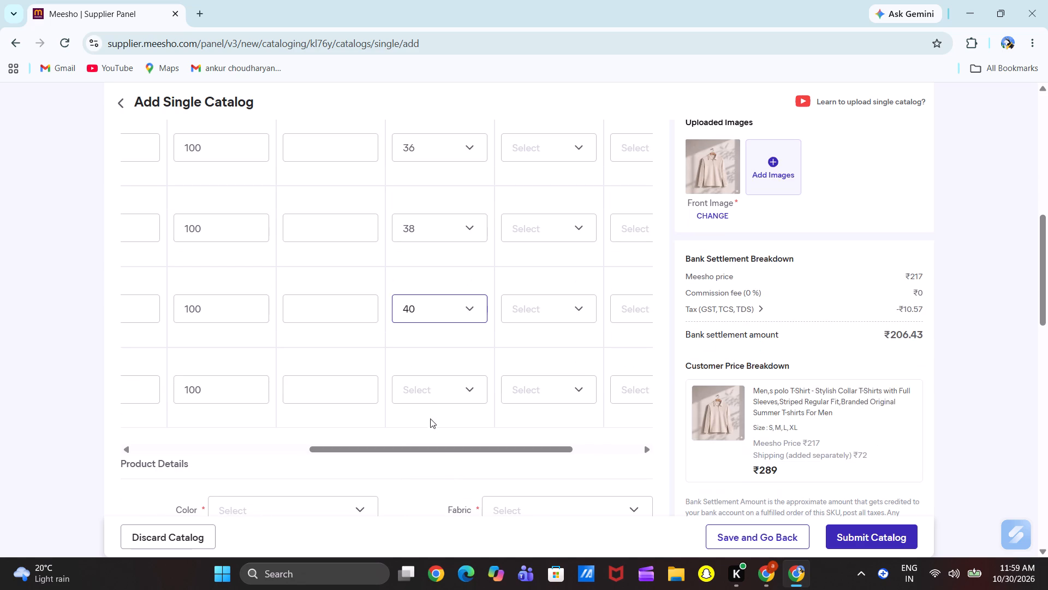
click(431, 396)
scroll(450, 472, down, 1)
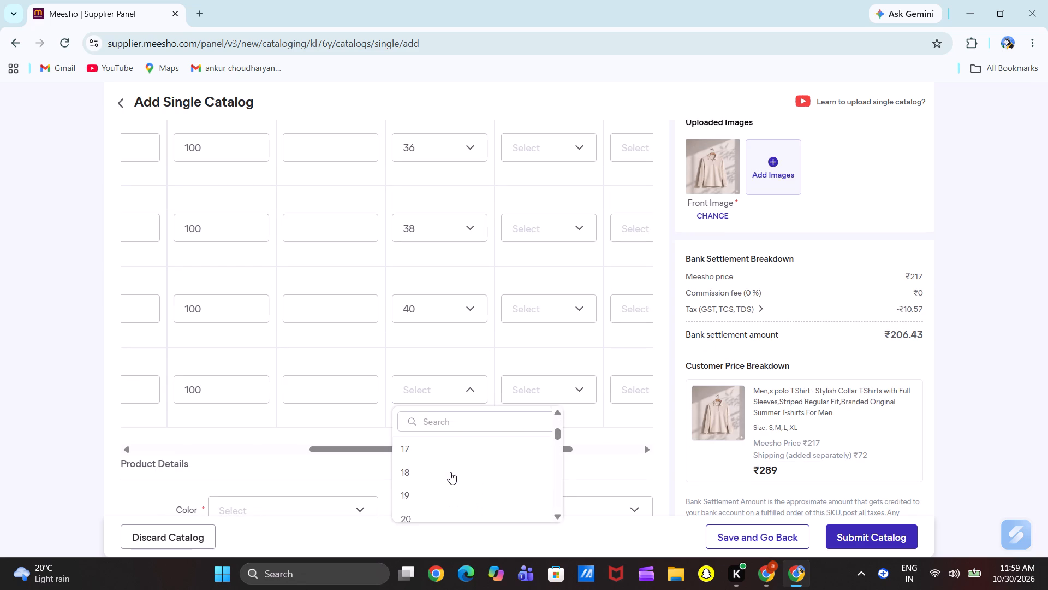
scroll(450, 472, down, 3)
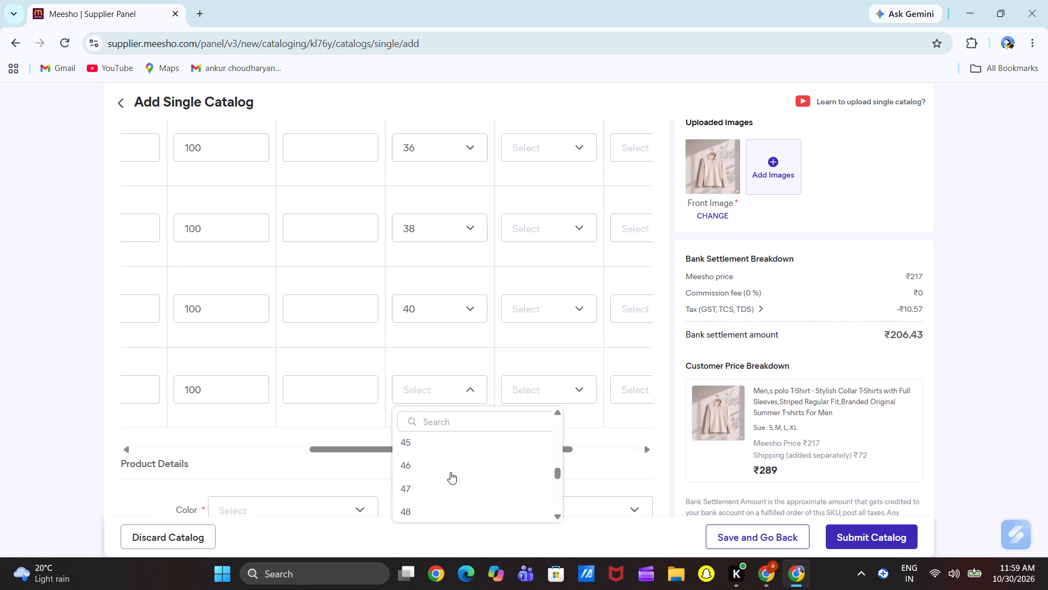
scroll(450, 472, down, 3)
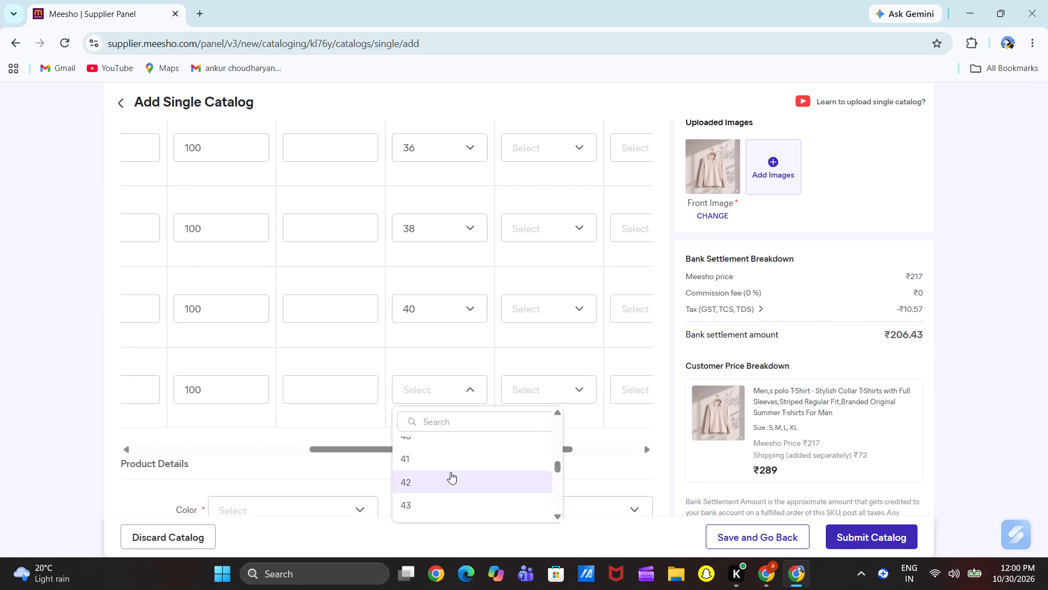
click(450, 472)
Set the length size for size S to 24.5 inches in the size table.
scroll(527, 273, up, 1)
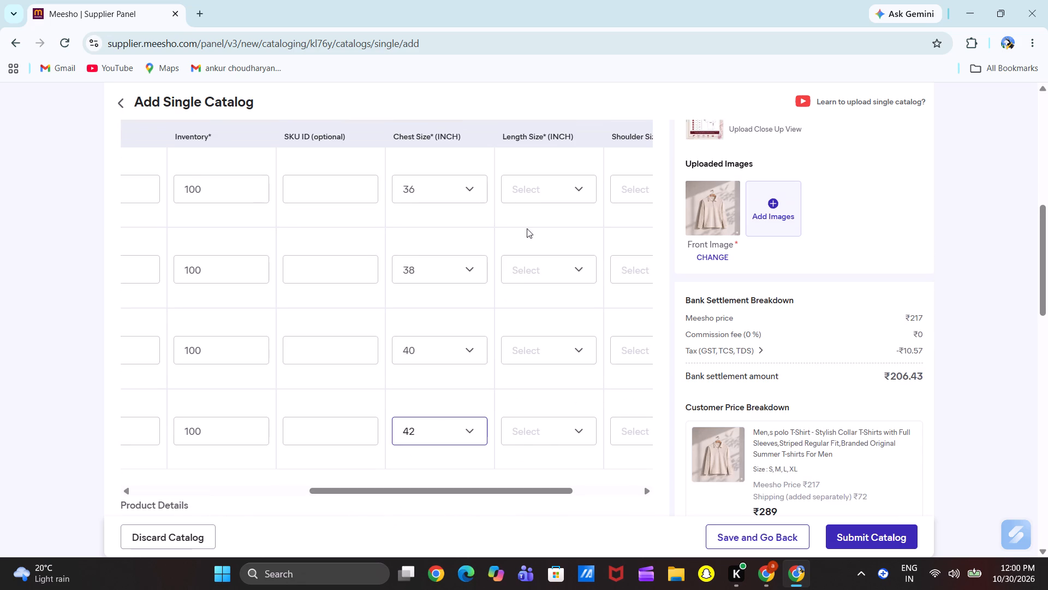
click(537, 188)
scroll(535, 285, down, 1)
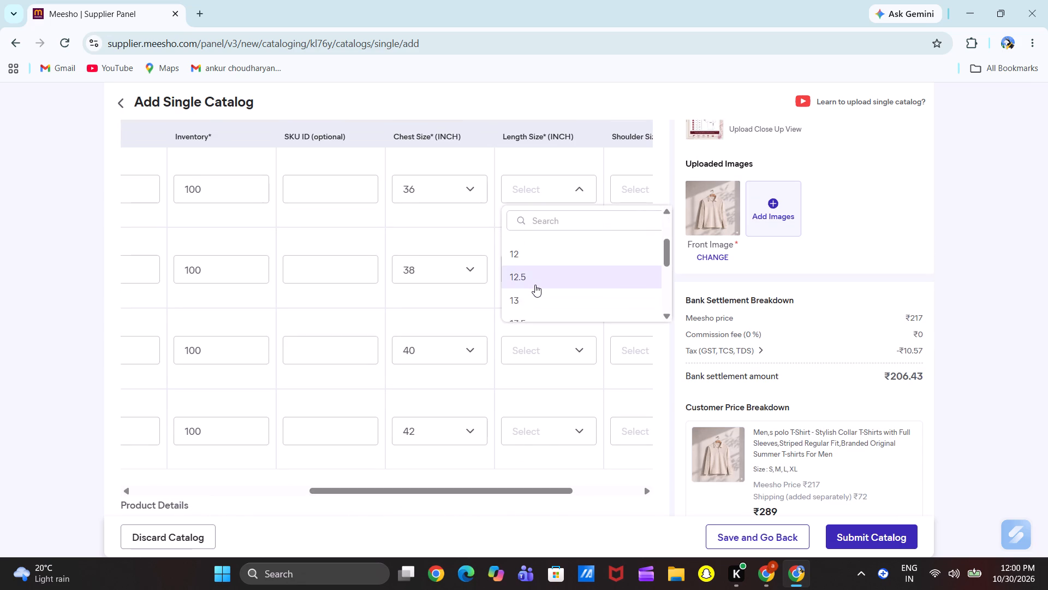
scroll(535, 285, down, 2)
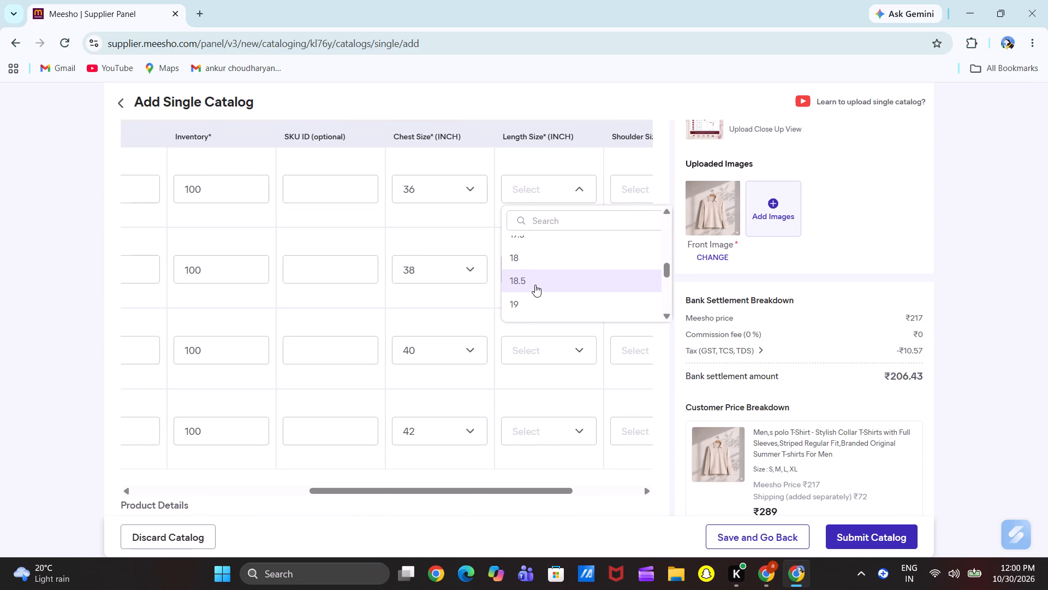
scroll(535, 285, down, 2)
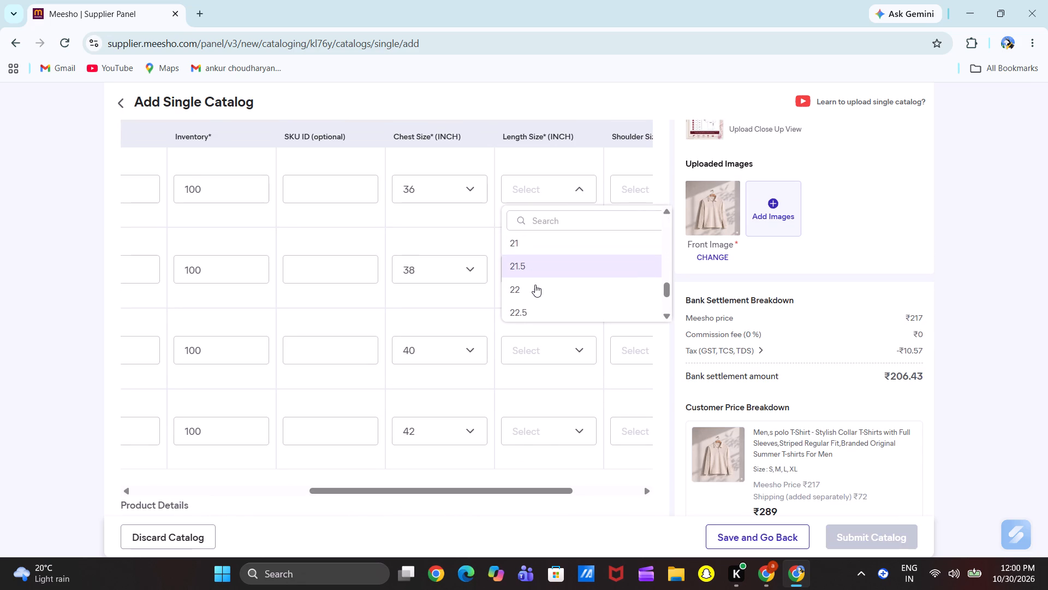
scroll(535, 285, down, 3)
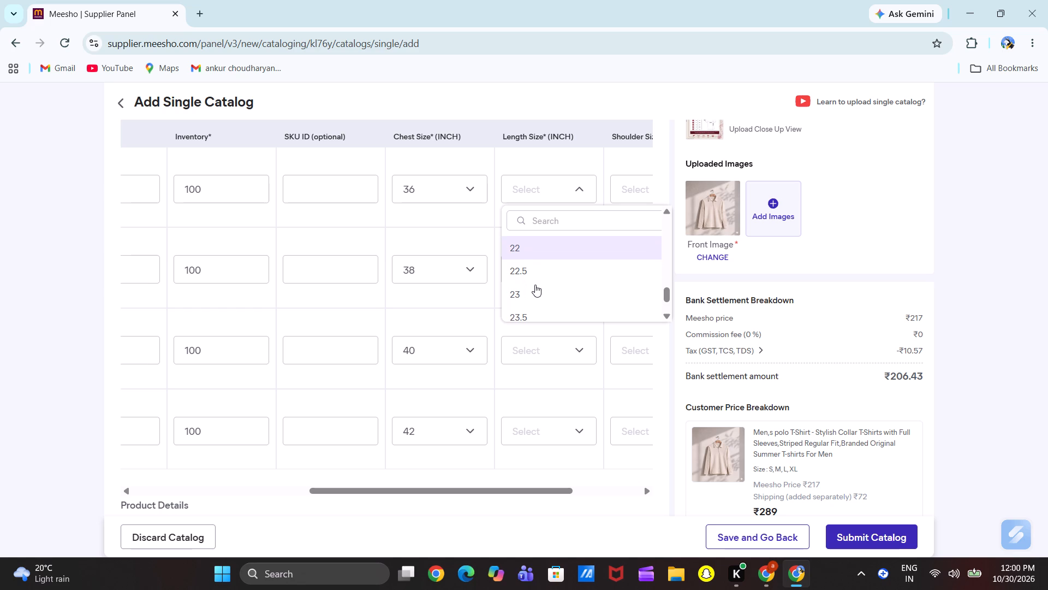
scroll(535, 285, down, 2)
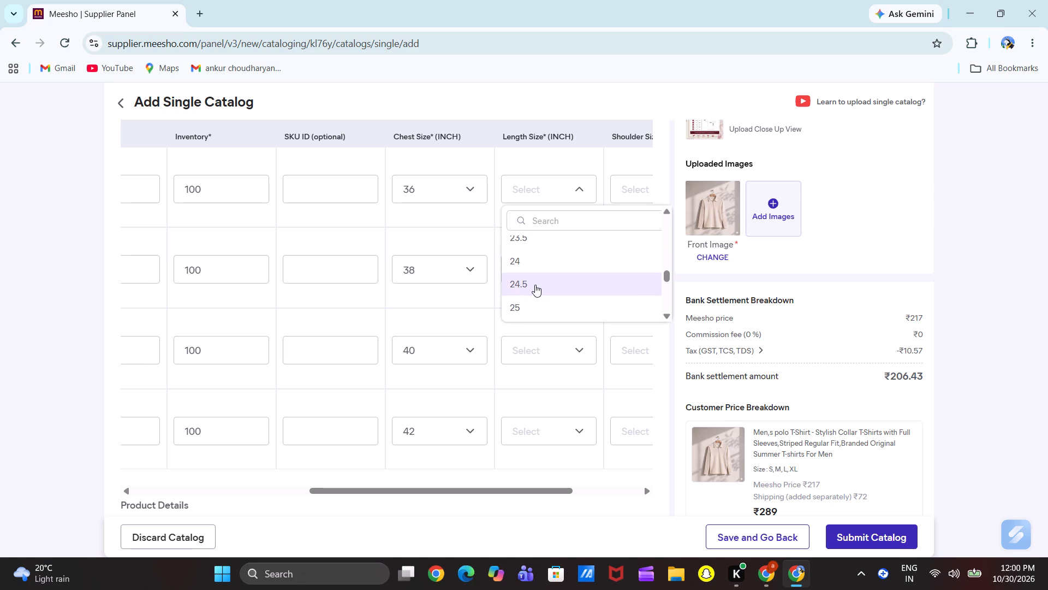
scroll(535, 285, down, 1)
click(532, 281)
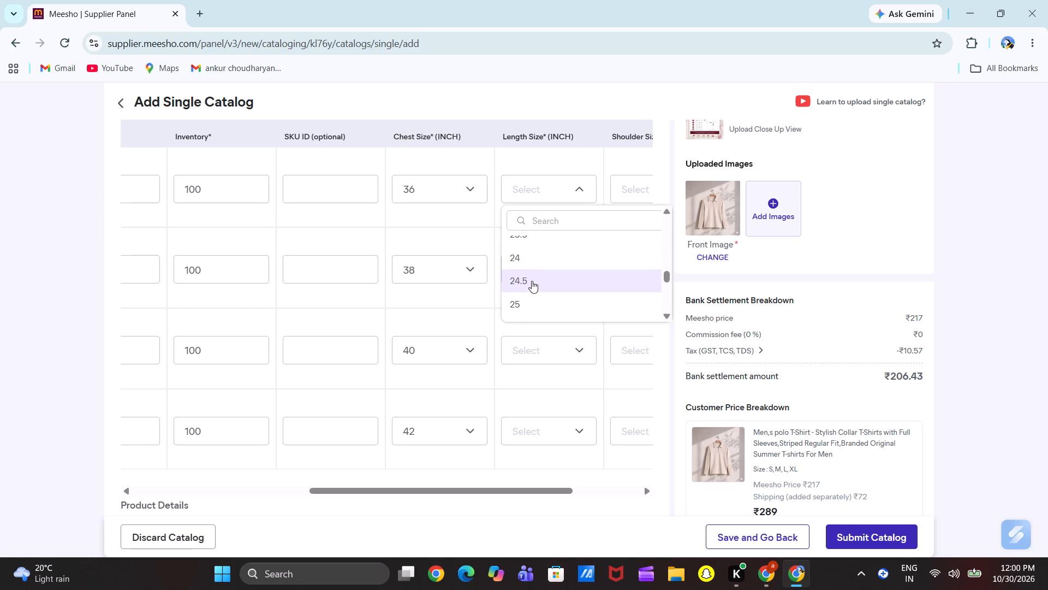
Set the length size for size M to 25.5 inches in the size table.
click(530, 273)
scroll(548, 369, down, 3)
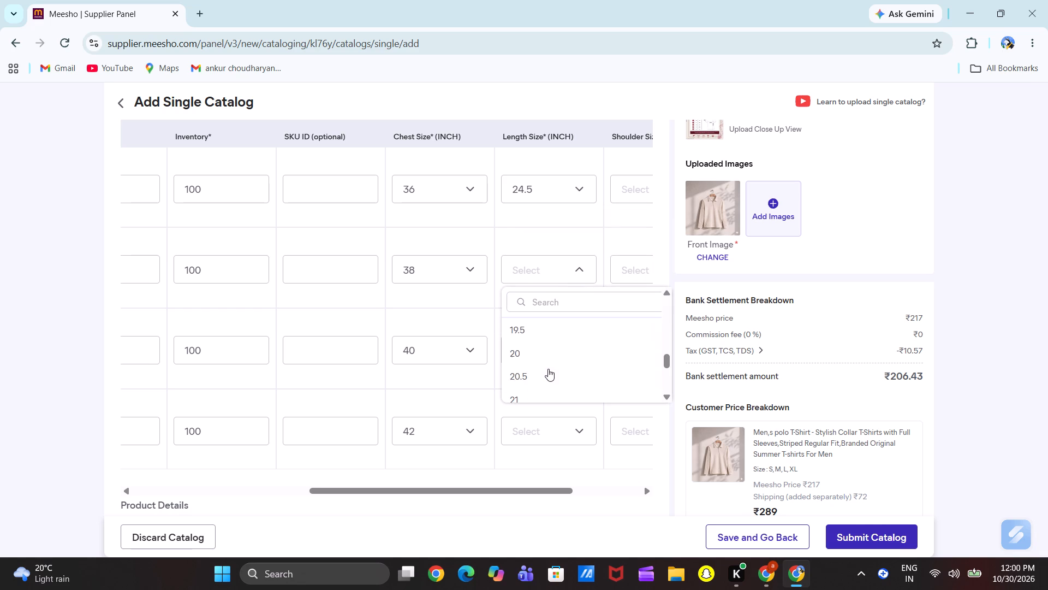
scroll(548, 369, down, 3)
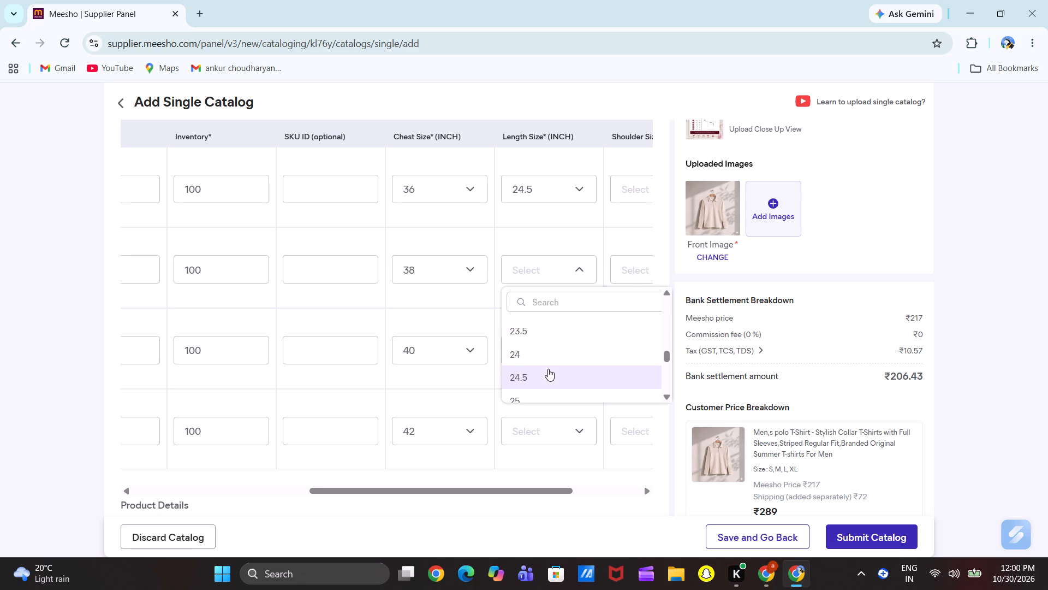
scroll(548, 369, down, 3)
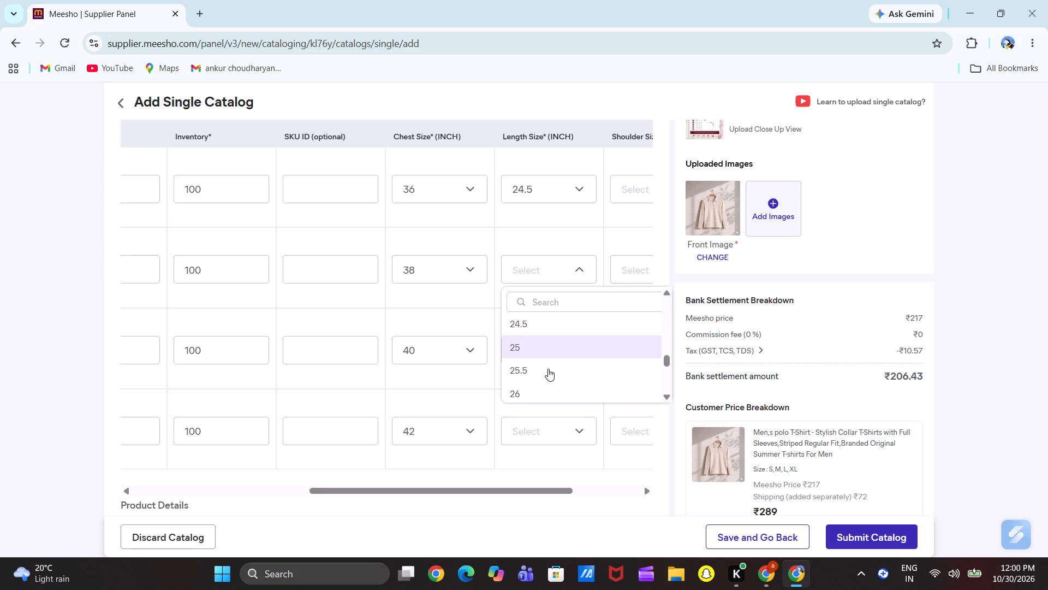
scroll(548, 369, down, 1)
click(541, 366)
Set the length size for size L to 26.5 inches in the size table.
click(551, 347)
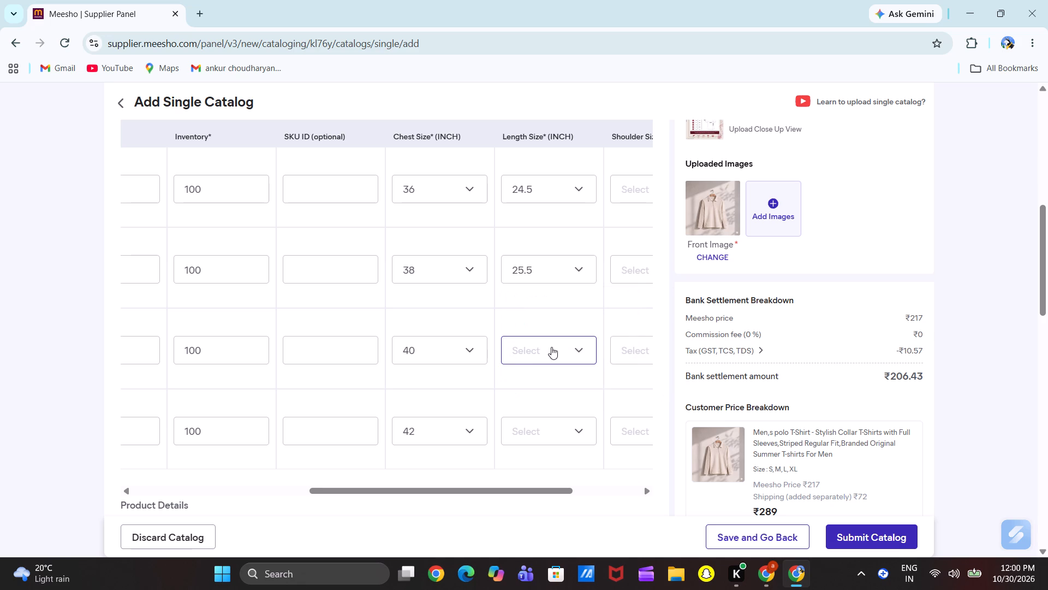
scroll(555, 400, down, 2)
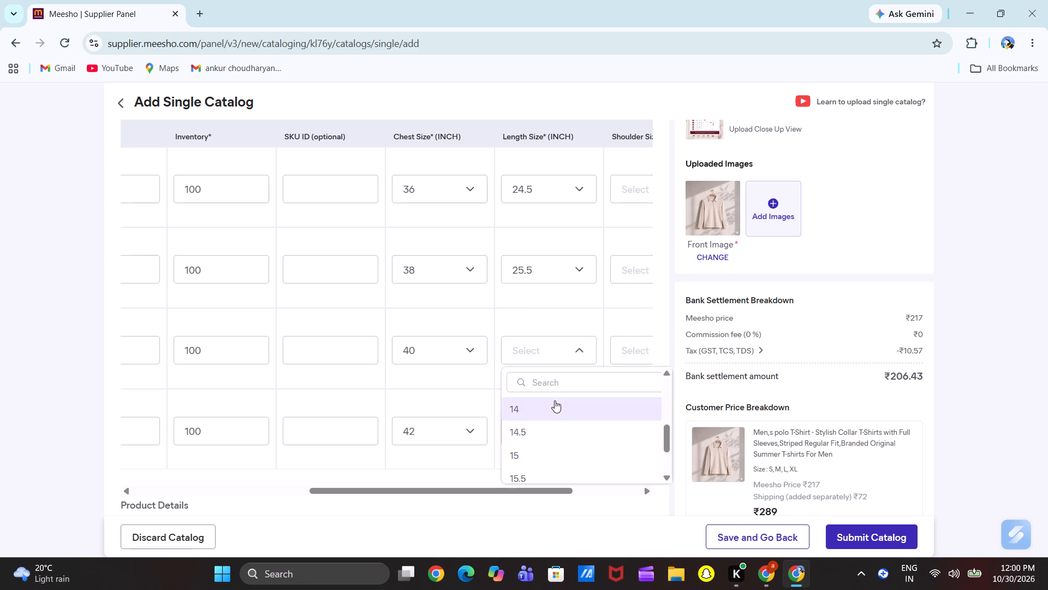
scroll(555, 400, down, 2)
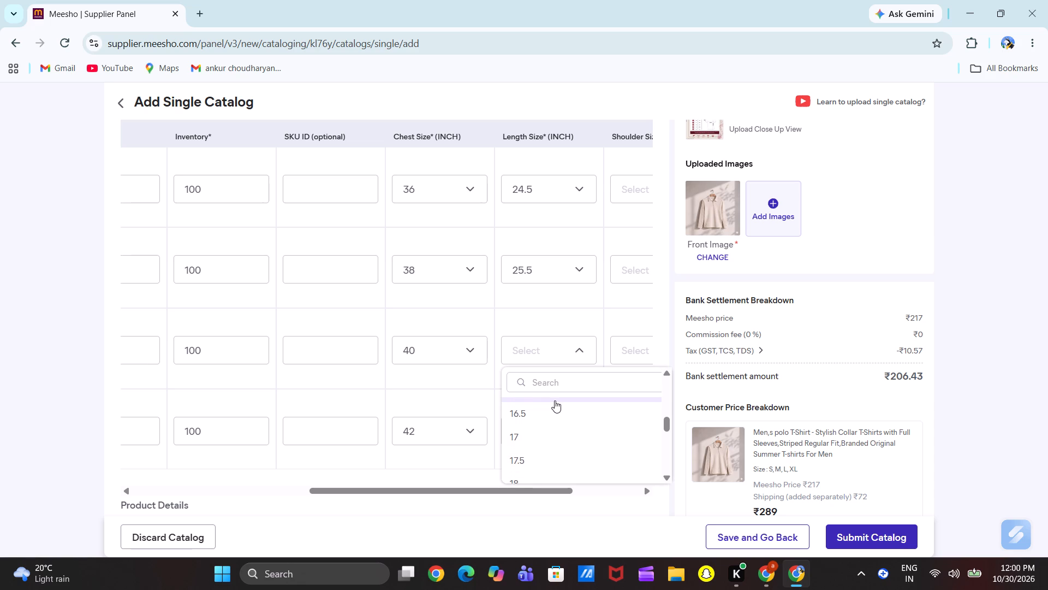
scroll(555, 400, down, 2)
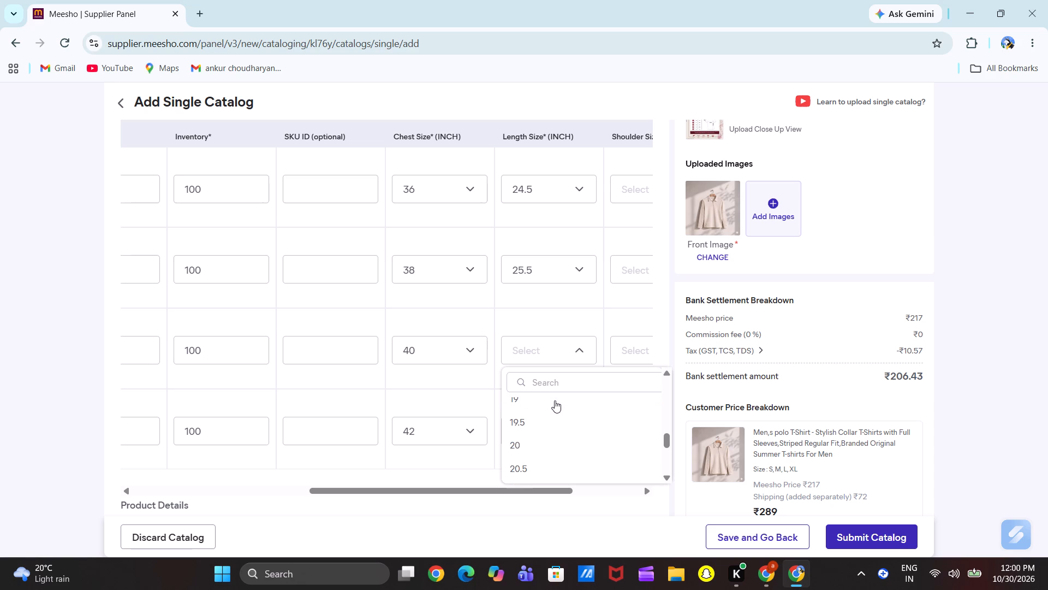
scroll(555, 400, down, 5)
click(546, 438)
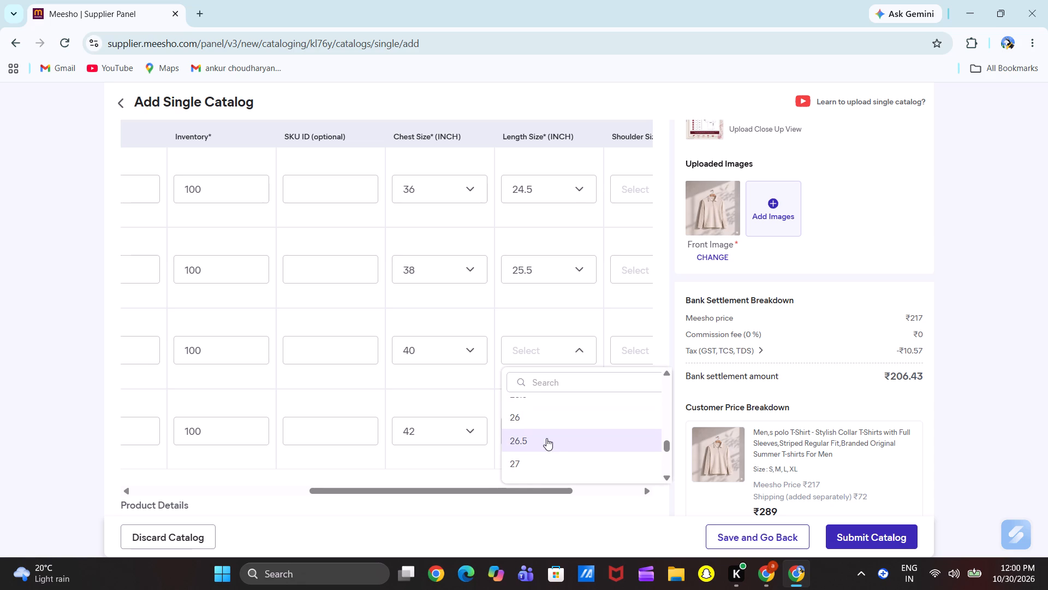
Set the length size for size XL to 27.5 inches in the size table.
click(531, 430)
scroll(569, 481, down, 1)
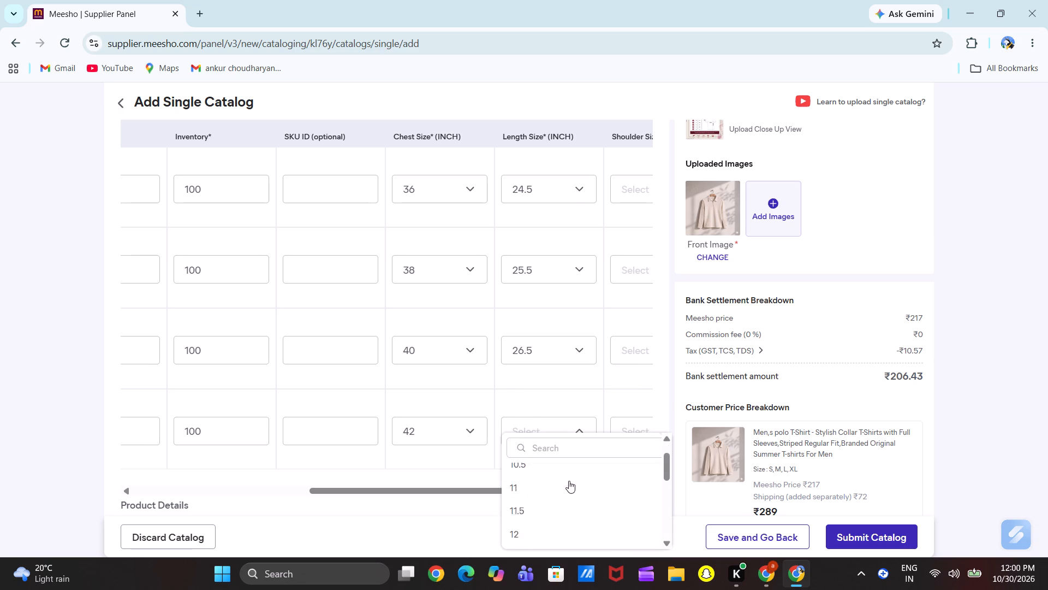
scroll(569, 481, down, 5)
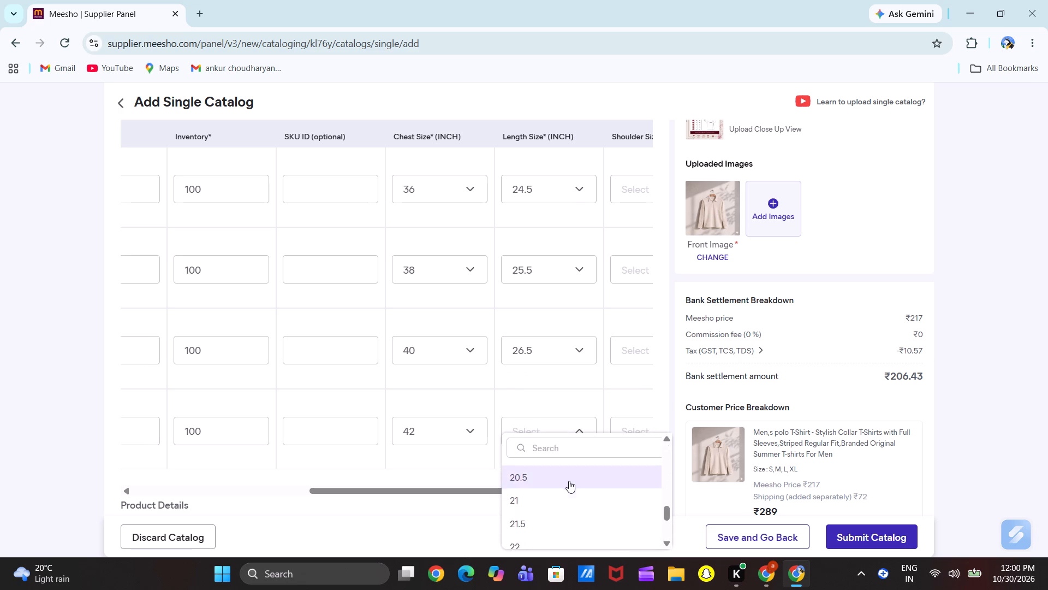
scroll(569, 481, down, 4)
click(556, 491)
Set the shoulder size for size S to 14.5 inches in the size table.
scroll(537, 391, left, 2)
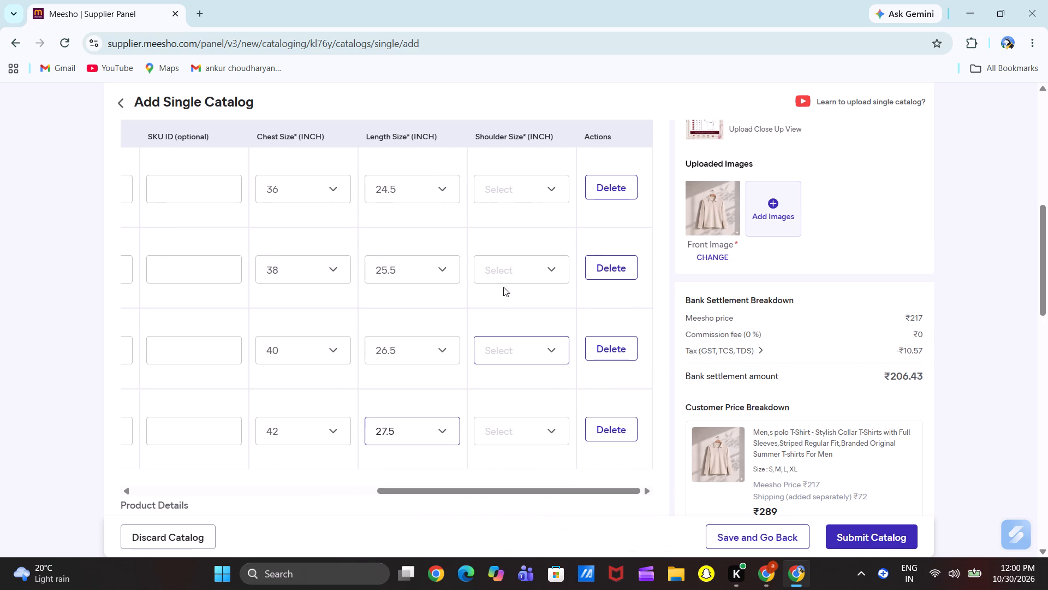
click(517, 198)
scroll(541, 292, down, 2)
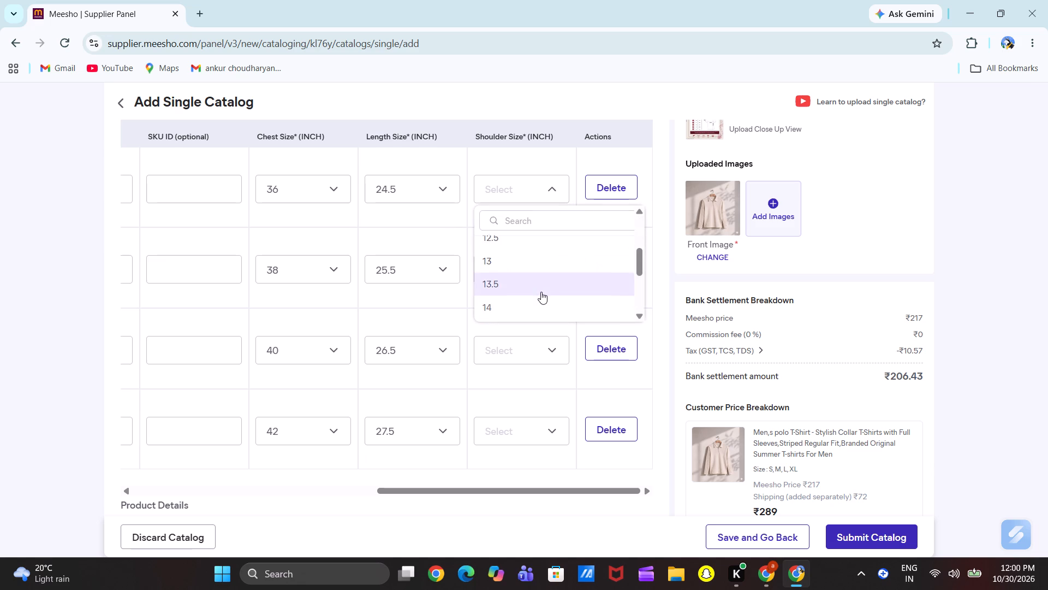
scroll(541, 292, down, 3)
scroll(541, 292, up, 1)
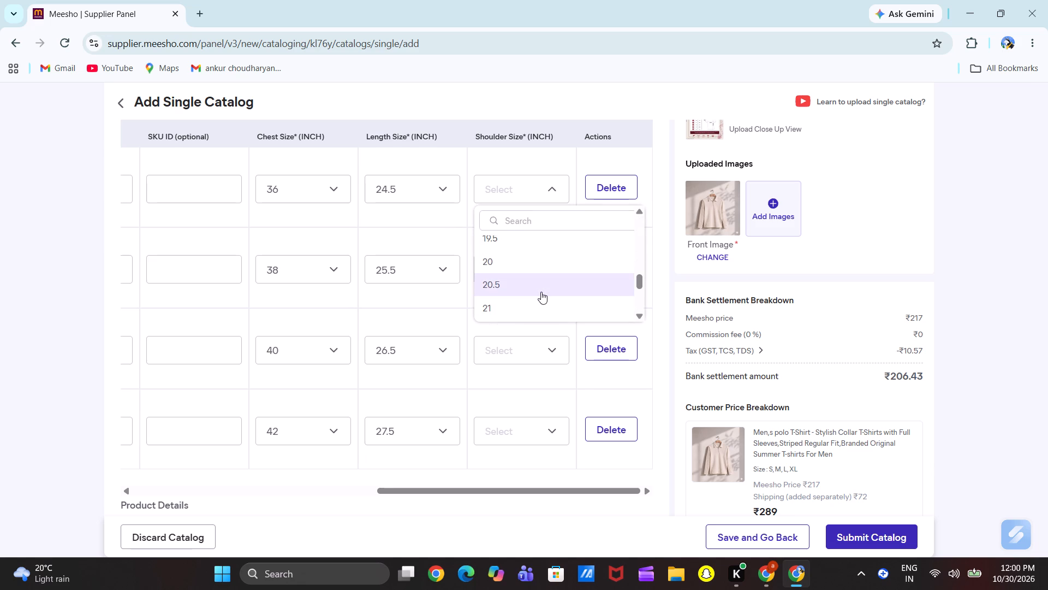
scroll(541, 292, up, 1)
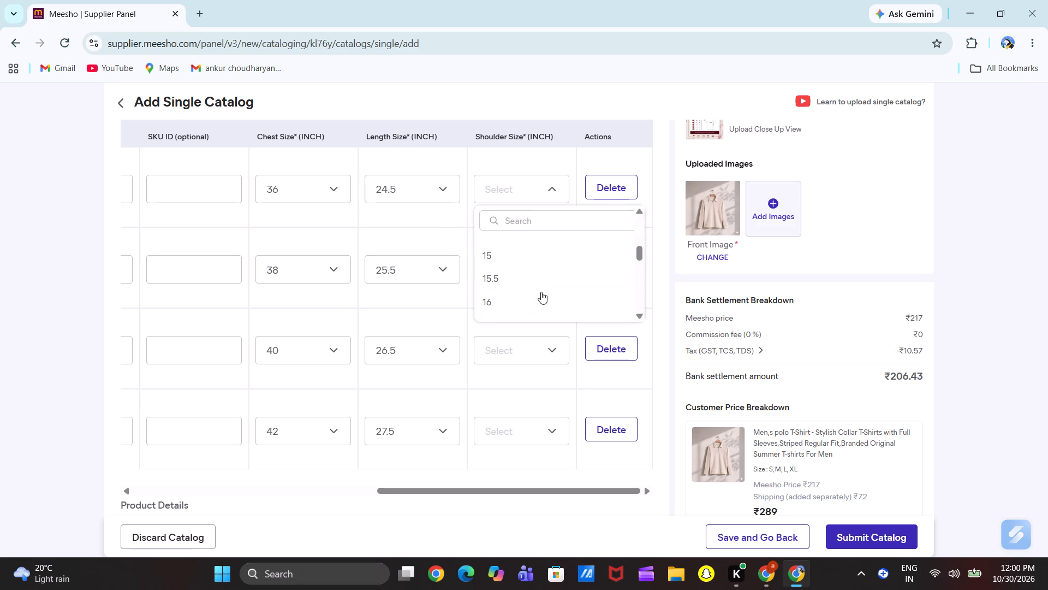
scroll(541, 292, up, 1)
click(522, 282)
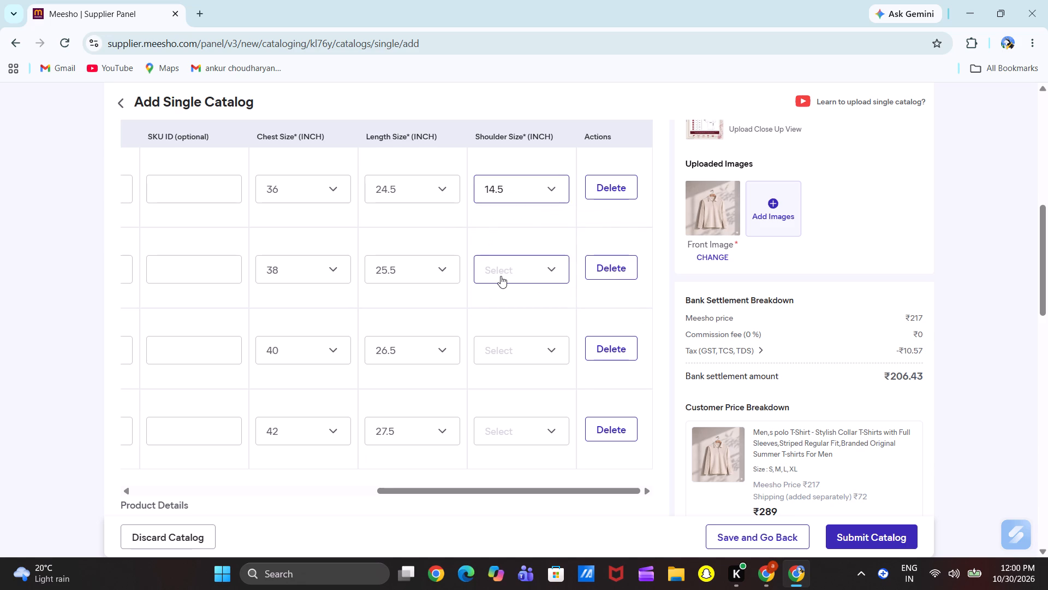
Set the shoulder size for size M to 15.5 inches in the size table.
click(504, 276)
scroll(534, 347, down, 1)
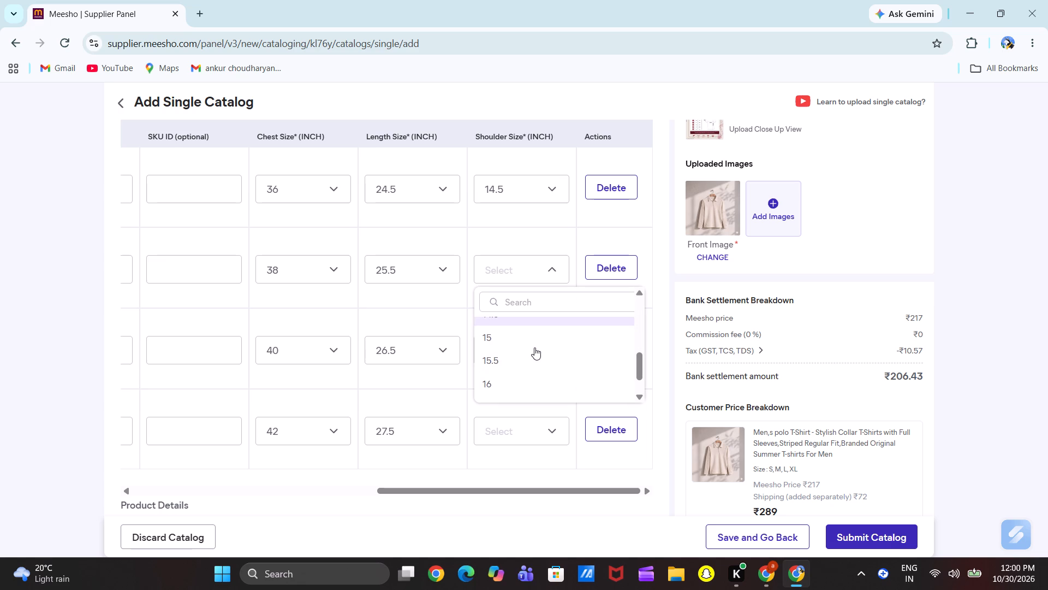
scroll(534, 347, down, 1)
click(522, 352)
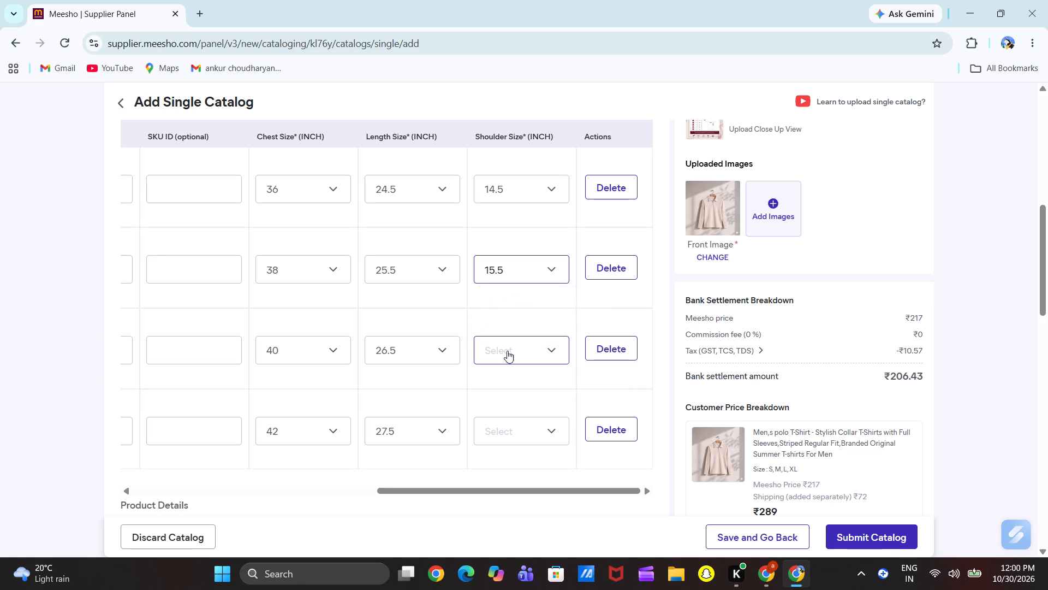
Set the shoulder size for size L to 16.5 inches in the size table.
click(516, 353)
scroll(551, 405, down, 3)
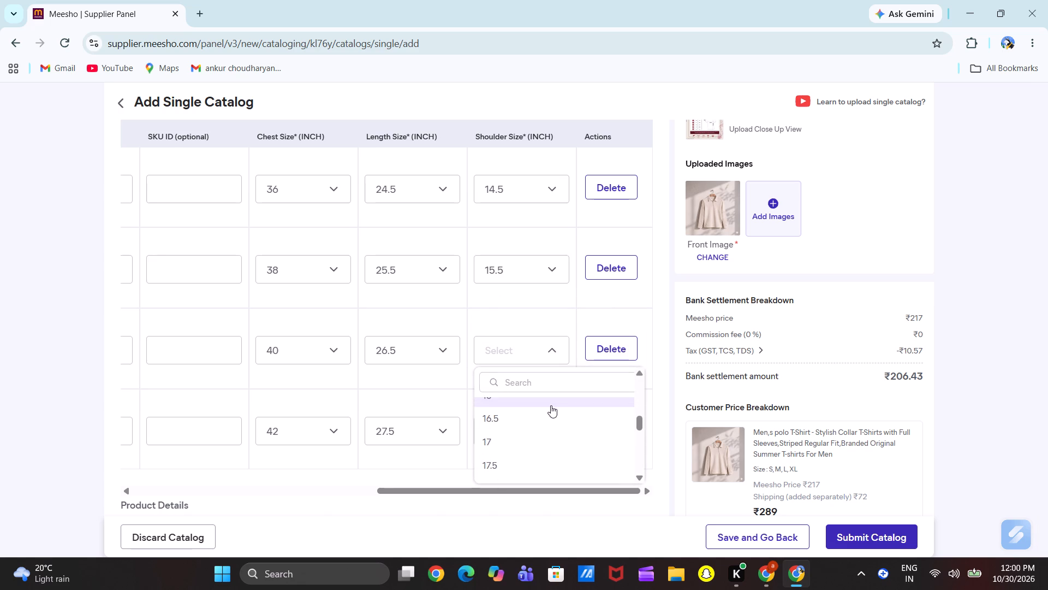
scroll(551, 405, down, 2)
scroll(551, 405, up, 1)
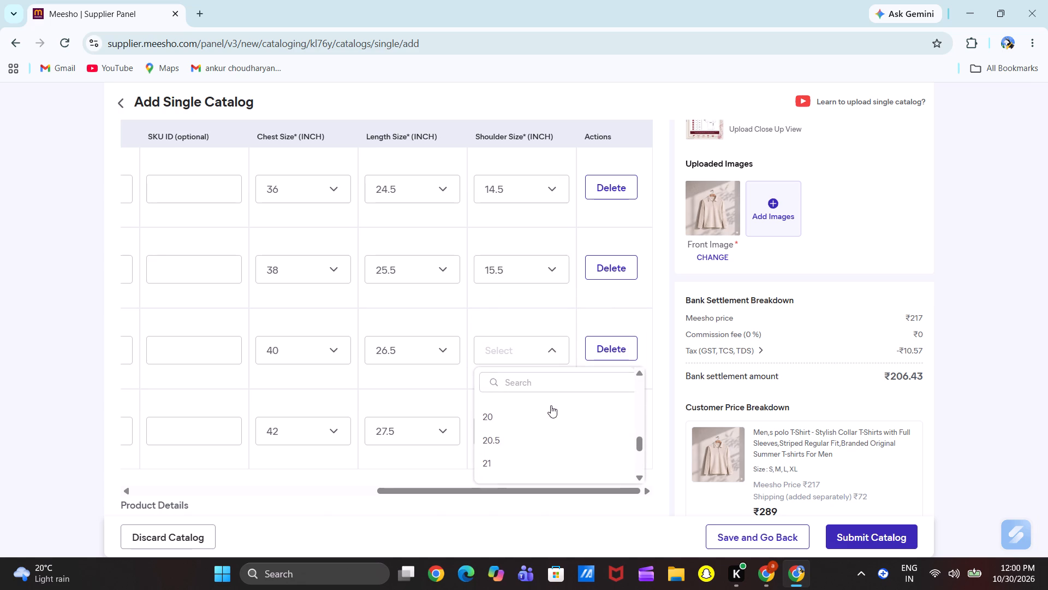
scroll(551, 405, up, 1)
click(528, 422)
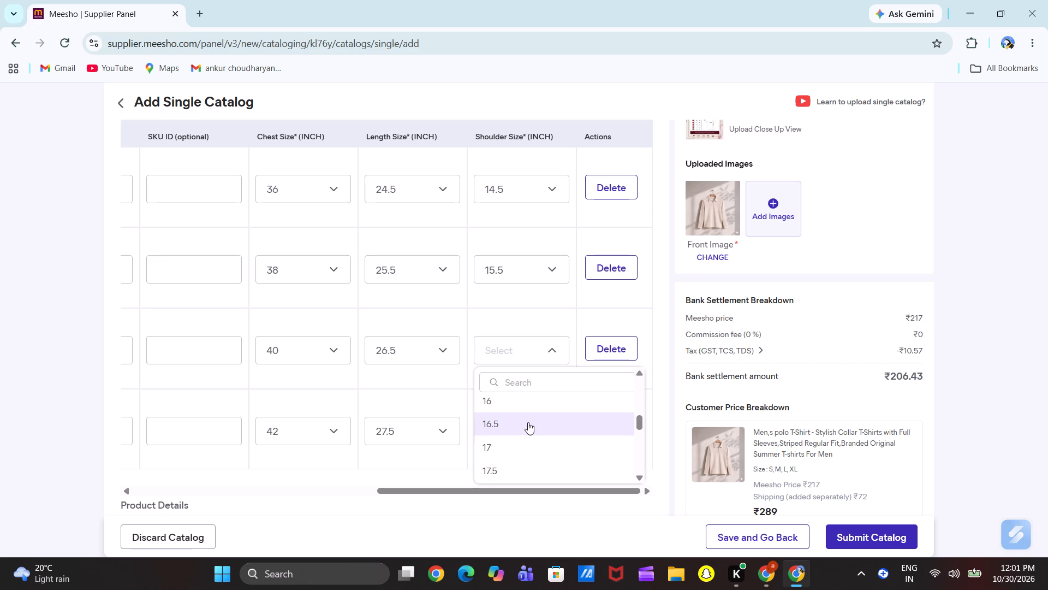
Set the shoulder size for size XL to 17.5 inches in the size table.
click(522, 427)
scroll(510, 466, down, 1)
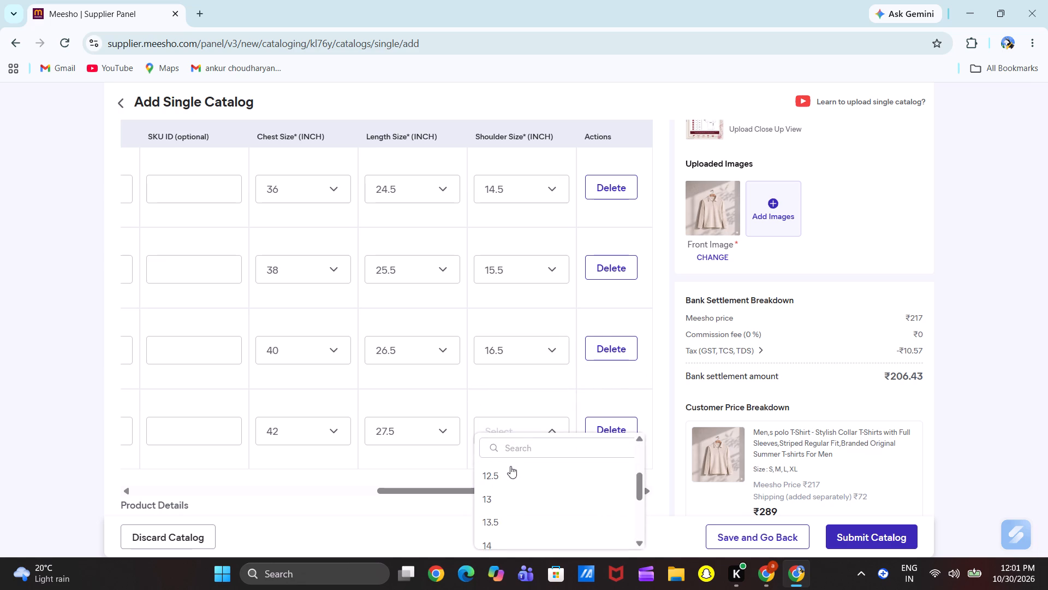
scroll(510, 466, down, 3)
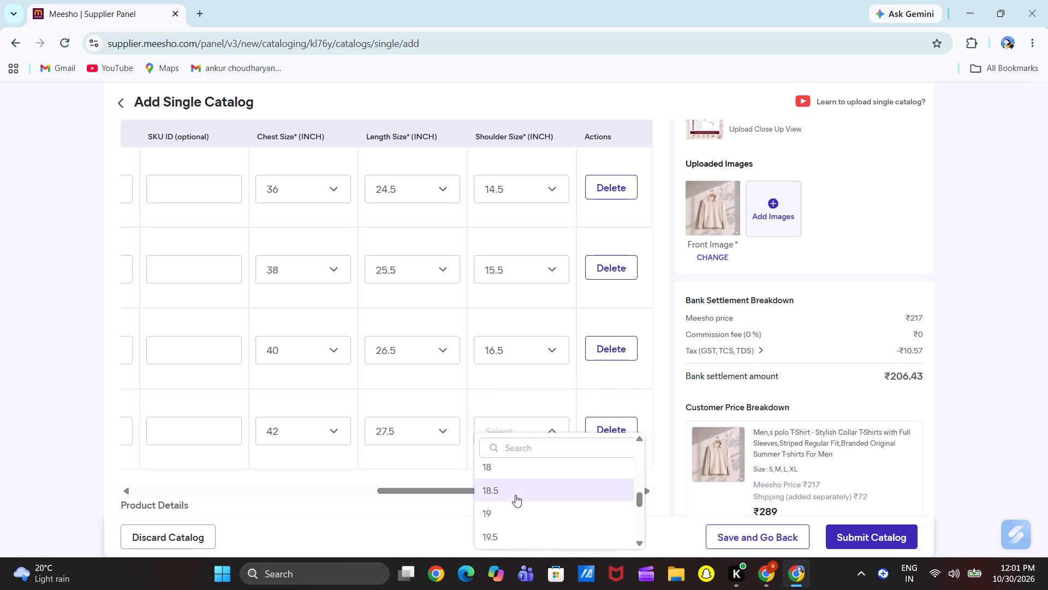
scroll(515, 495, up, 1)
click(515, 495)
Set the product's color to White and its fabric to Cotton Blend in the product details.
scroll(428, 459, down, 2)
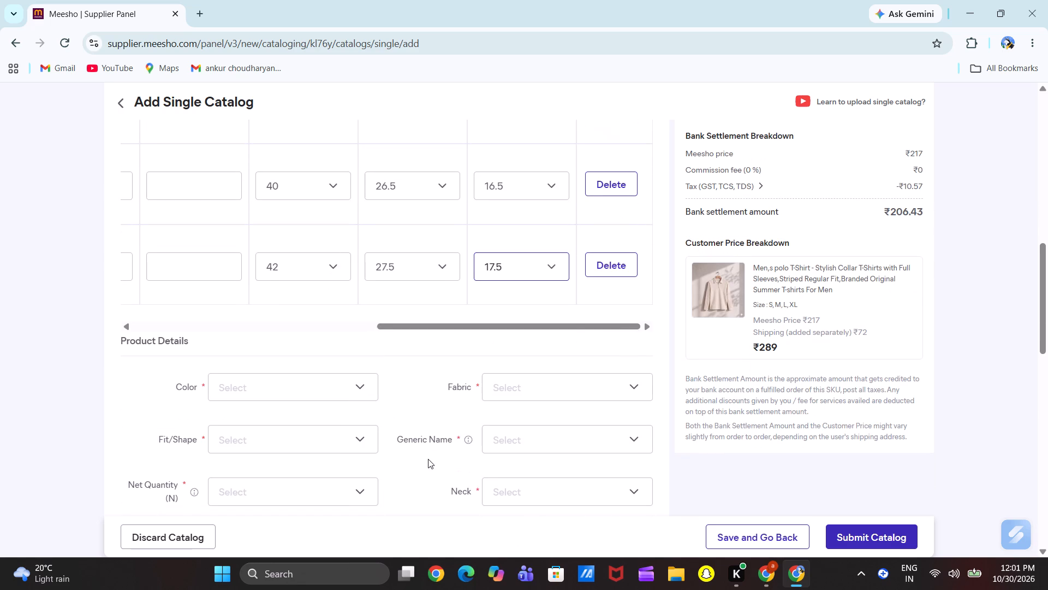
click(276, 379)
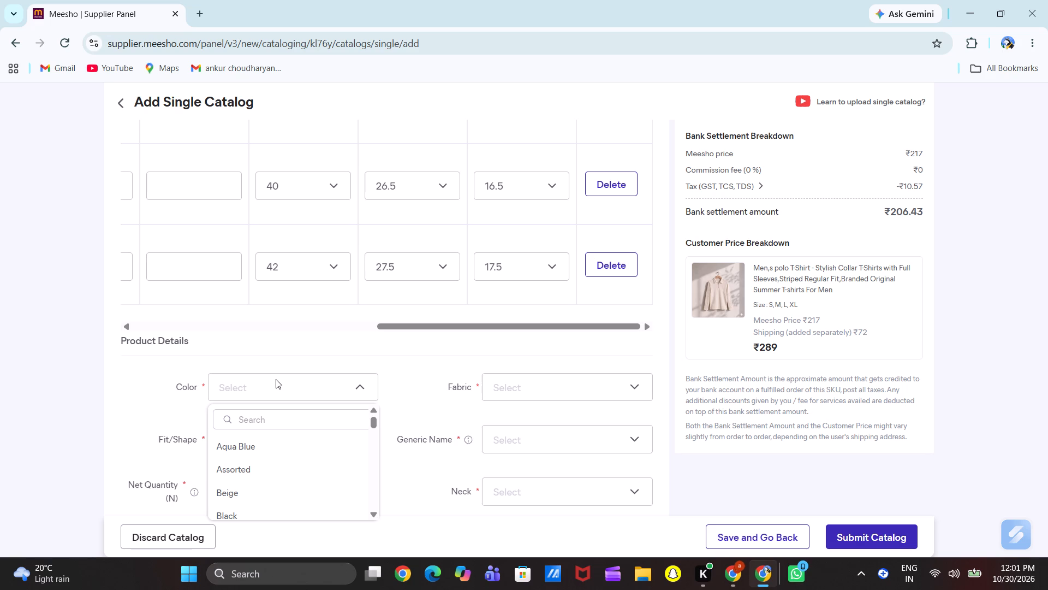
click(249, 412)
text(WHI)
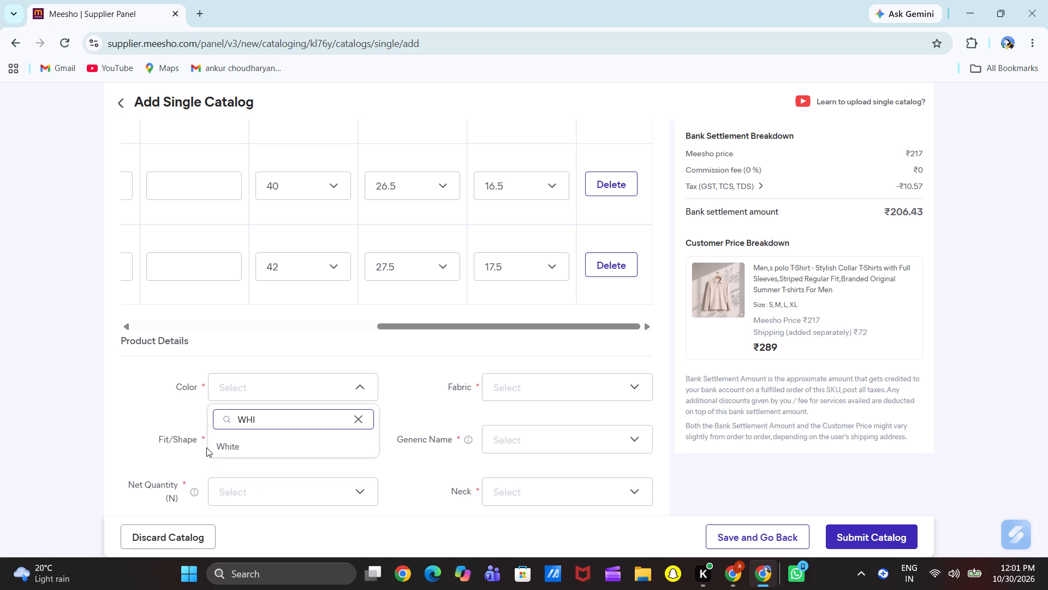
click(231, 448)
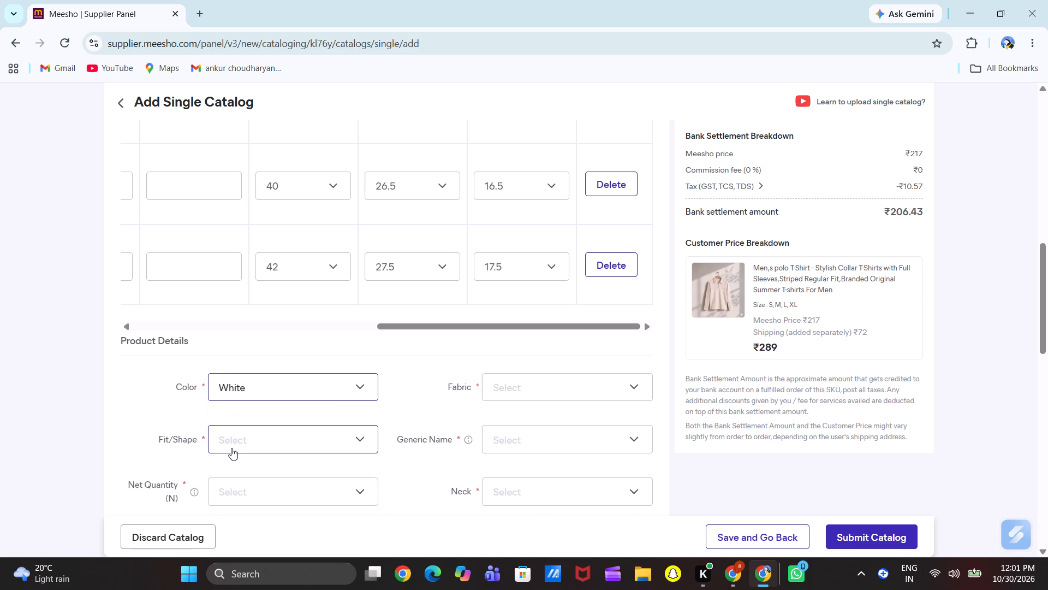
click(533, 388)
scroll(515, 450, down, 1)
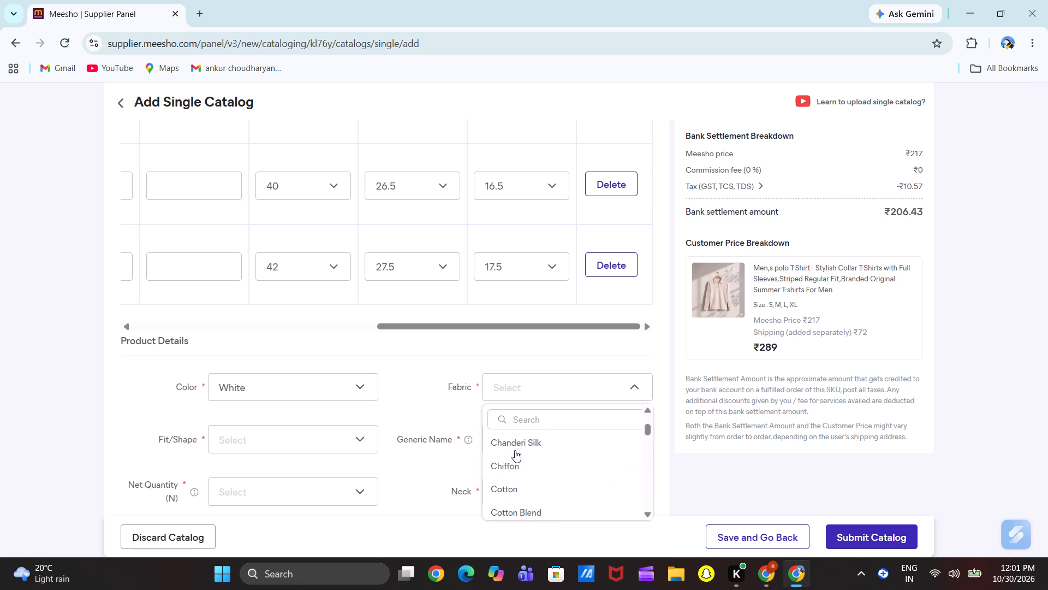
scroll(515, 450, down, 1)
click(515, 450)
Set the product's fit/shape to Regular and its generic name to Tshirts.
click(309, 443)
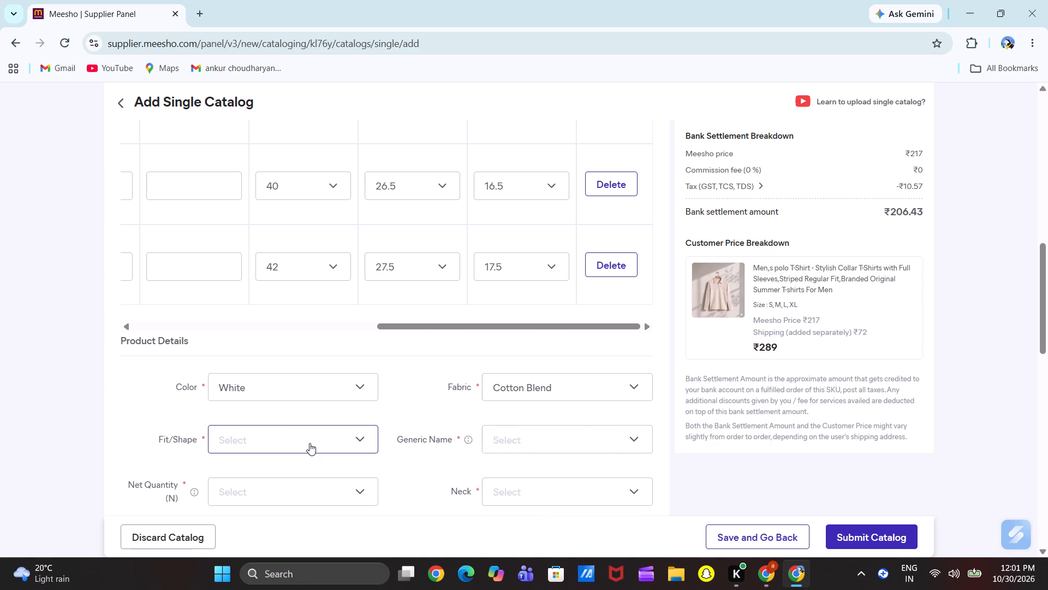
scroll(276, 502, down, 1)
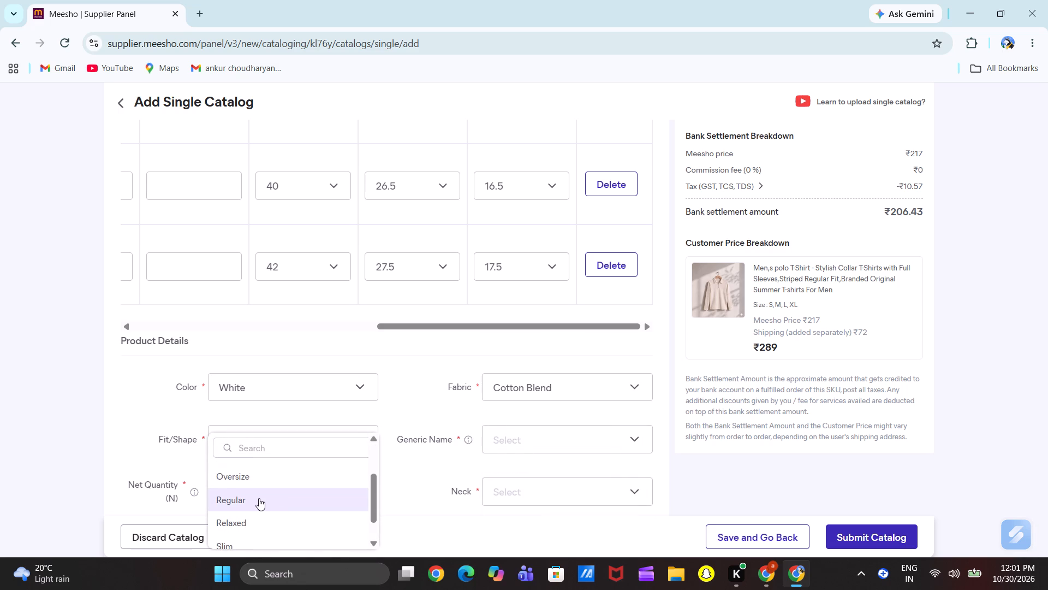
click(255, 498)
click(503, 434)
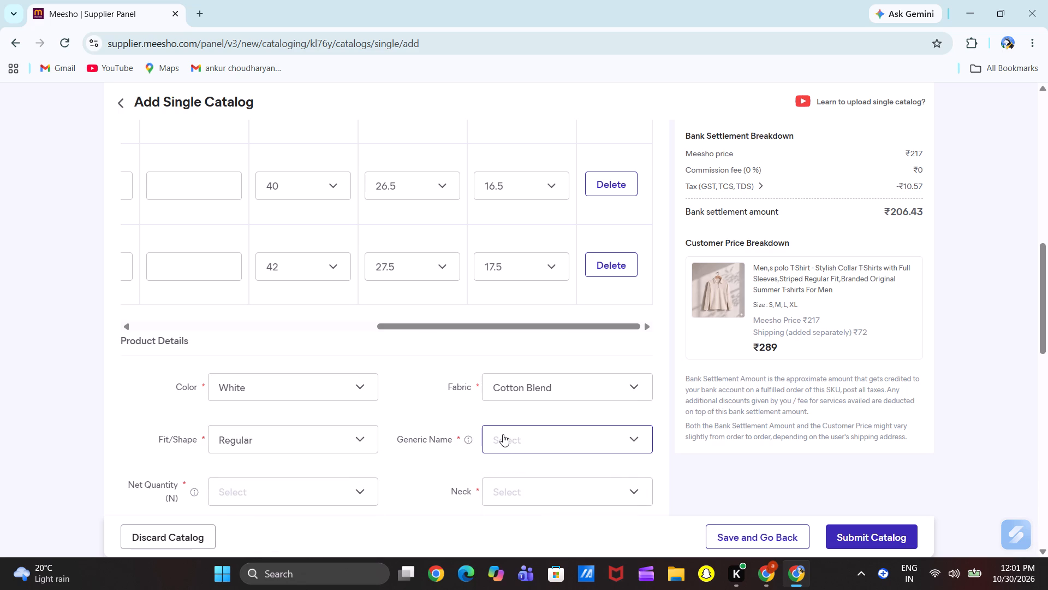
scroll(549, 526, down, 2)
click(549, 526)
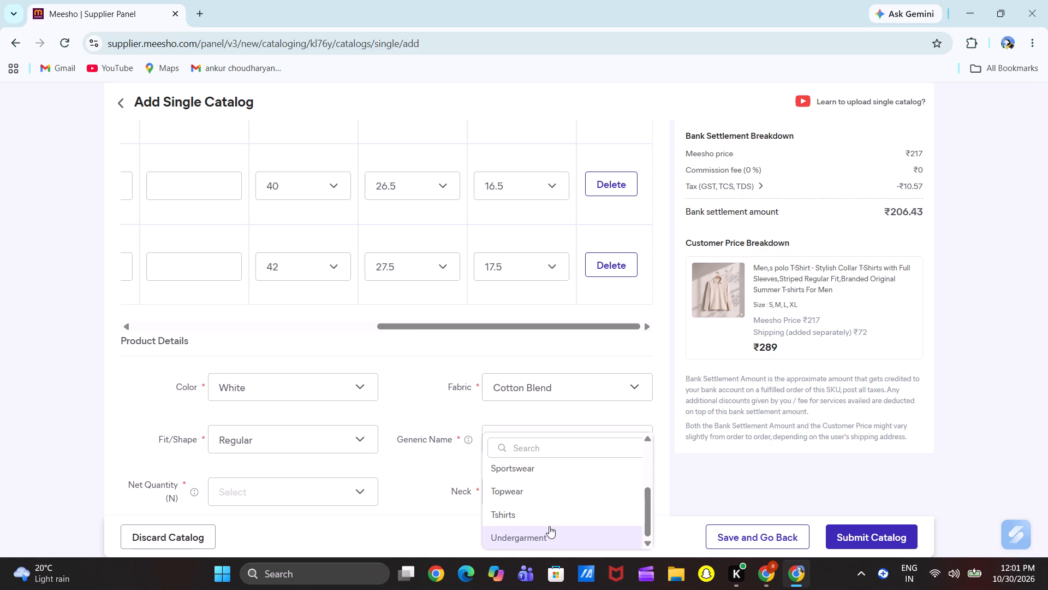
click(587, 433)
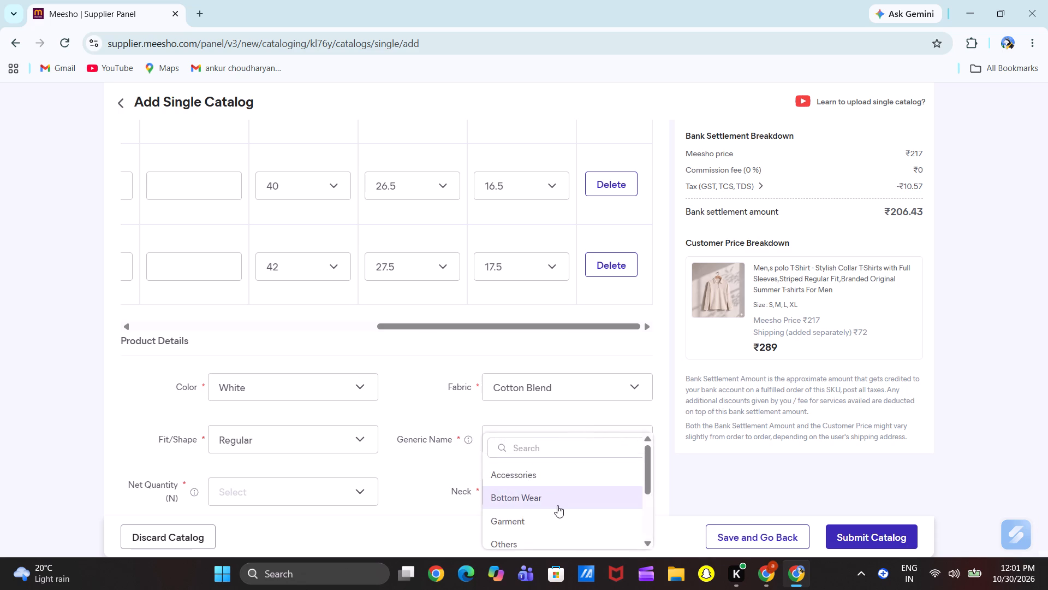
scroll(557, 505, down, 2)
click(526, 514)
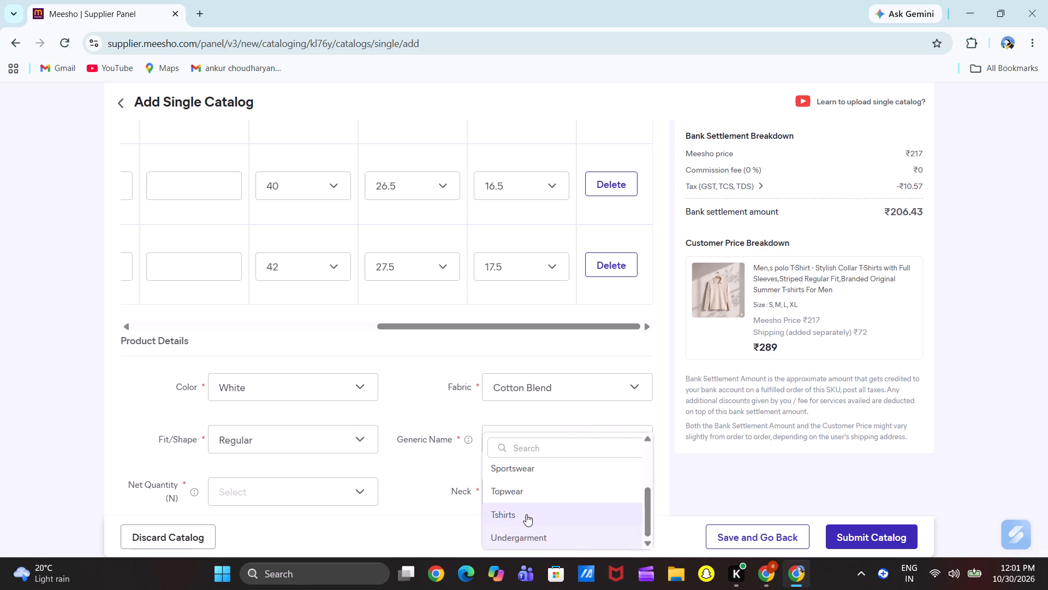
Set the product's net quantity to 1 and its neck style to Polo.
scroll(421, 500, down, 1)
click(297, 386)
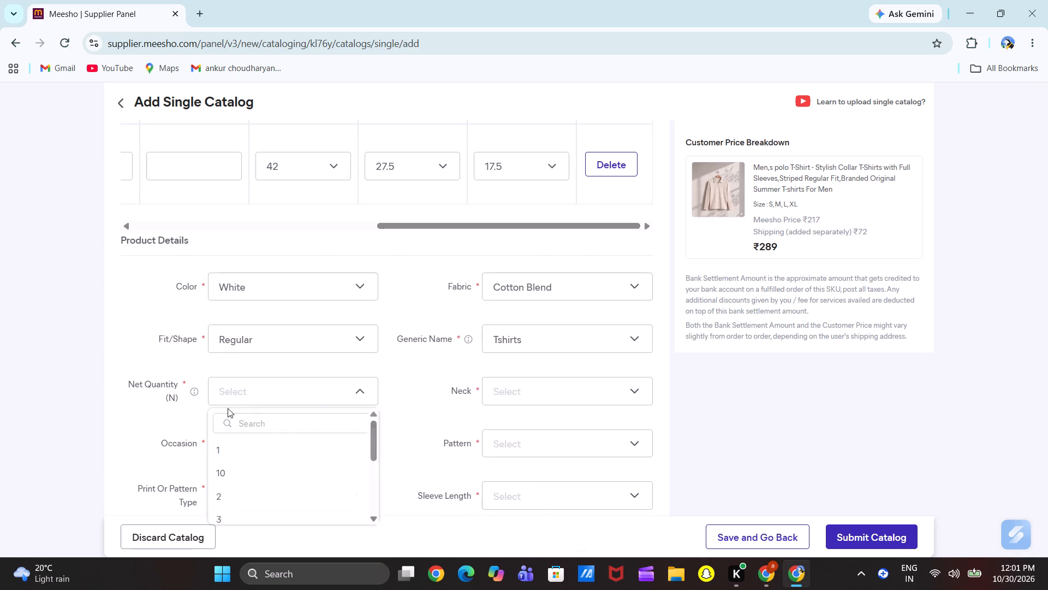
click(229, 442)
click(515, 389)
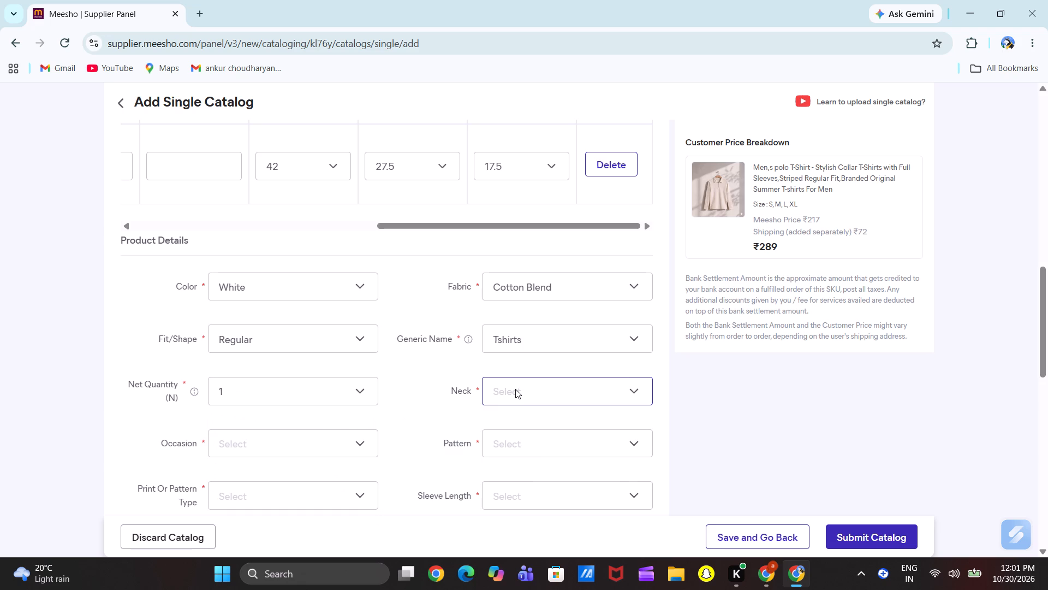
scroll(533, 497, down, 2)
click(533, 497)
Set the product's occasion to Casual and its pattern to Solid.
click(343, 445)
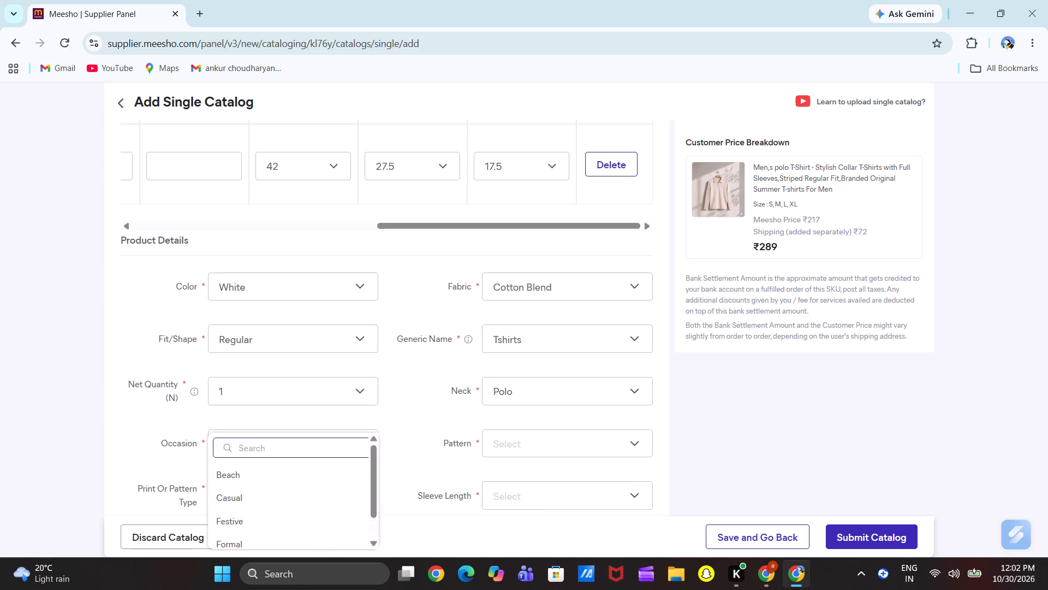
click(266, 501)
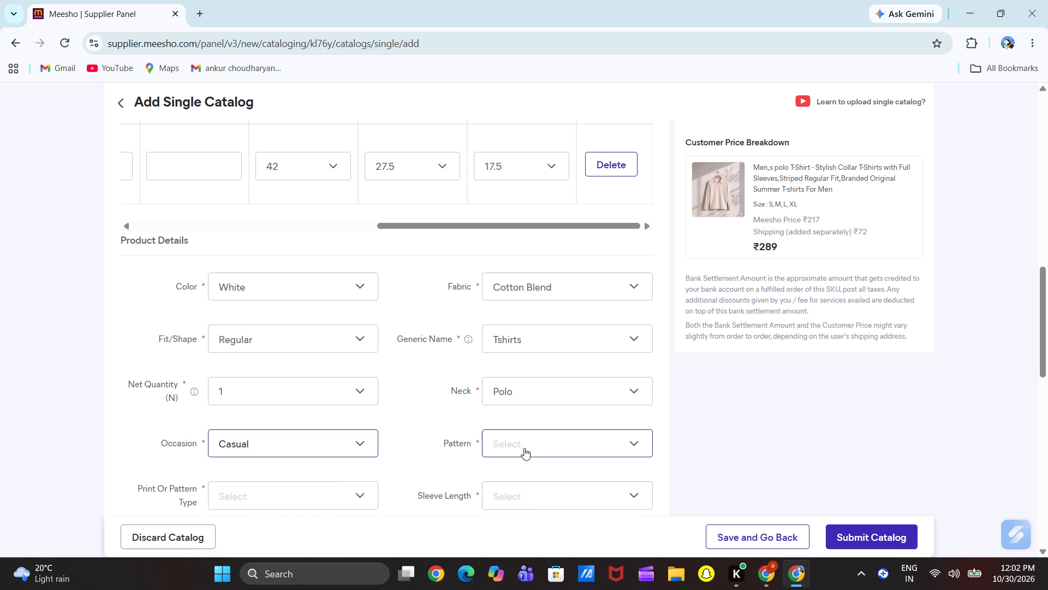
click(526, 448)
scroll(519, 508, down, 1)
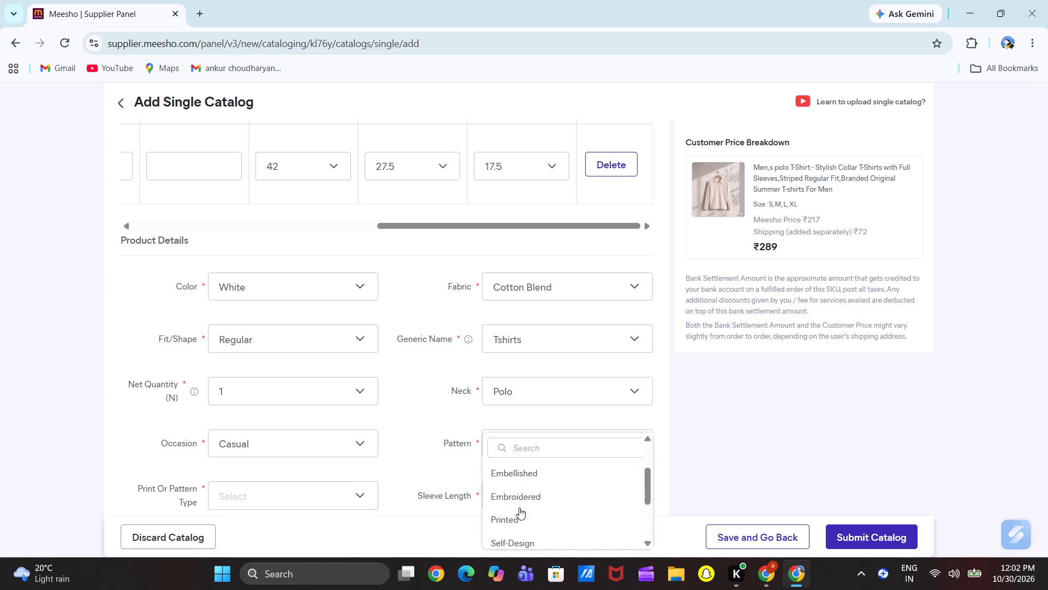
scroll(519, 508, down, 1)
click(519, 508)
Set the print or pattern type to Solid and the sleeve length to Long Sleeves.
scroll(436, 484, down, 1)
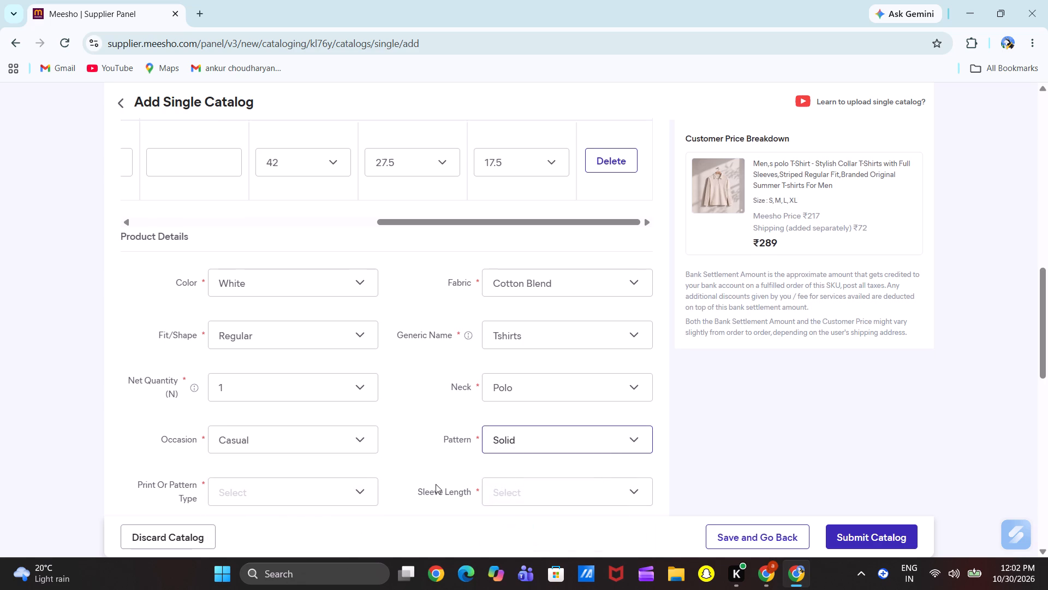
scroll(436, 484, down, 2)
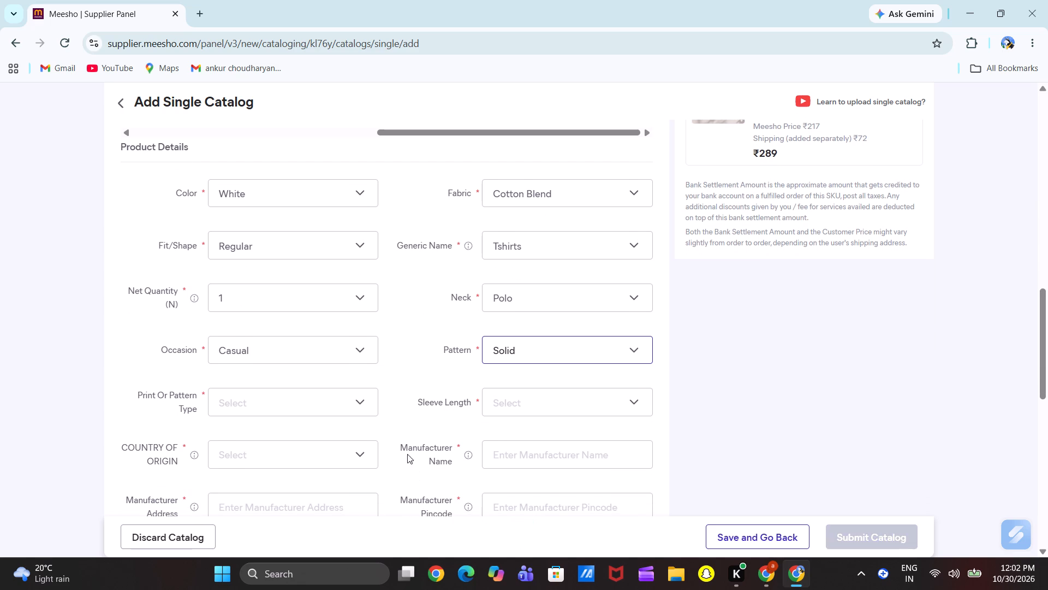
click(334, 405)
scroll(271, 491, down, 1)
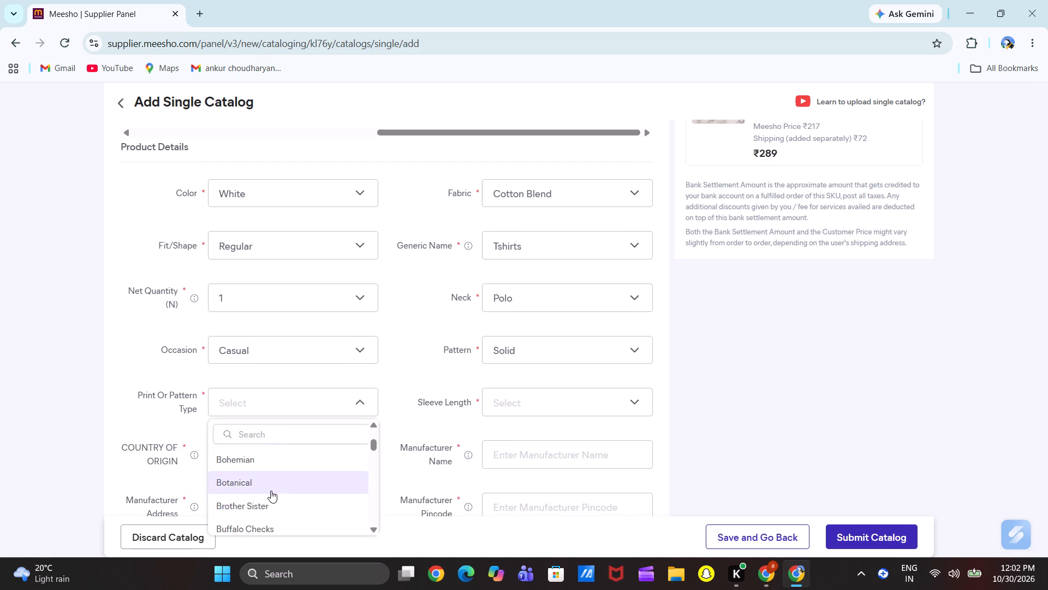
scroll(271, 491, down, 3)
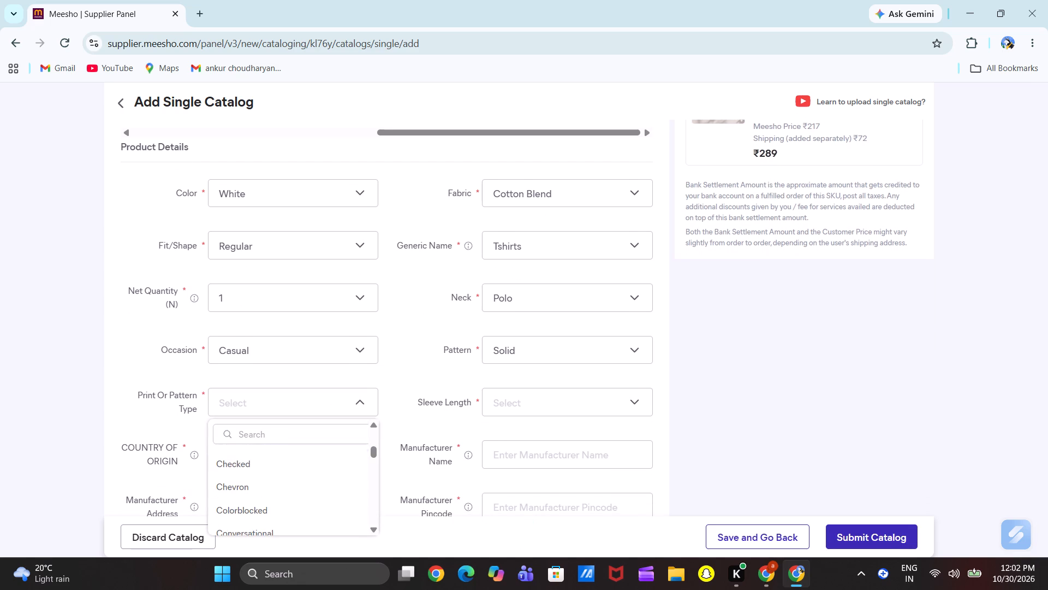
click(257, 436)
text(SO)
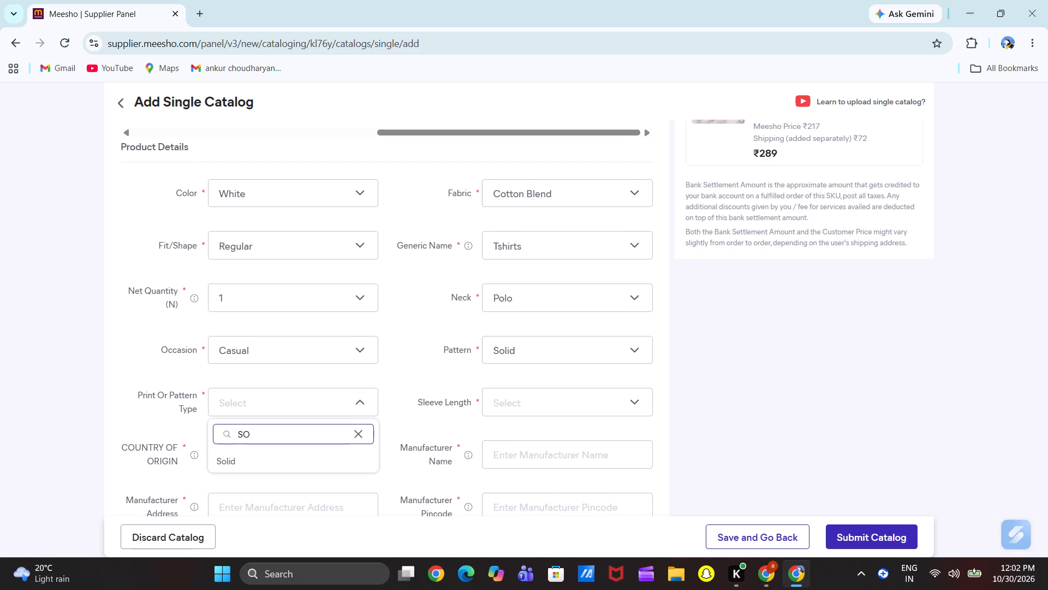
click(261, 456)
click(546, 411)
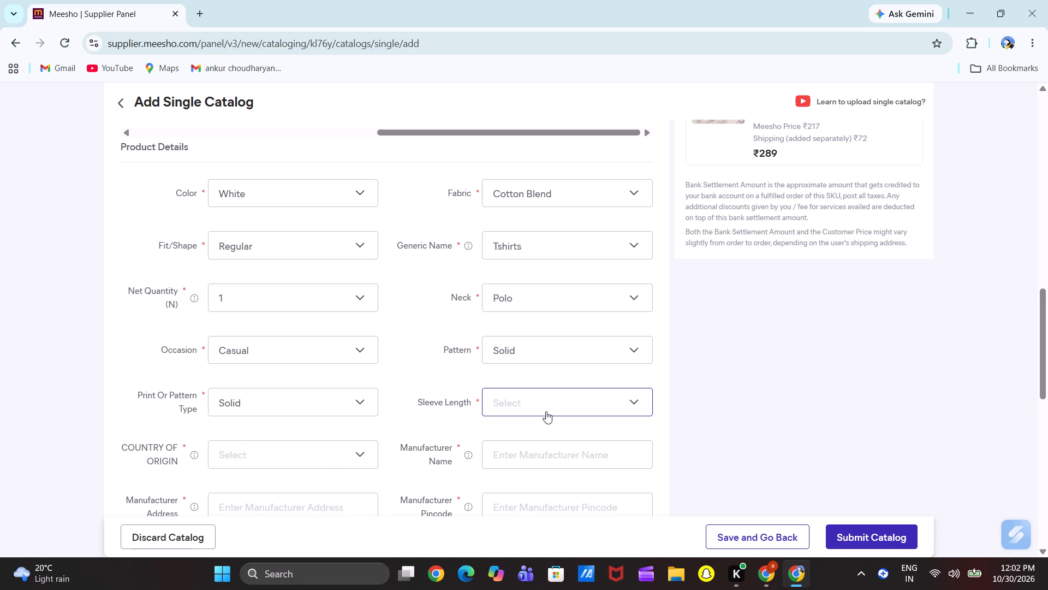
click(523, 462)
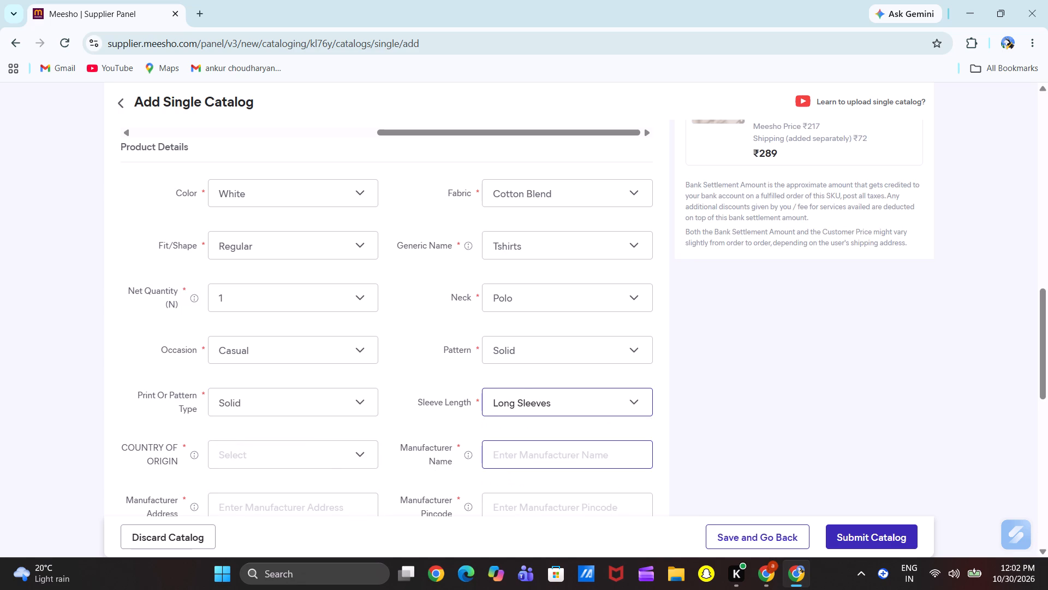
Fill in the manufacturer name with the saved entry and set the country of origin to India.
click(527, 452)
click(561, 493)
scroll(425, 461, down, 2)
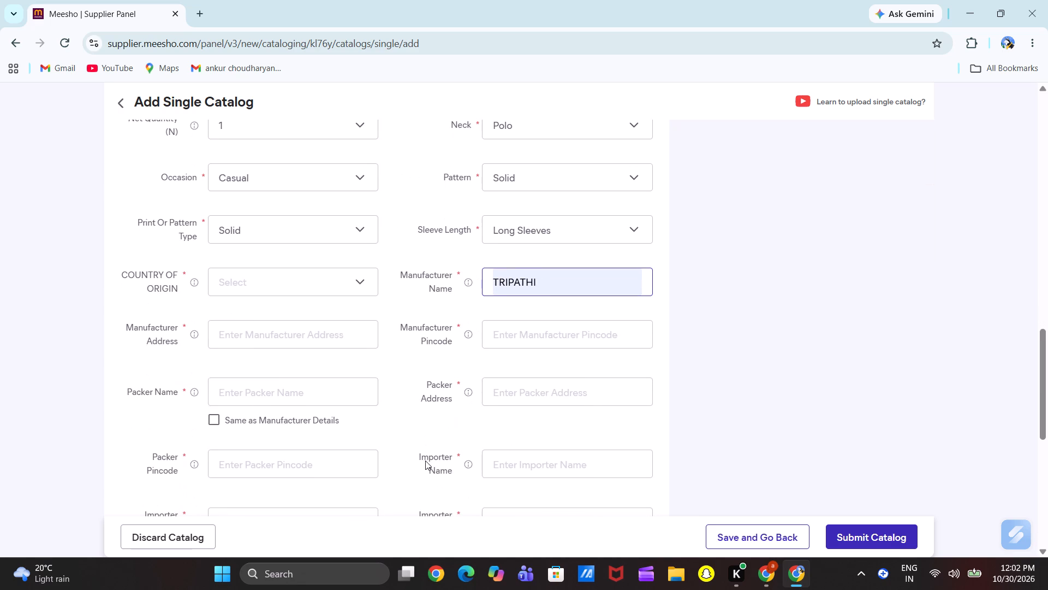
click(275, 293)
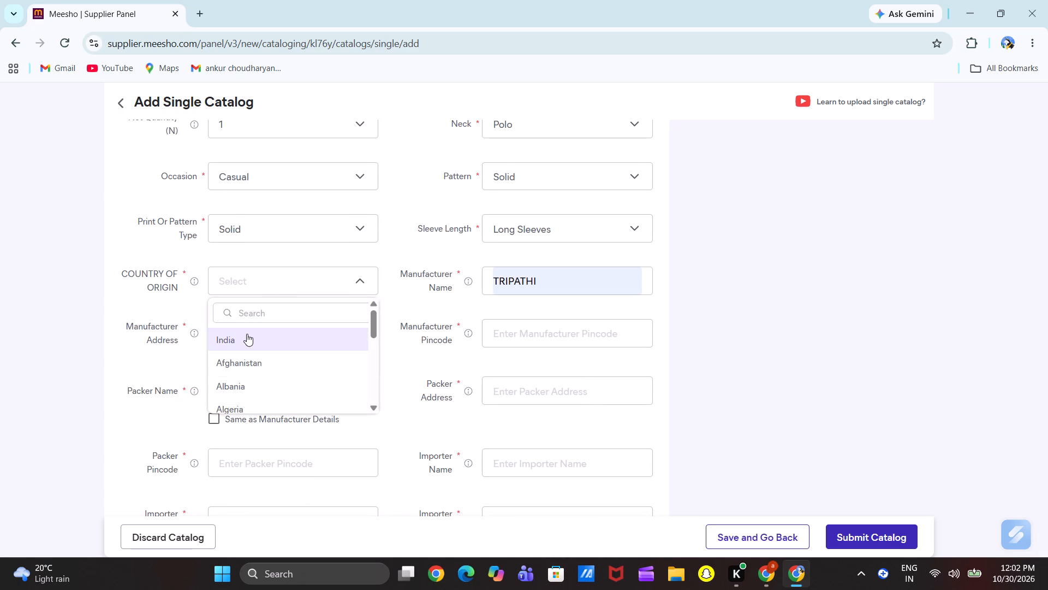
click(247, 334)
Fill in the manufacturer address with the saved entry starting with S.
click(267, 340)
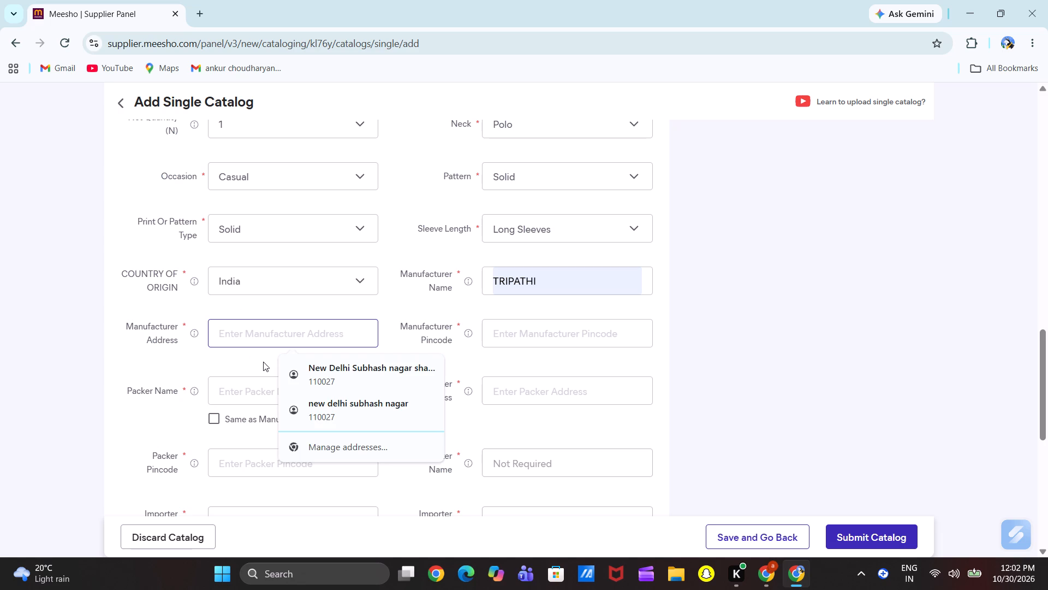
key(s)
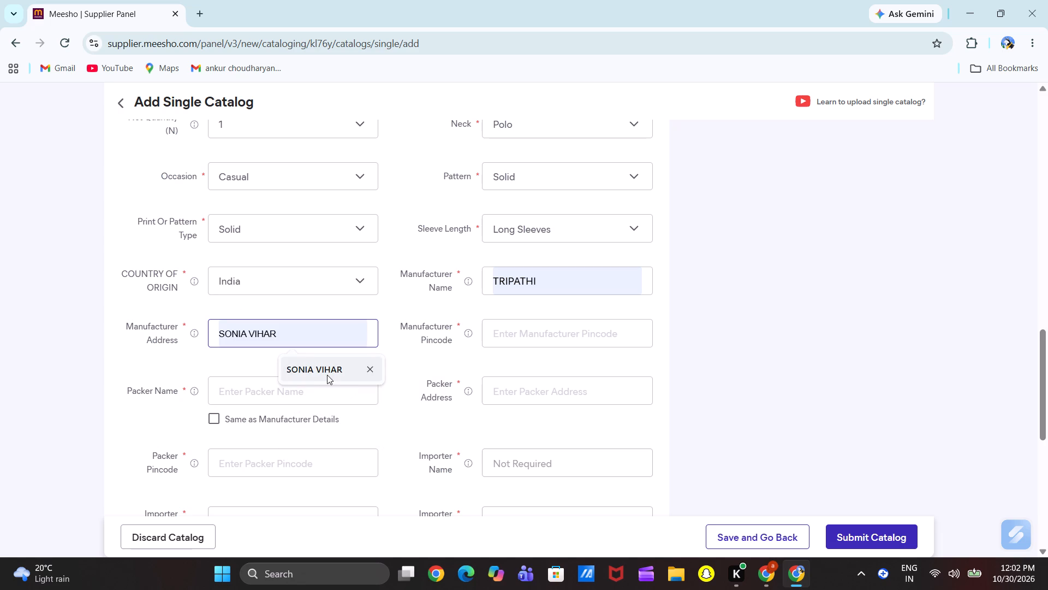
click(327, 375)
Enter the manufacturer pincode.
click(528, 333)
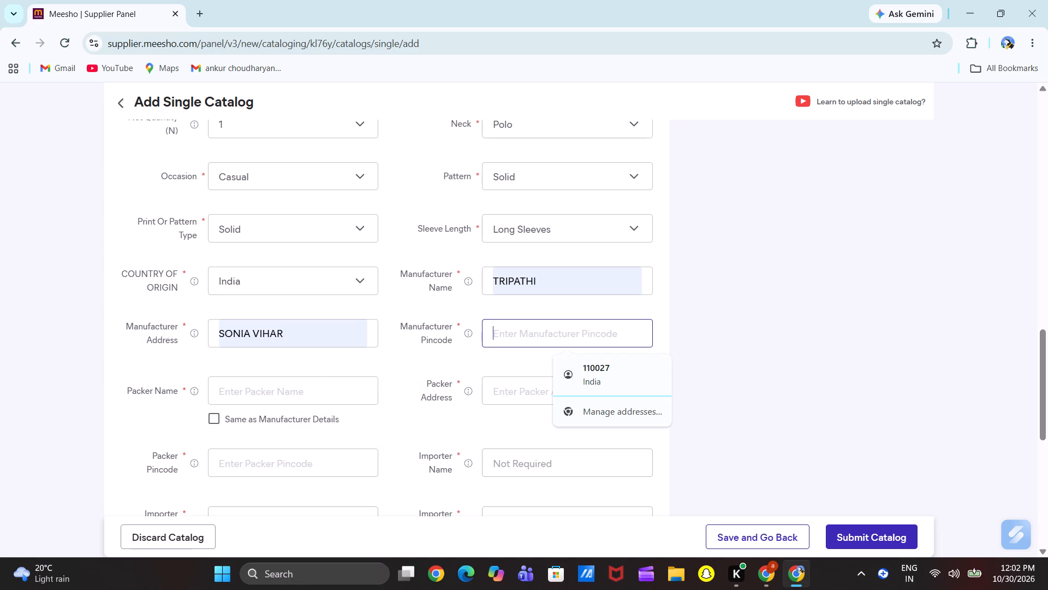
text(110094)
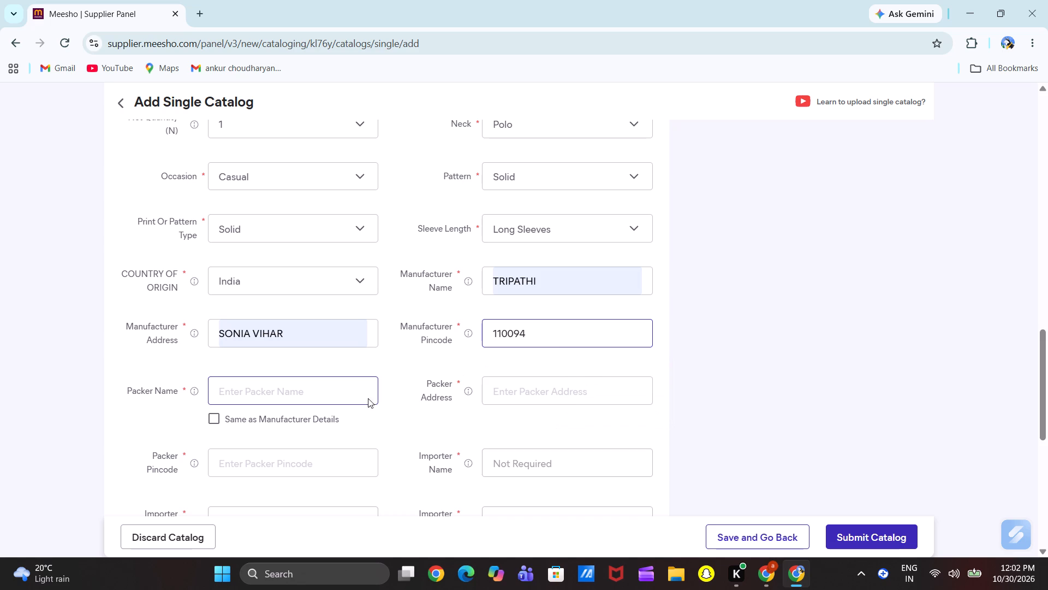
Fill in the packer name and address with the saved entries and enter the same pincode as the manufacturer's.
click(308, 383)
click(307, 426)
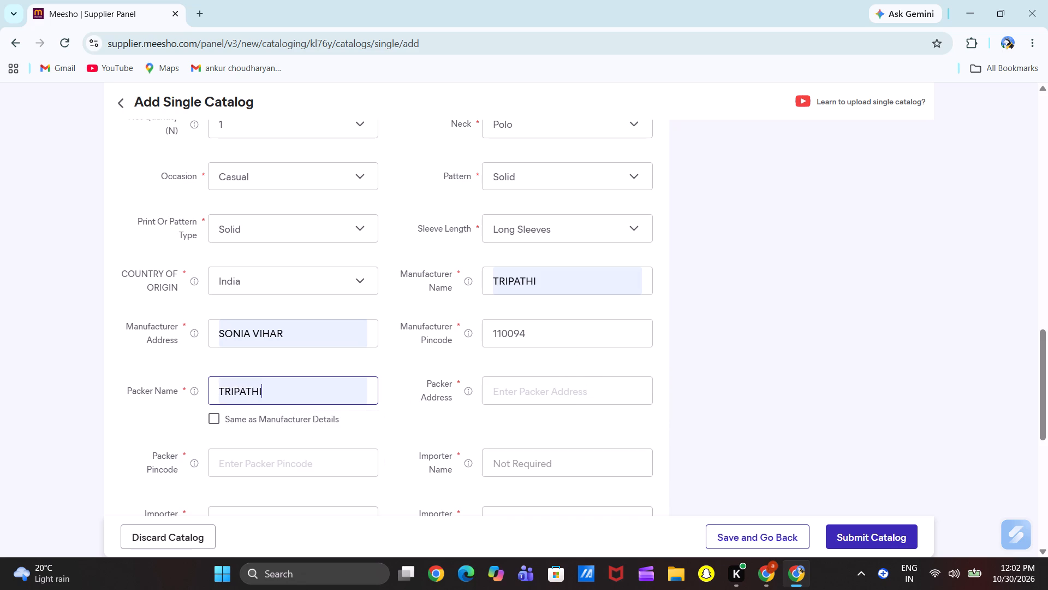
click(559, 385)
key(s)
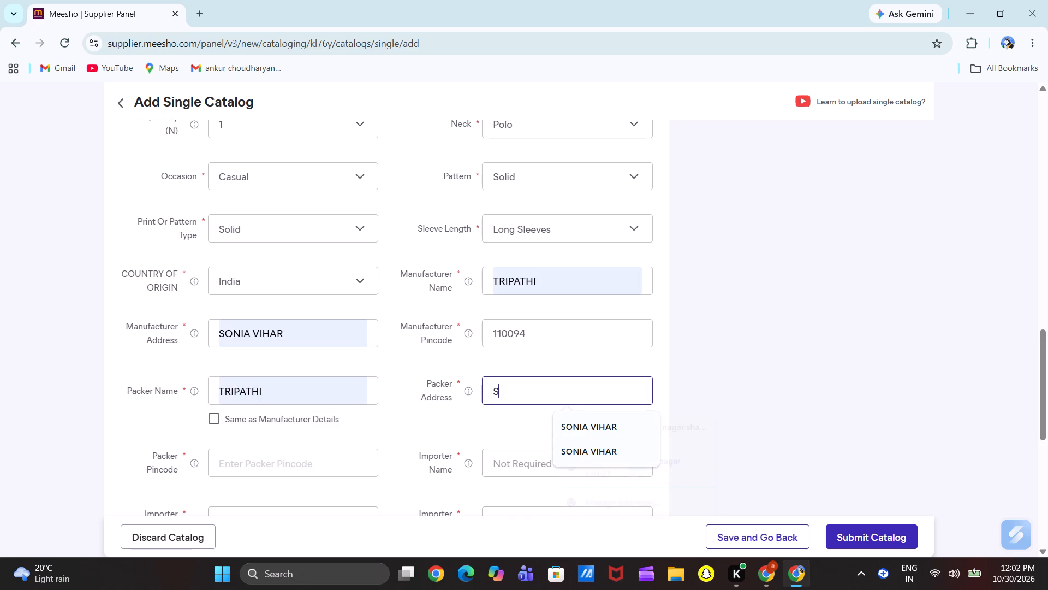
click(588, 422)
scroll(486, 419, down, 2)
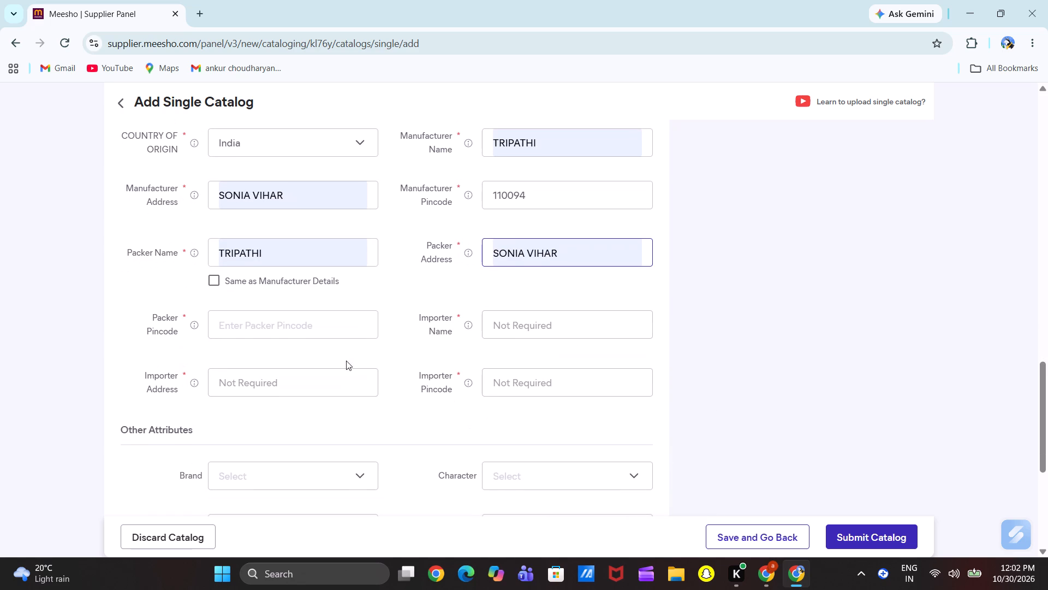
click(286, 334)
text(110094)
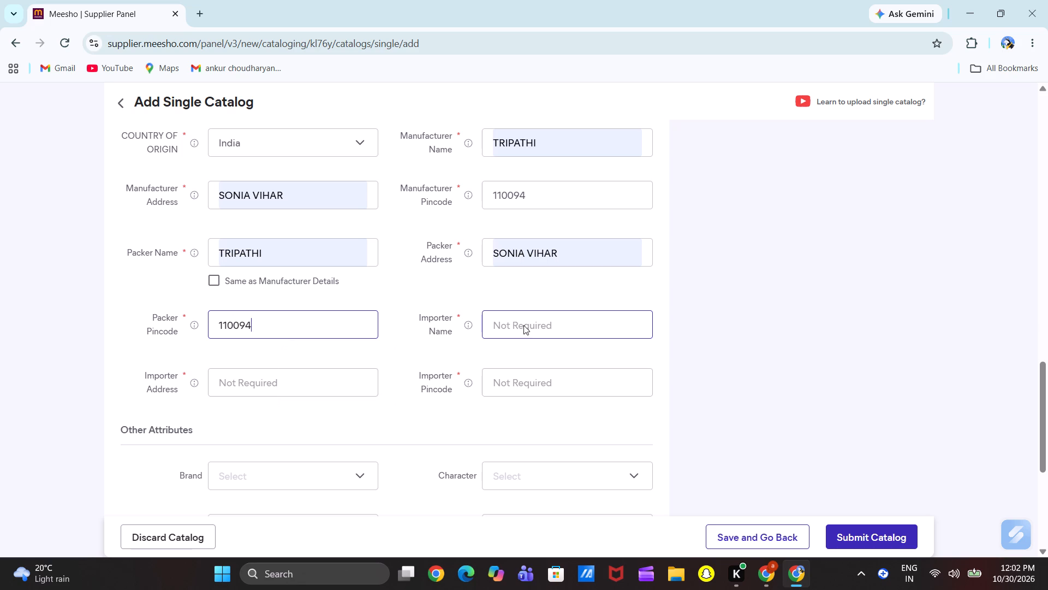
Under Other Attributes, set the length to Regular and the number of pockets to No Pocket.
scroll(418, 383, down, 2)
click(531, 366)
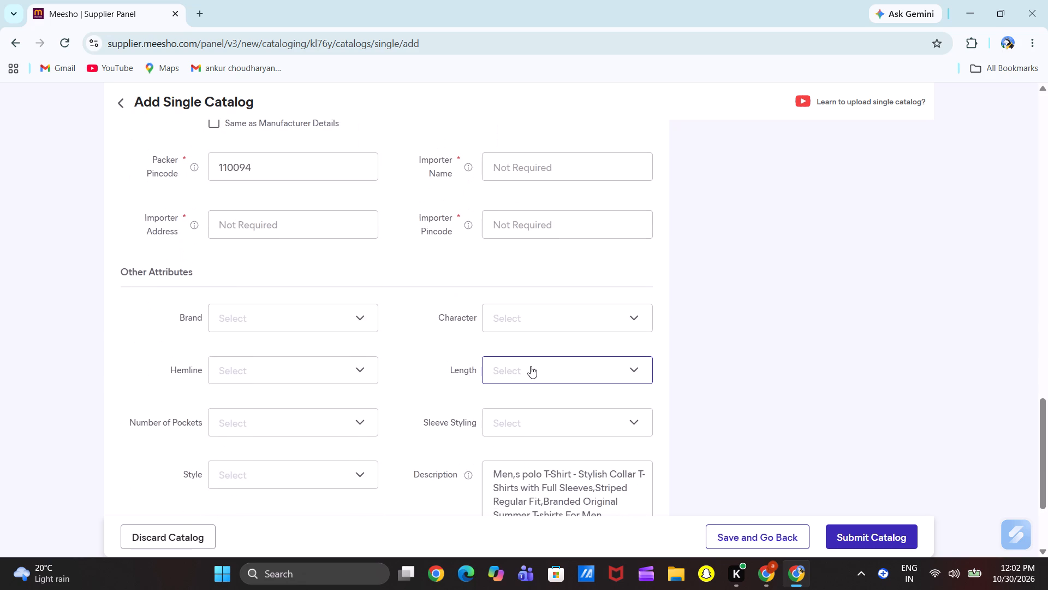
click(538, 471)
click(247, 419)
click(257, 515)
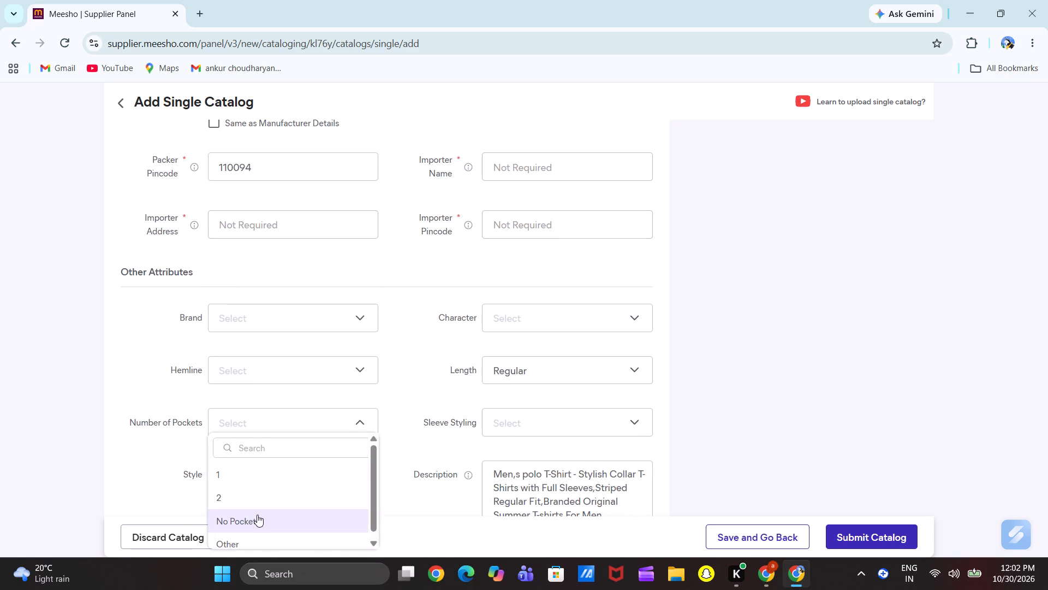
Set the product's style to Korean.
scroll(172, 468, down, 2)
click(292, 355)
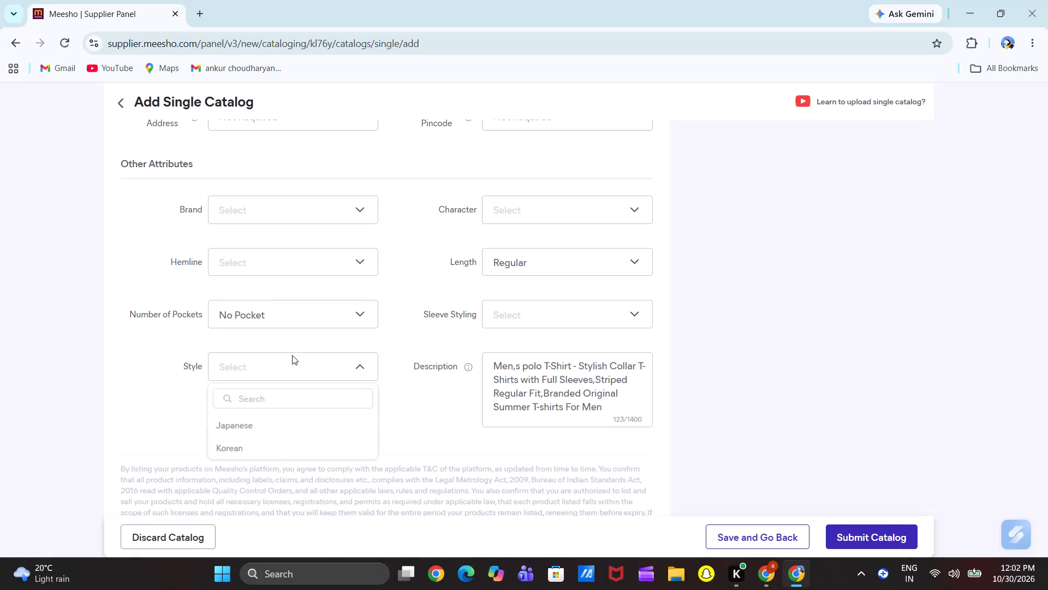
click(268, 441)
Switch to Product 2 and enter FULL=KARARA,;/[GREY] as its style code.
scroll(445, 400, up, 5)
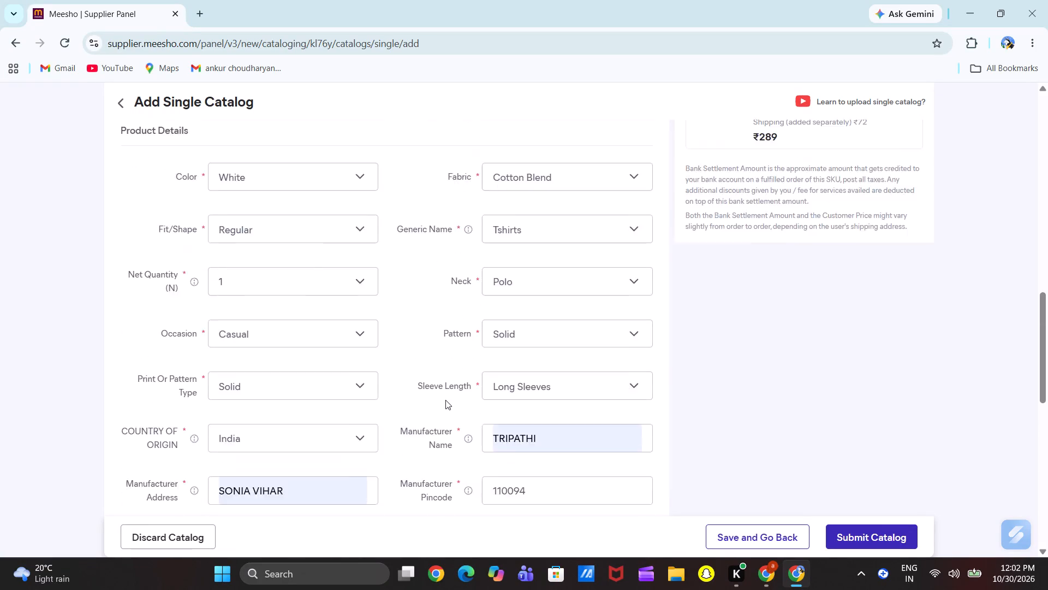
scroll(404, 358, up, 3)
scroll(377, 198, up, 1)
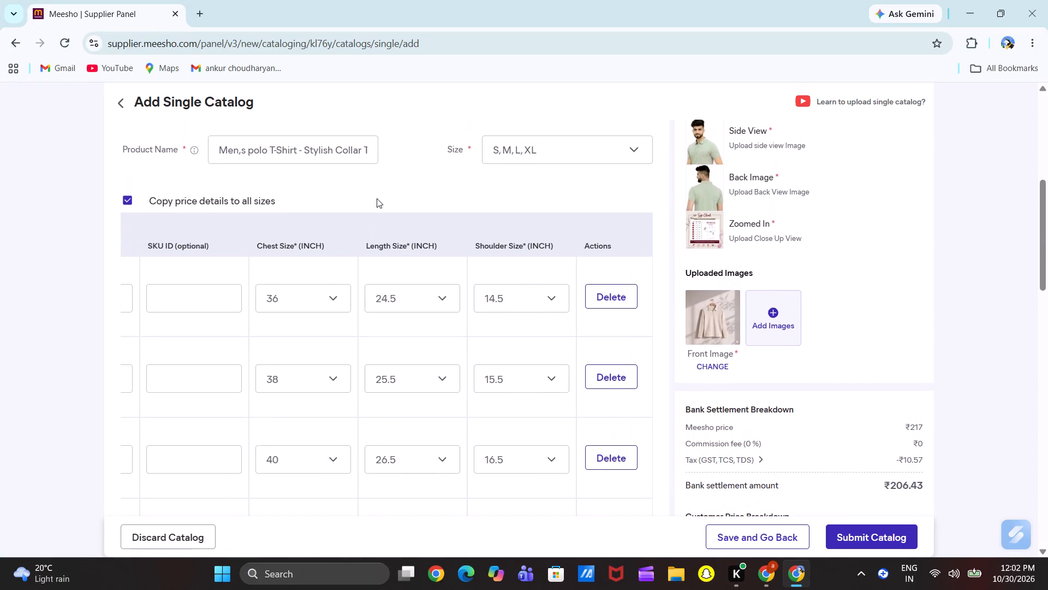
scroll(377, 198, up, 3)
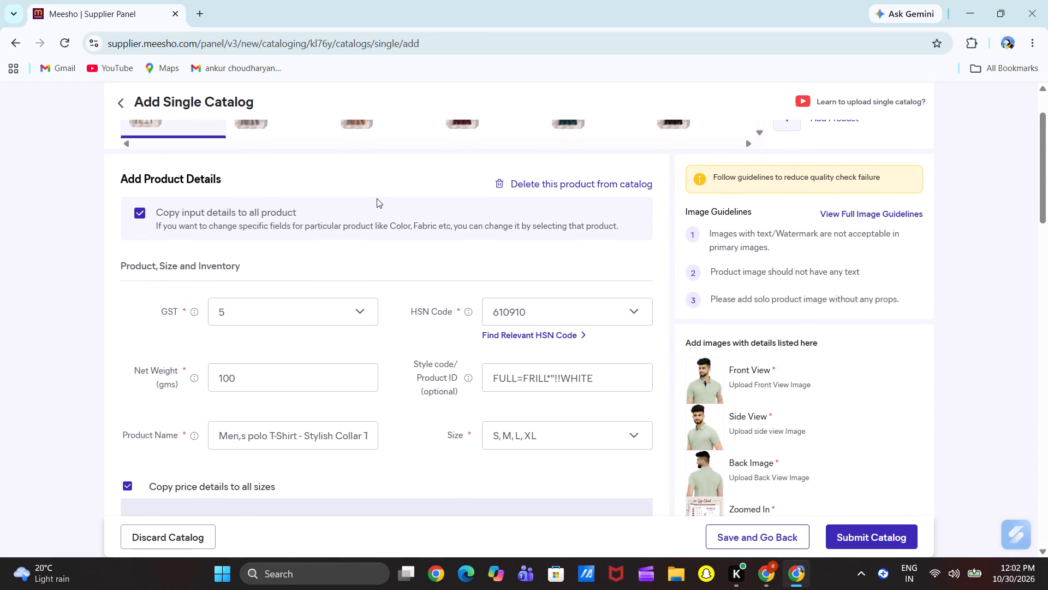
scroll(377, 198, up, 1)
click(264, 183)
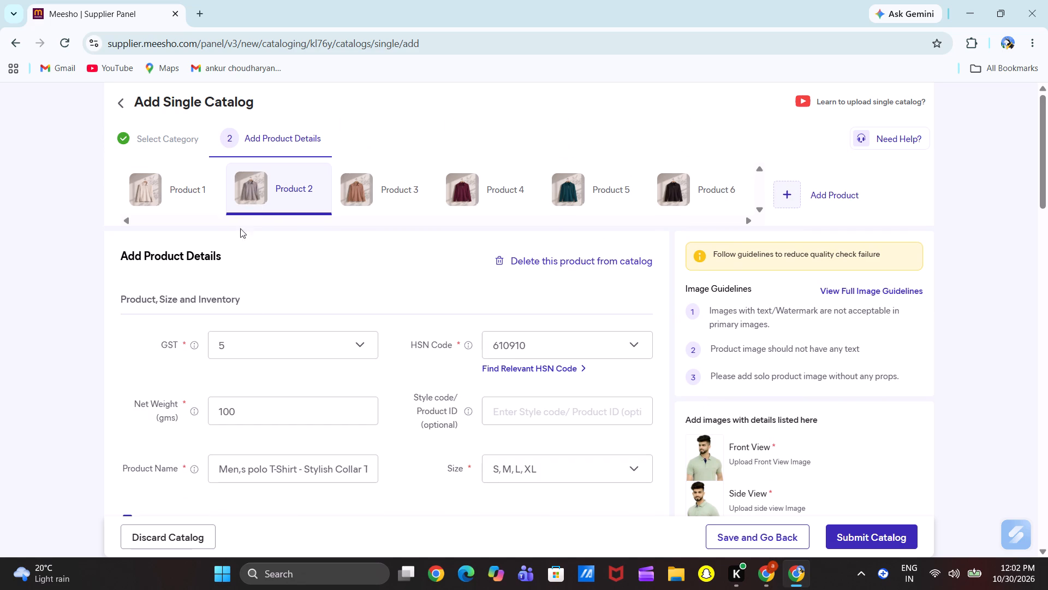
click(519, 399)
text(FULL)
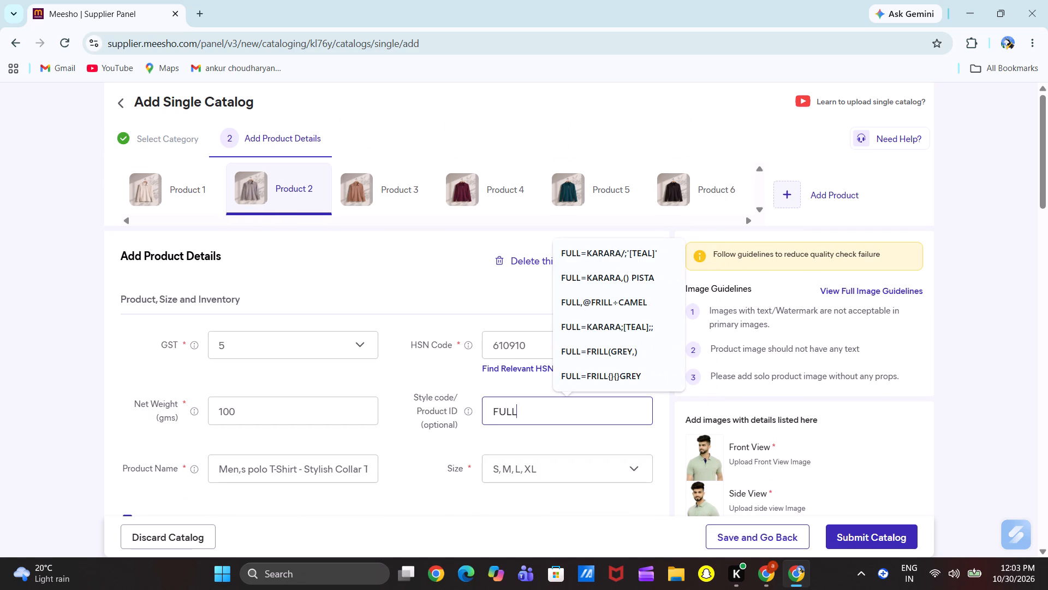
key(equal)
key(period)
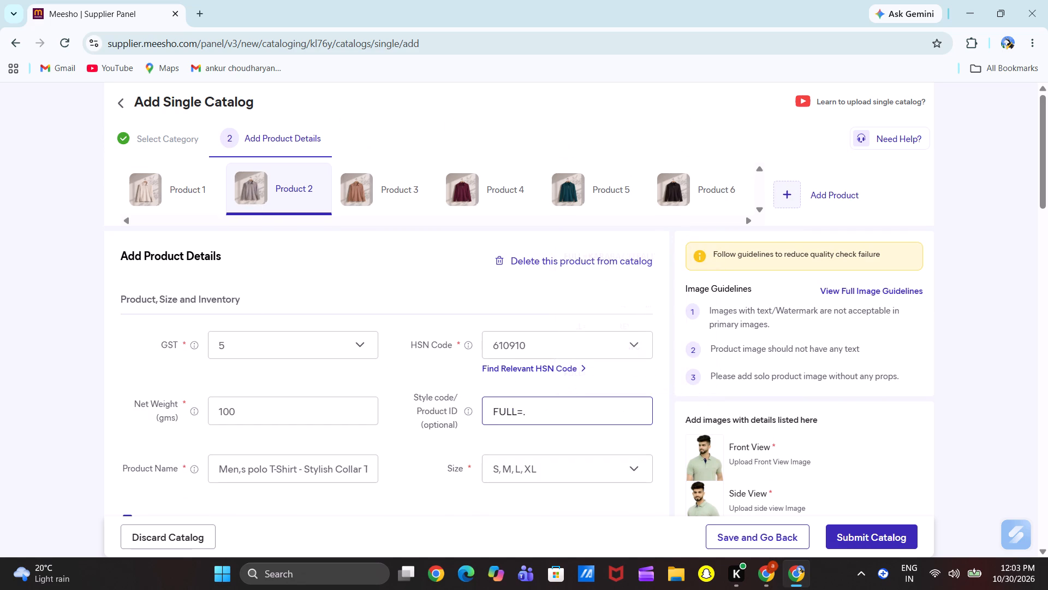
key(BackSpace)
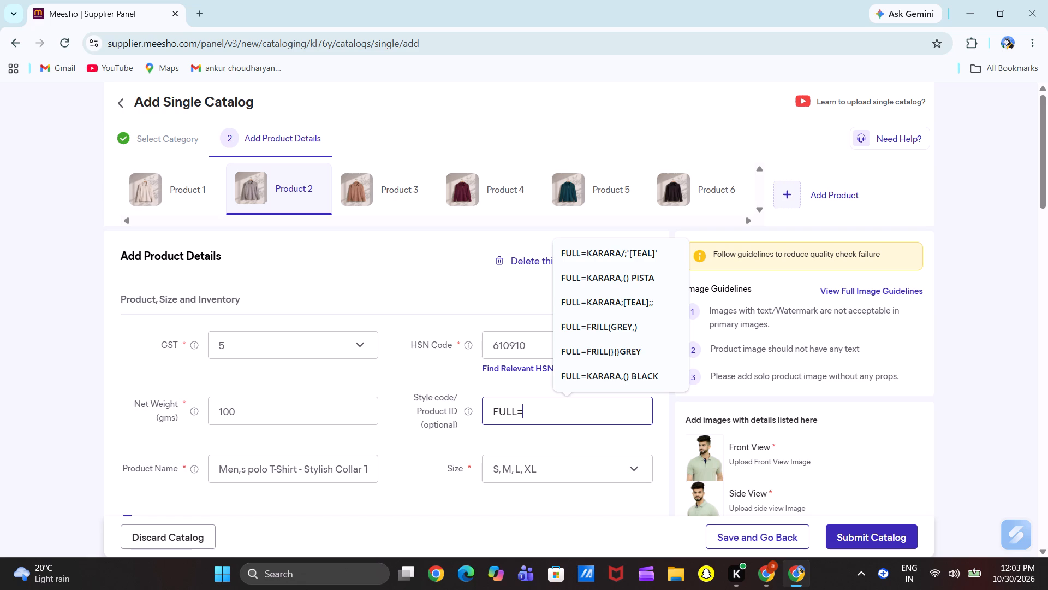
text(KARARA)
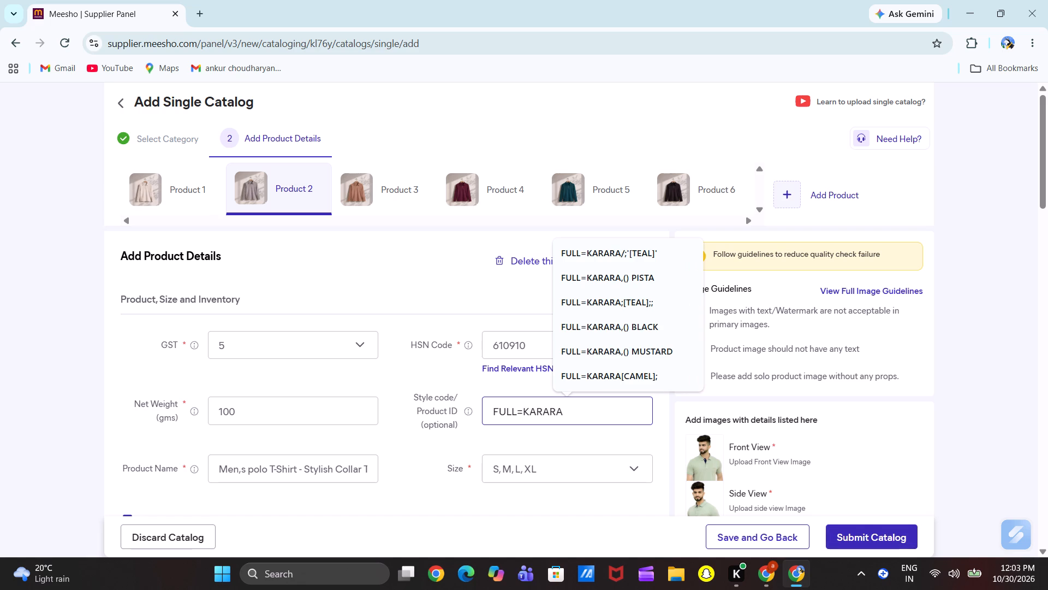
text(,;)
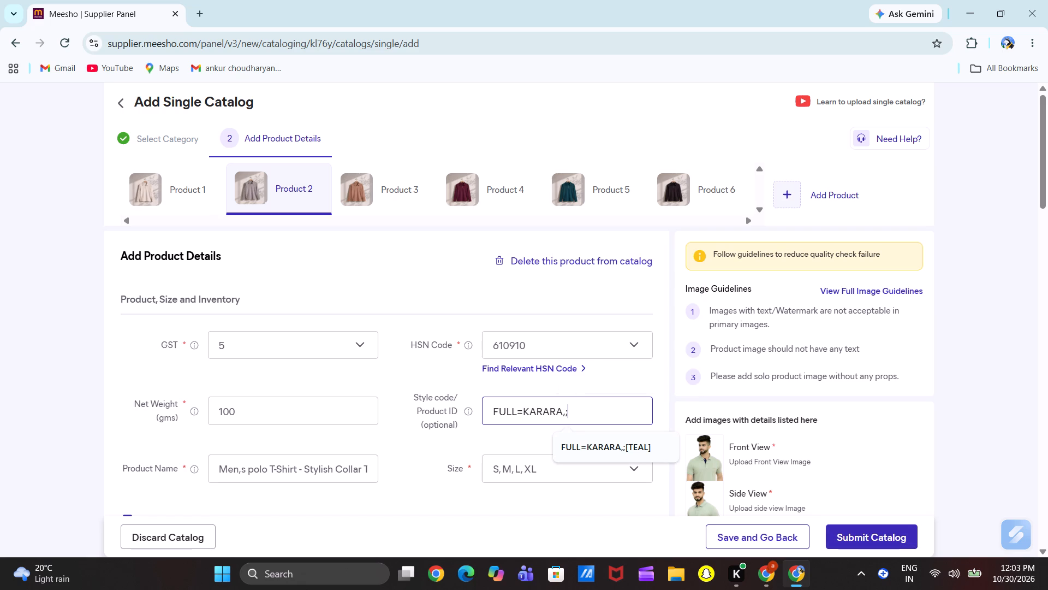
key(period)
key(BackSpace)
key(slash)
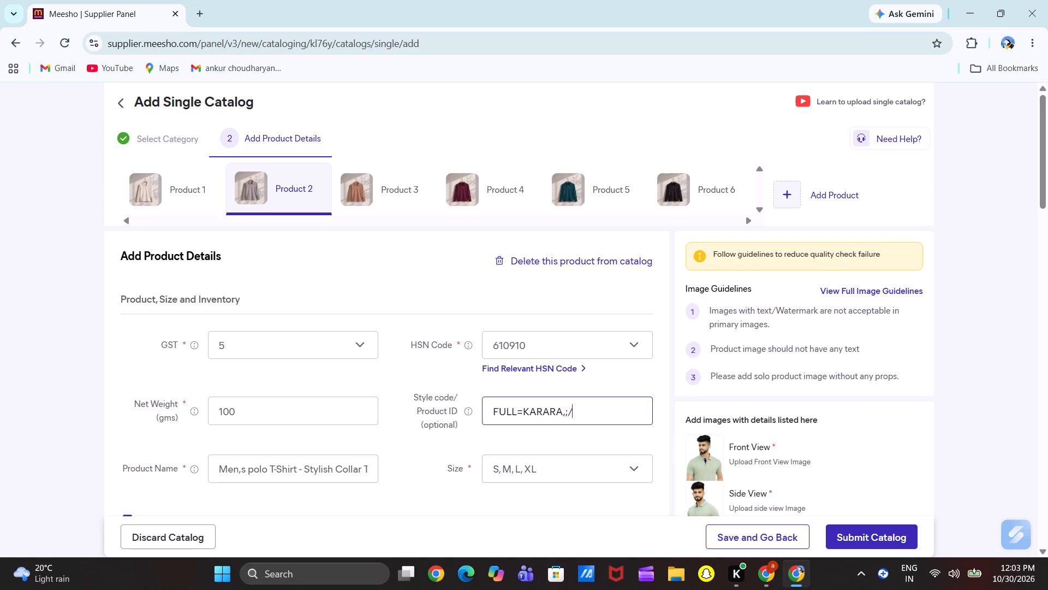
key(bracketleft)
text(GREY)
key(bracketright)
Revisit Product 1 for reference, and set Product 2's Meesho price to 217 for all sizes.
scroll(373, 298, down, 3)
scroll(172, 371, right, 6)
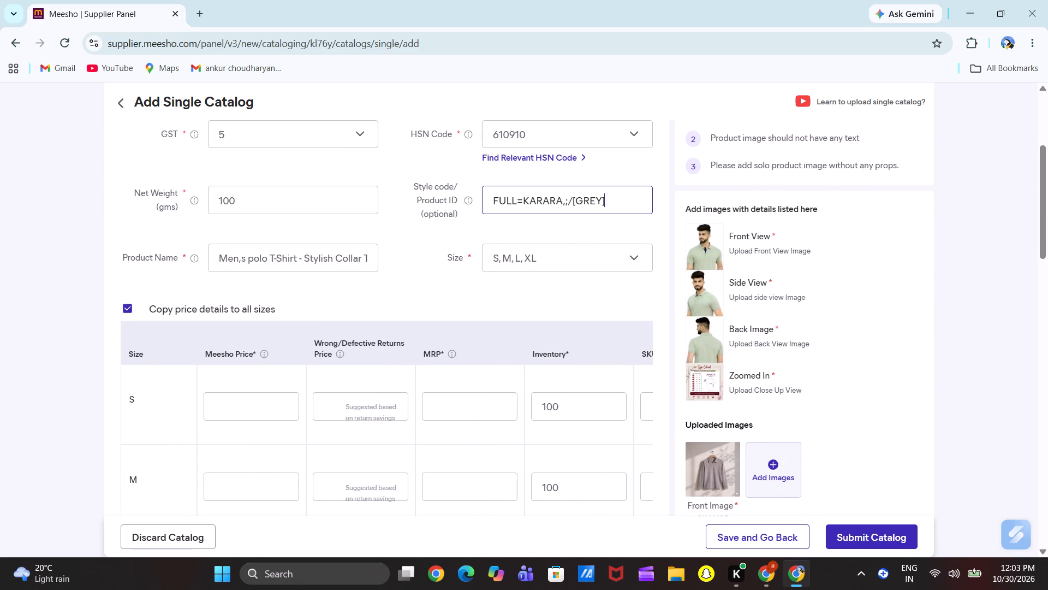
scroll(444, 195, up, 3)
click(146, 184)
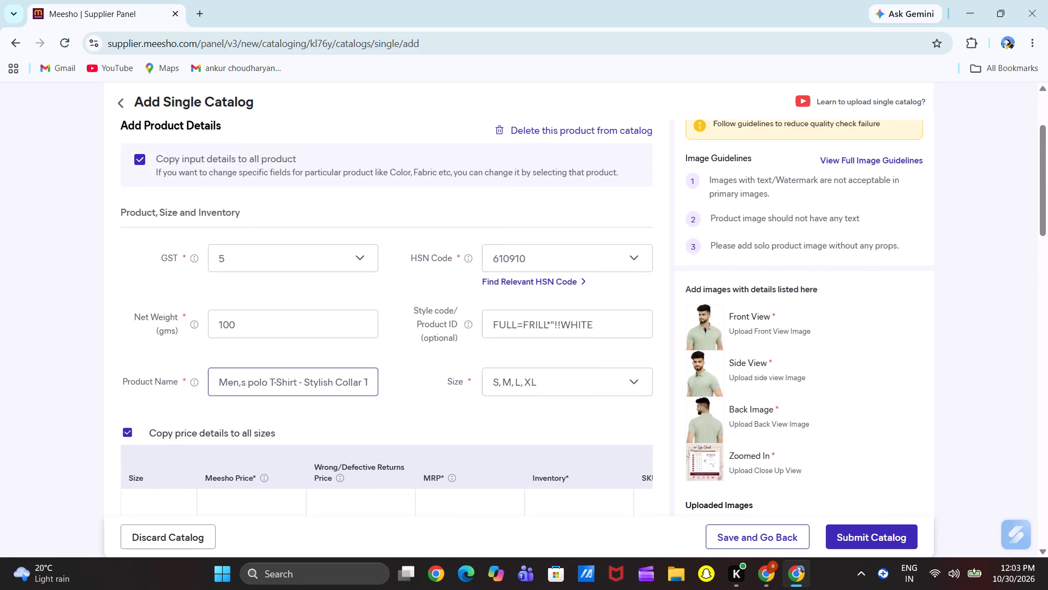
scroll(366, 321, up, 1)
click(249, 193)
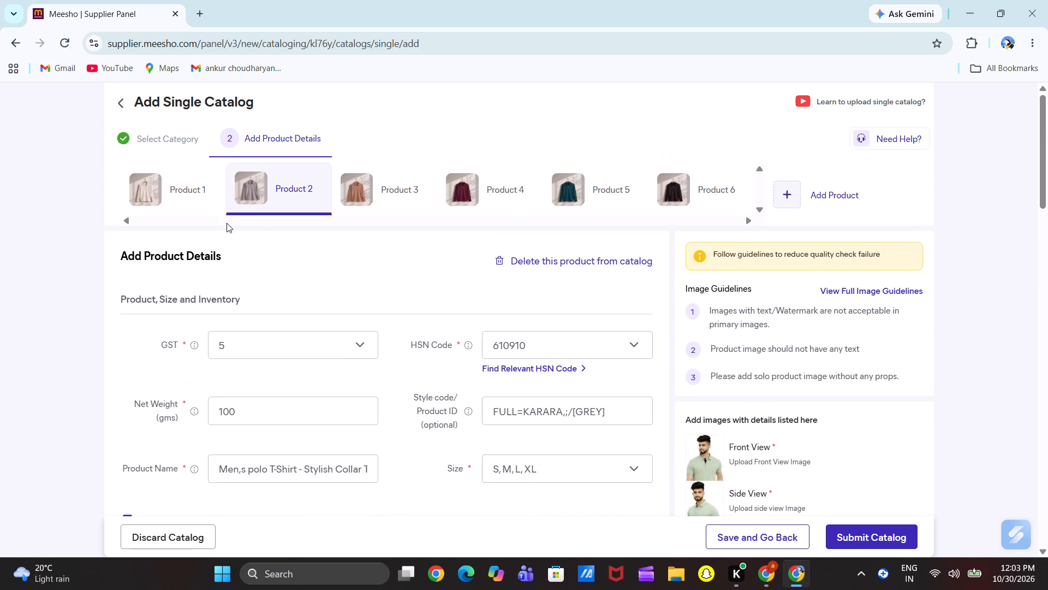
scroll(413, 402, down, 3)
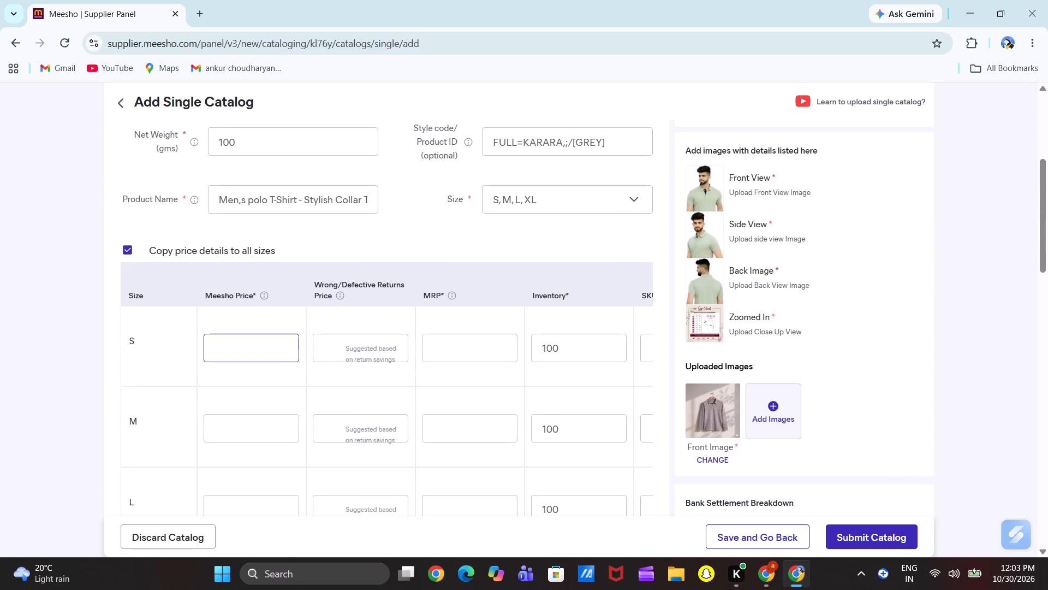
click(235, 346)
text(217)
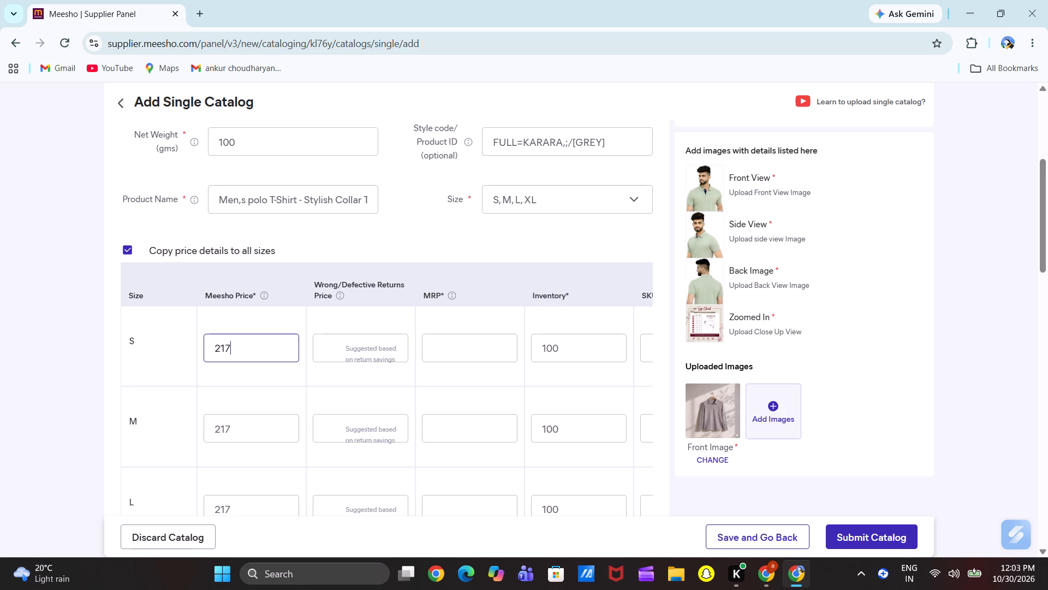
Set Product 2's wrong/defective returns price to 216 and its MRP to 799 for all sizes.
click(339, 351)
key(BackSpace)
key(BackSpace)
key(BackSpace)
key(BackSpace)
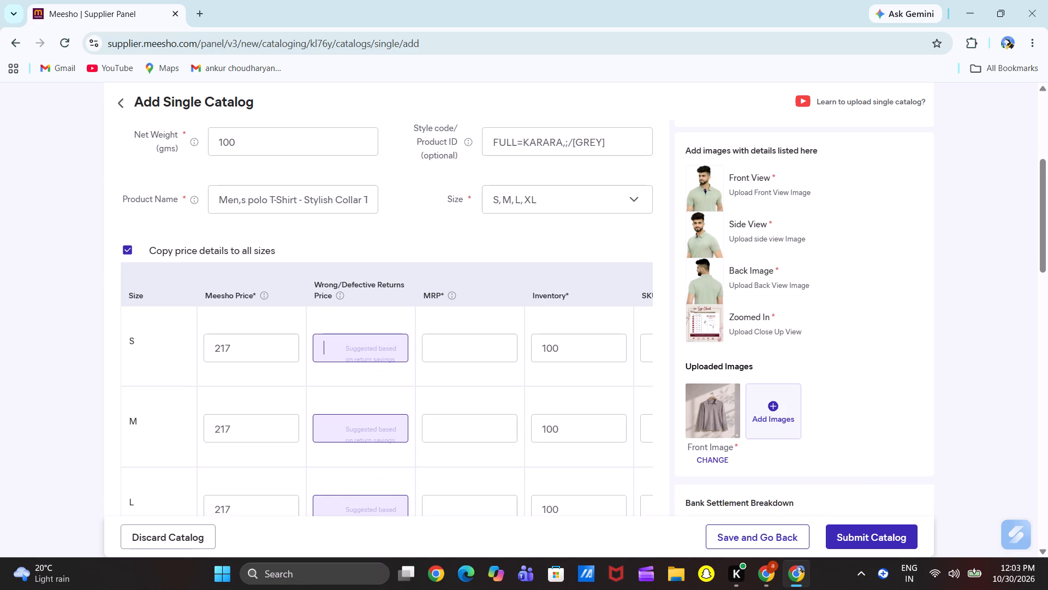
text(216)
click(467, 344)
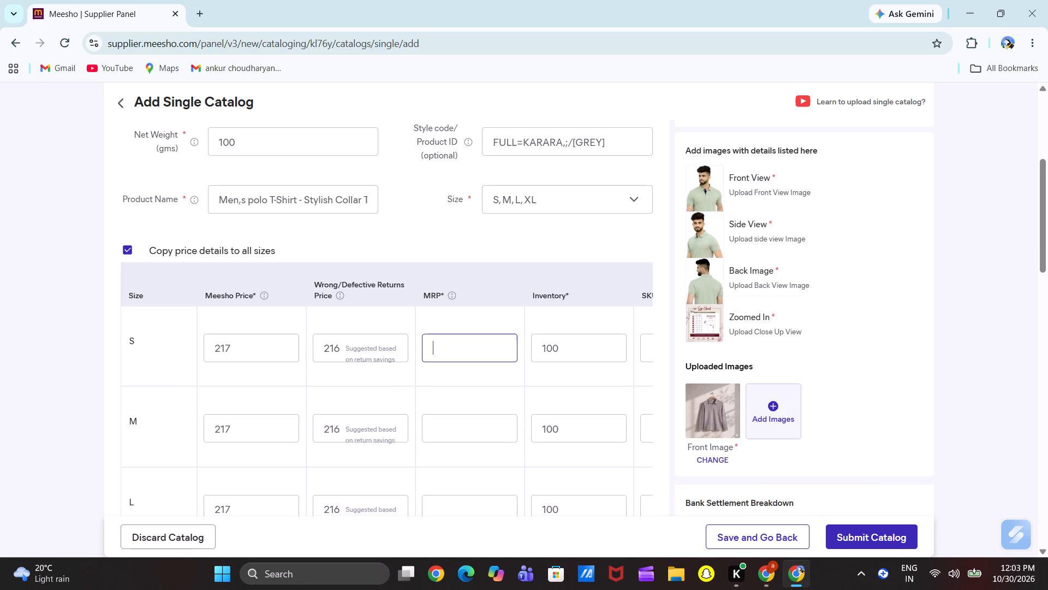
text(799)
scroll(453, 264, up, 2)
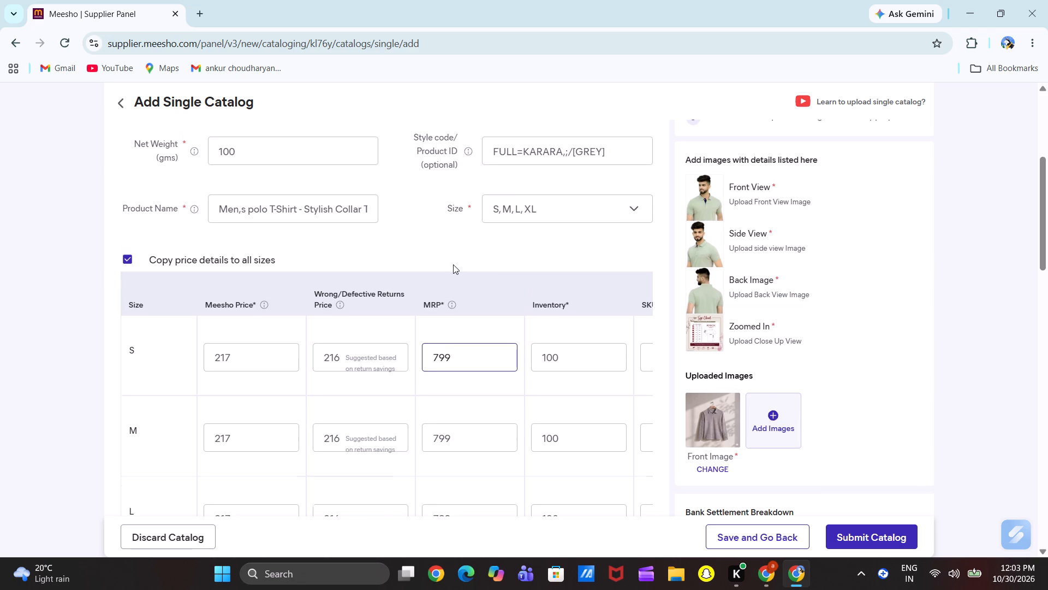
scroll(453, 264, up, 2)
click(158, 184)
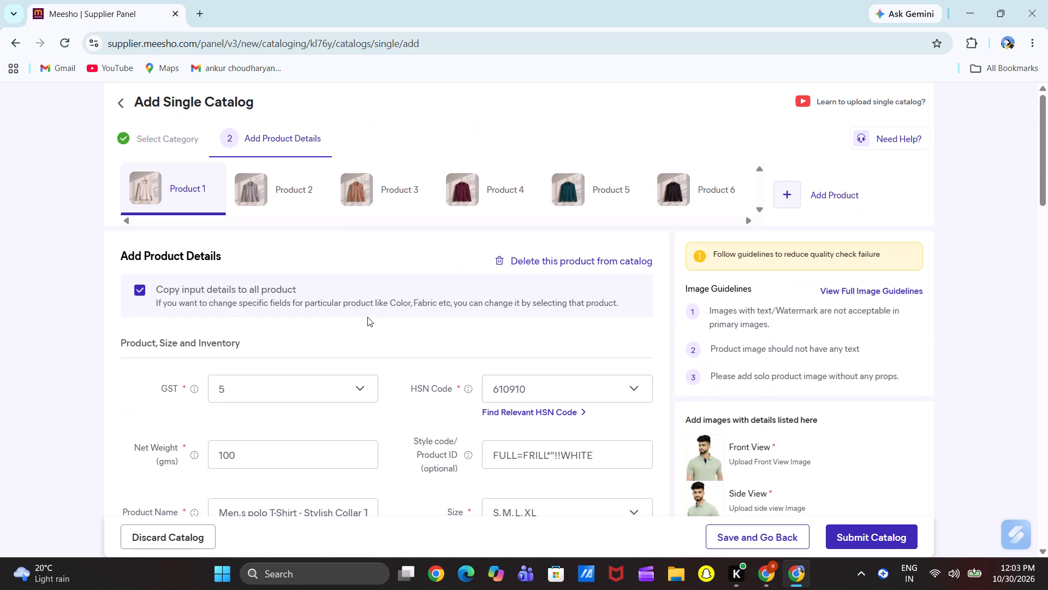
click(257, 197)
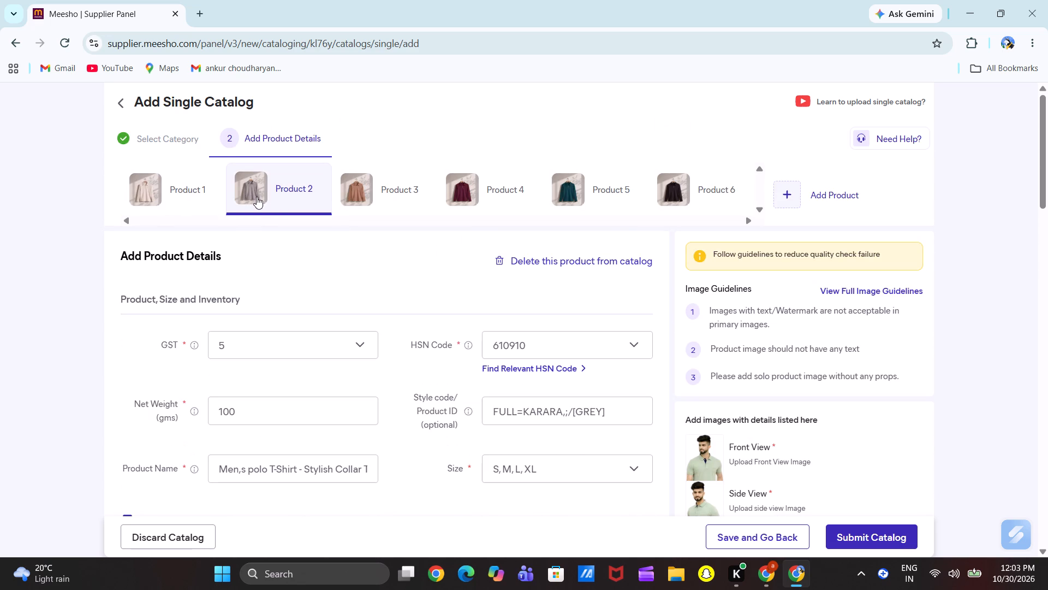
Set Product 2's shoulder size to 14.5 inches for size S and 15.5 inches for size M.
scroll(393, 385, down, 3)
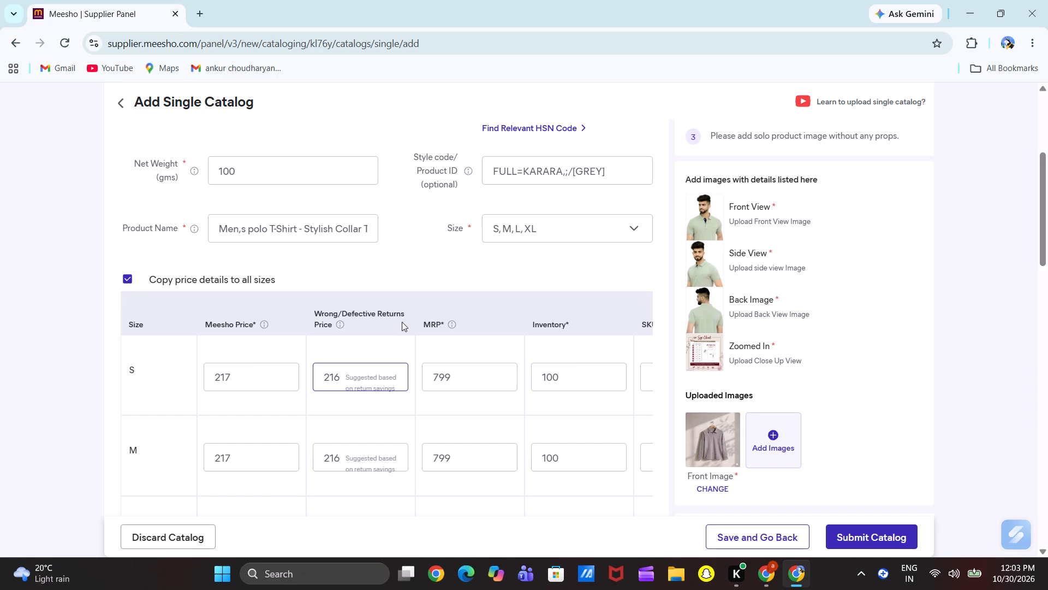
scroll(453, 338, left, 5)
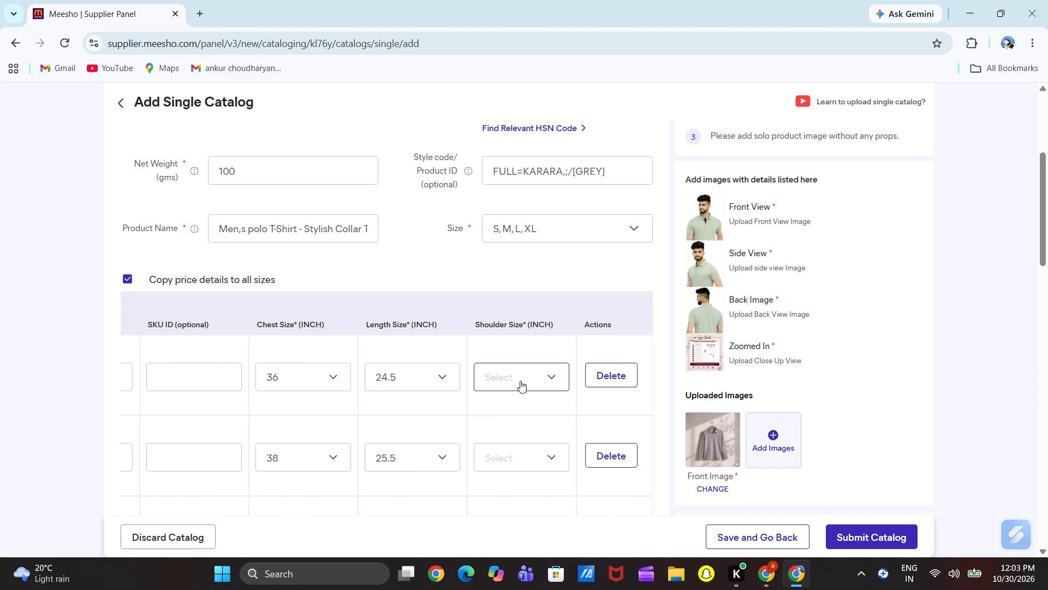
click(520, 381)
scroll(525, 455, down, 3)
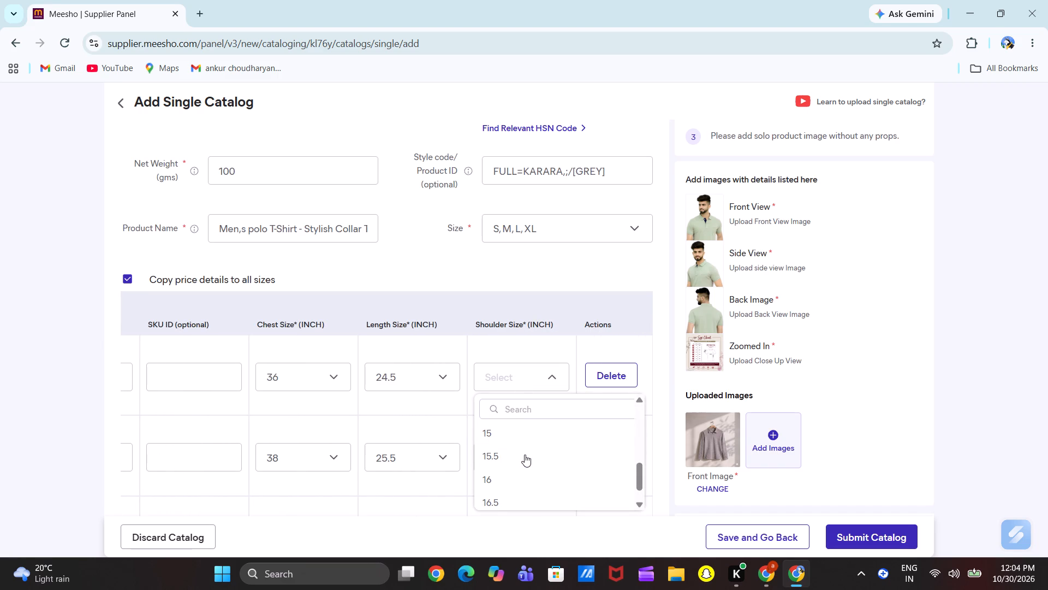
scroll(525, 455, down, 1)
scroll(525, 455, up, 1)
click(525, 455)
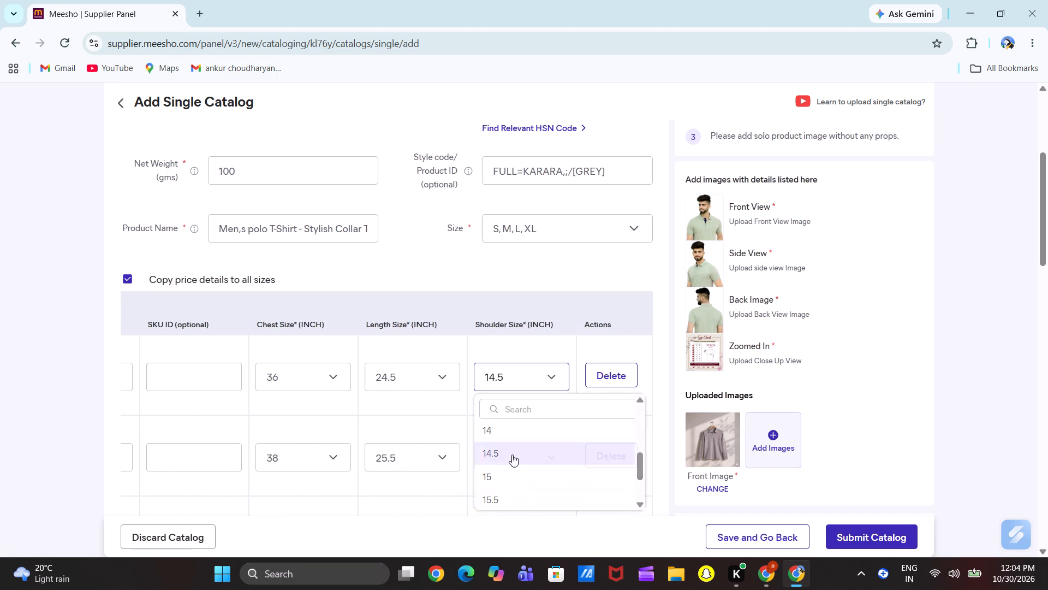
click(503, 451)
scroll(519, 505, down, 2)
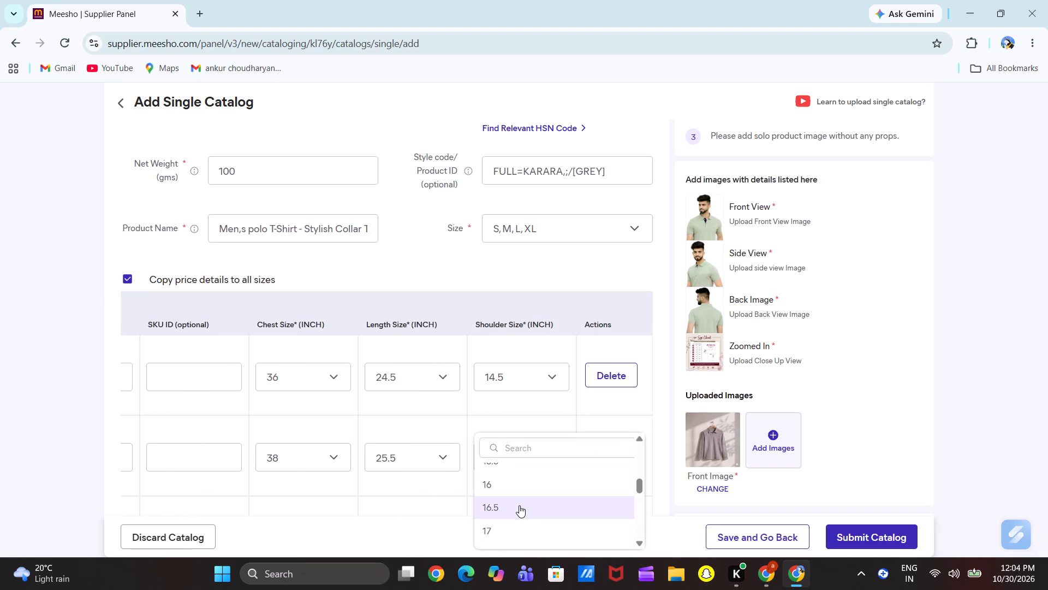
scroll(519, 505, down, 1)
scroll(519, 505, up, 1)
click(519, 505)
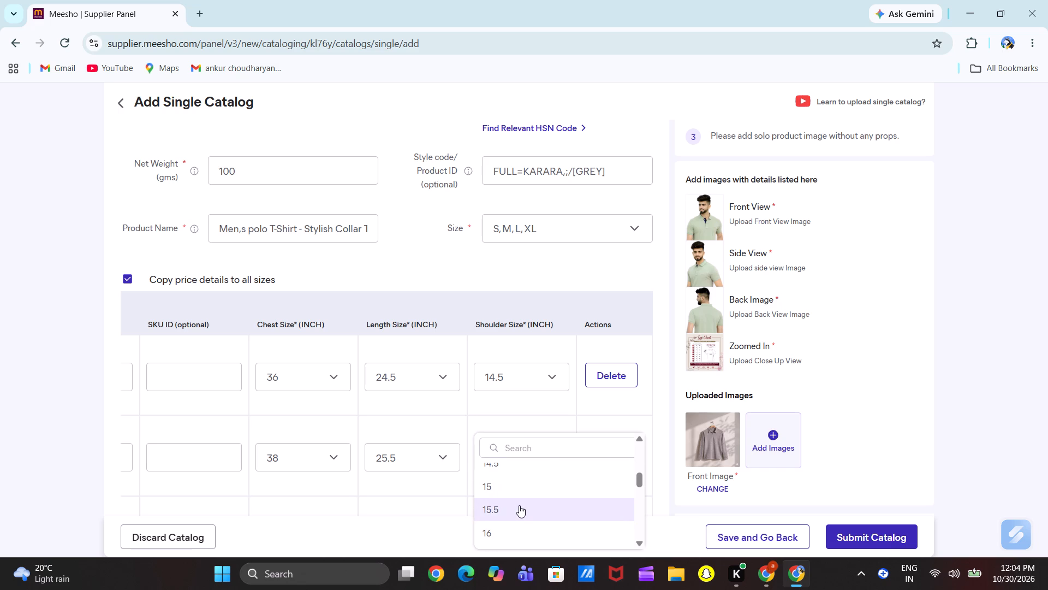
Set Product 2's shoulder size to 16.5 inches for size L and 17.5 inches for size XL.
scroll(468, 412, down, 2)
click(509, 358)
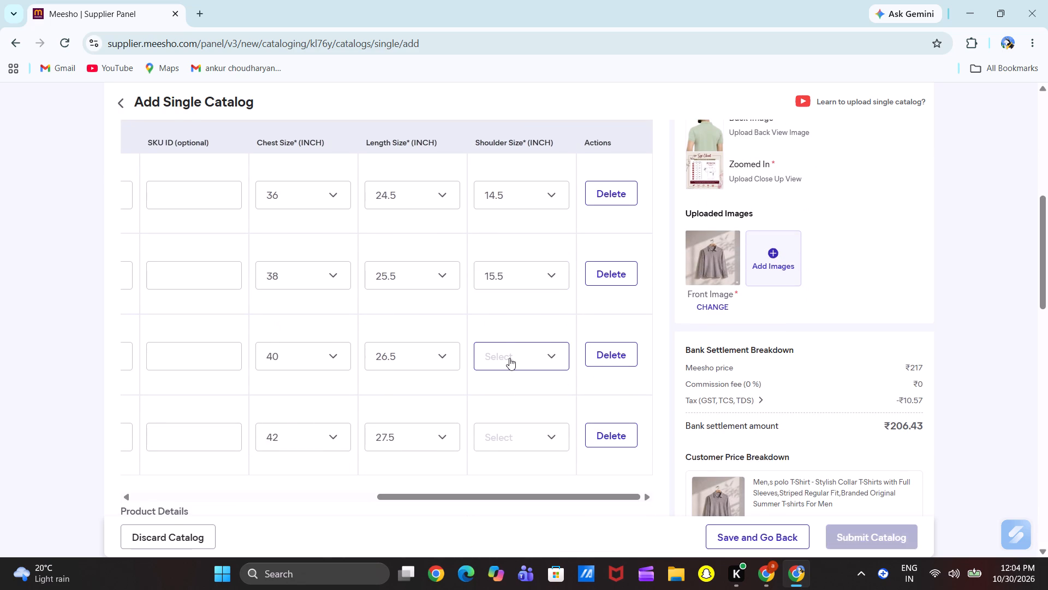
scroll(523, 460, down, 2)
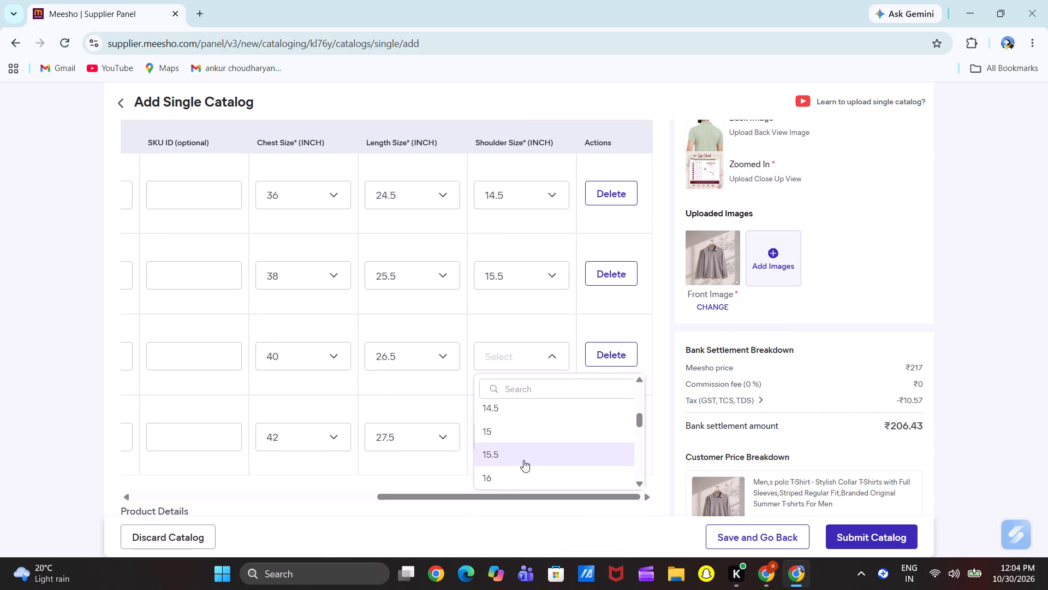
scroll(523, 460, down, 1)
click(523, 460)
click(503, 441)
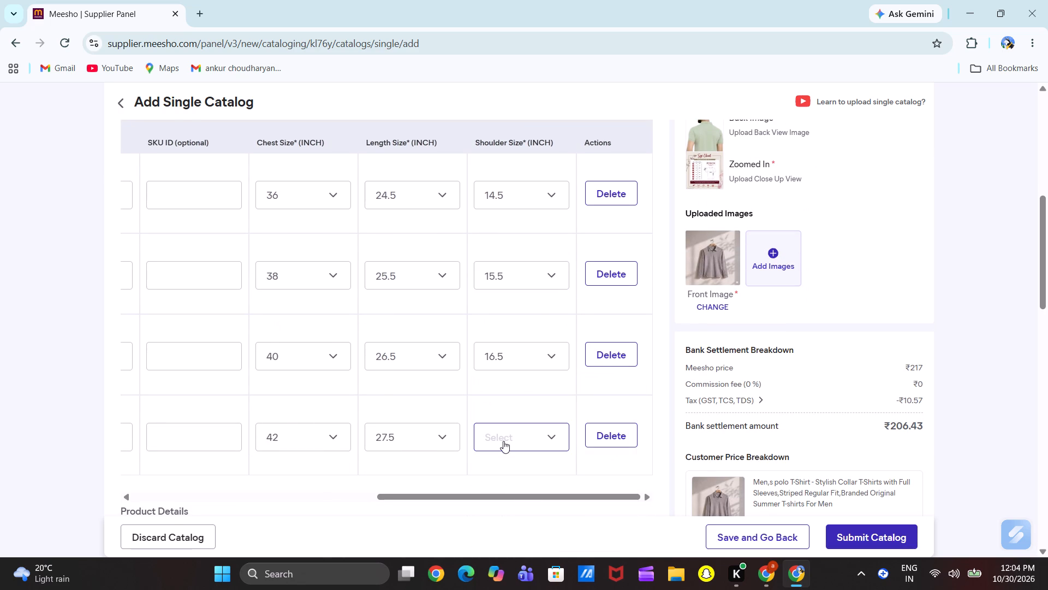
scroll(531, 502, down, 2)
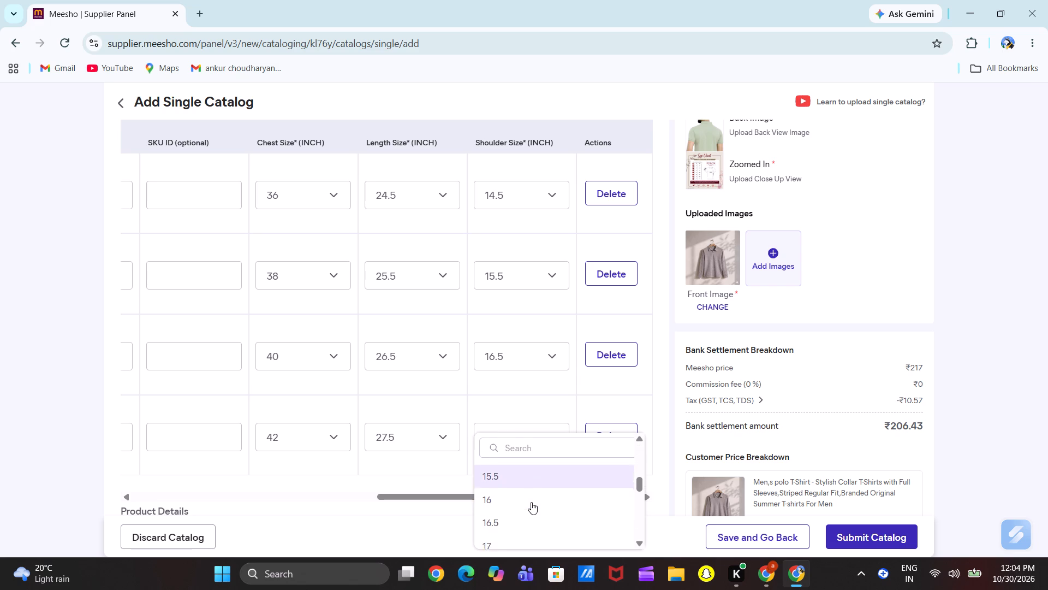
scroll(531, 502, down, 2)
click(531, 502)
Set Product 2's color to Grey and its fabric to Cotton Blend in the product details.
scroll(407, 485, down, 1)
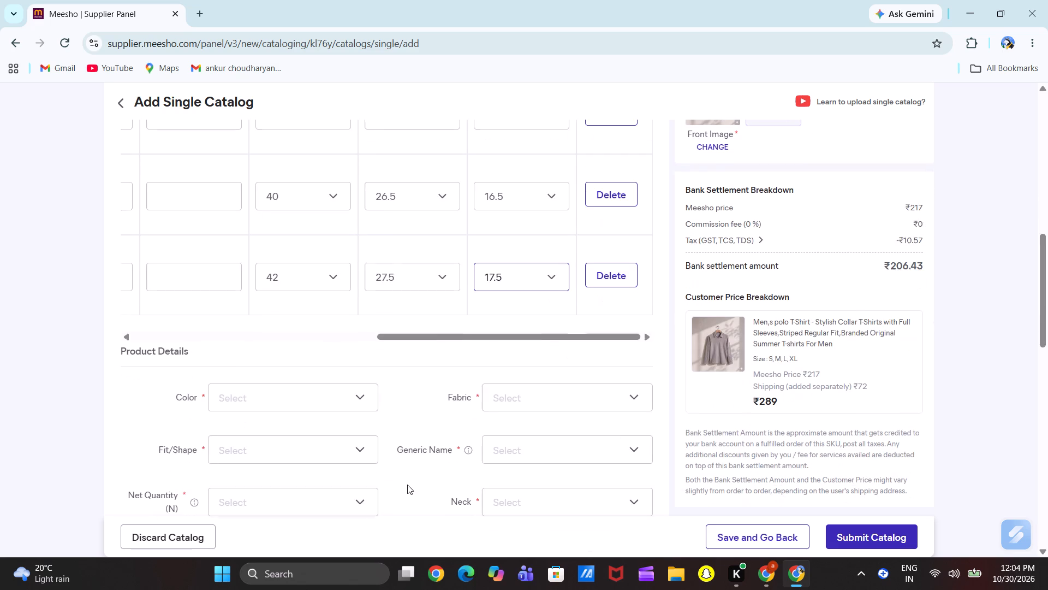
scroll(407, 485, down, 1)
click(258, 391)
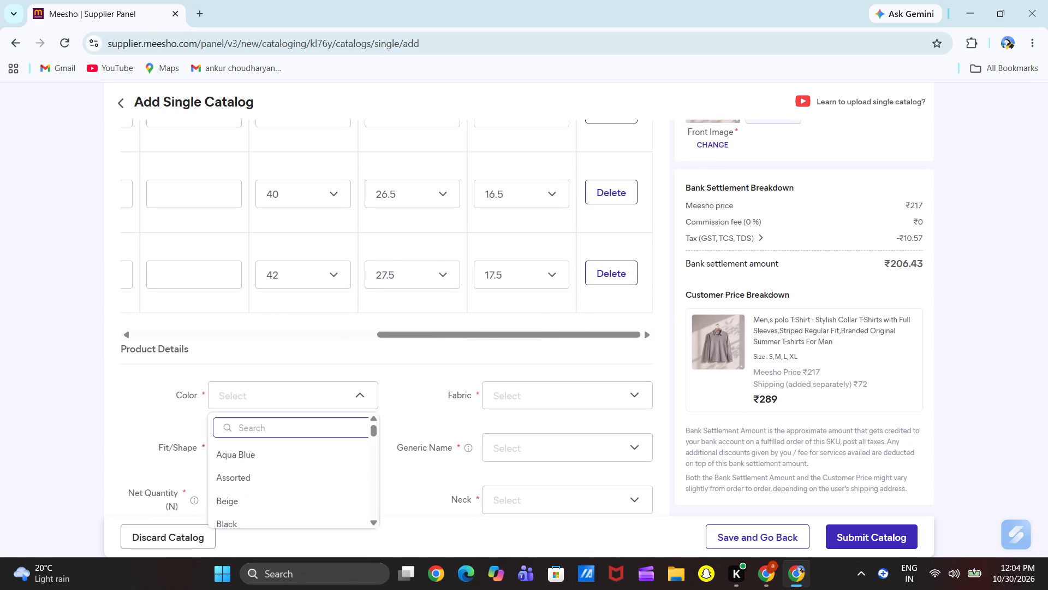
click(267, 430)
text(GR)
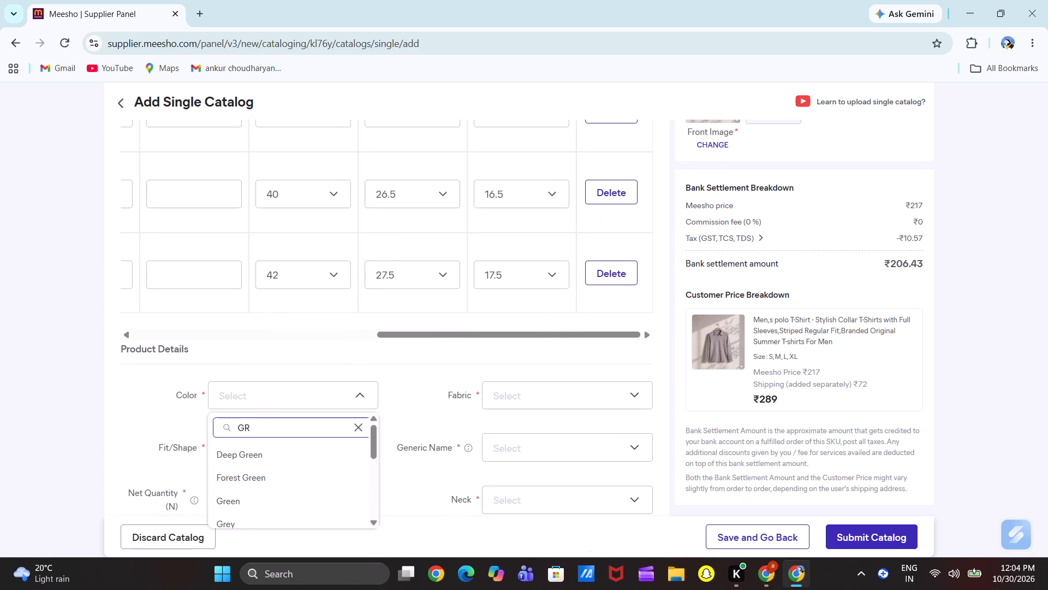
key(e)
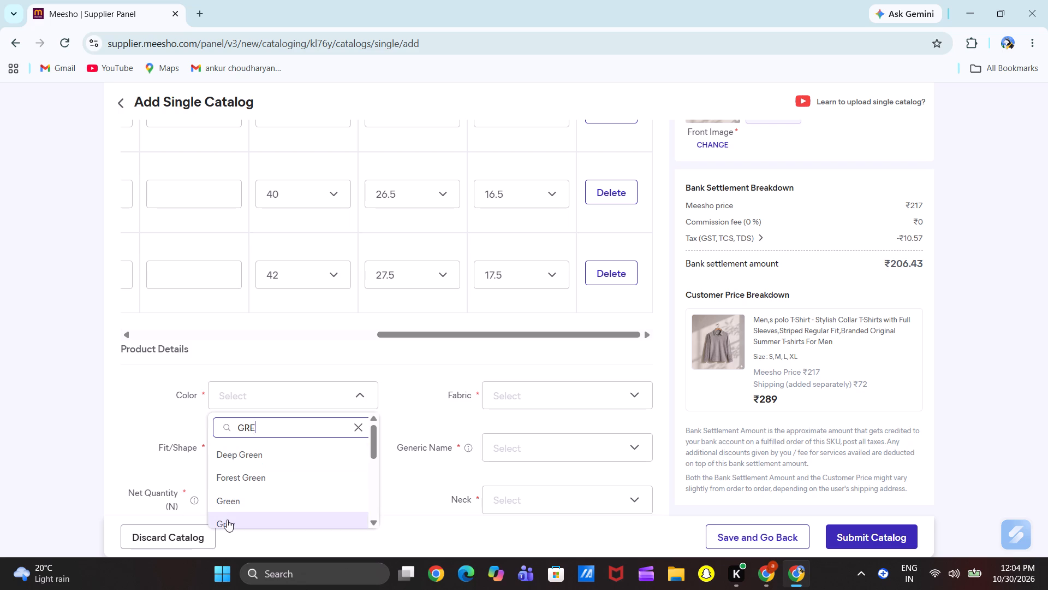
click(227, 520)
click(591, 403)
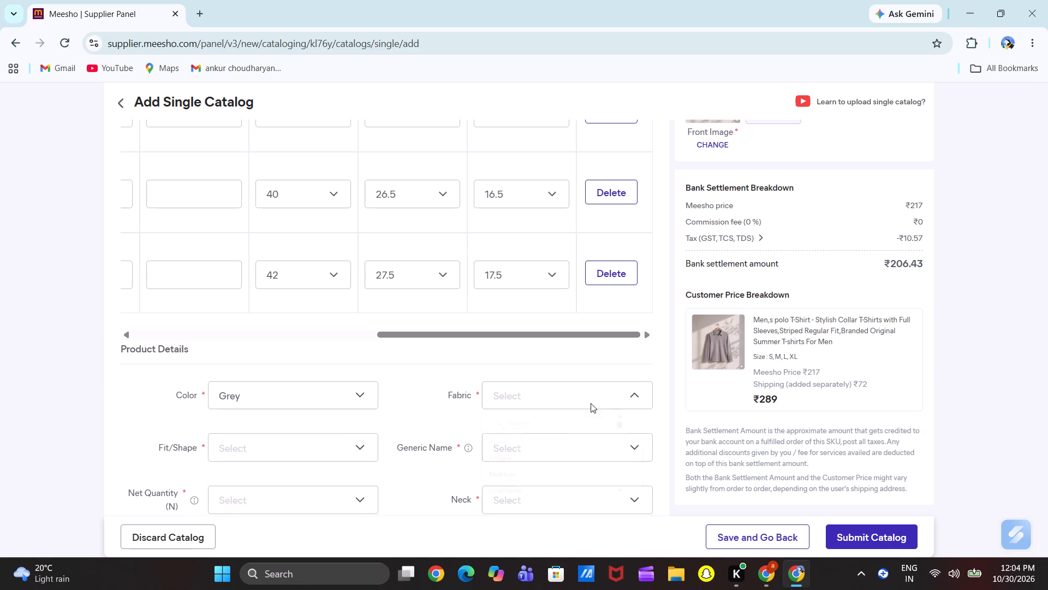
scroll(539, 492, down, 2)
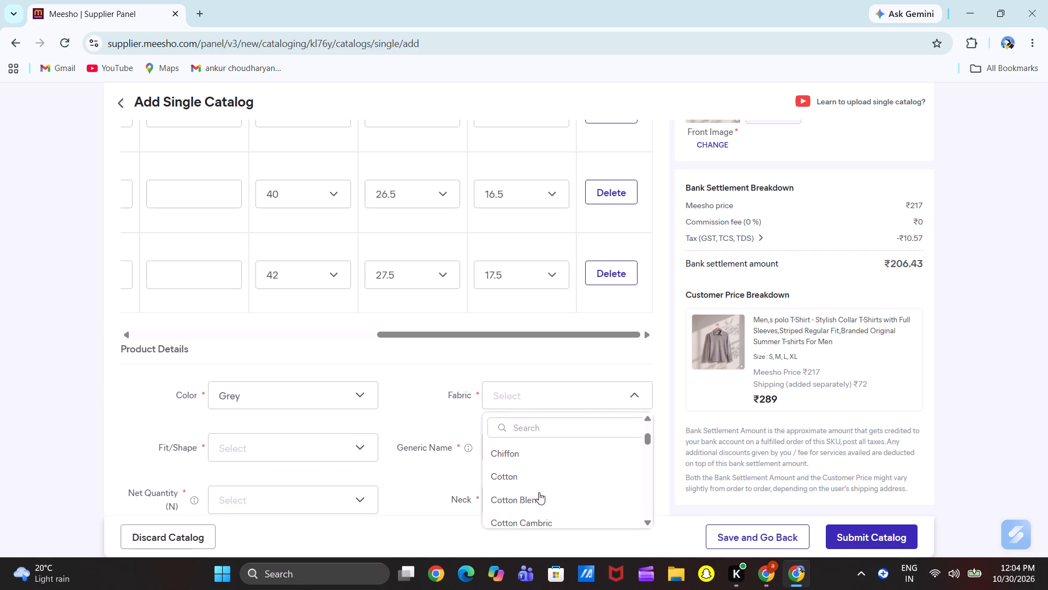
scroll(539, 492, down, 1)
click(539, 492)
Set Product 2's fit/shape to Regular and its generic name to Tshirts.
scroll(388, 445, down, 1)
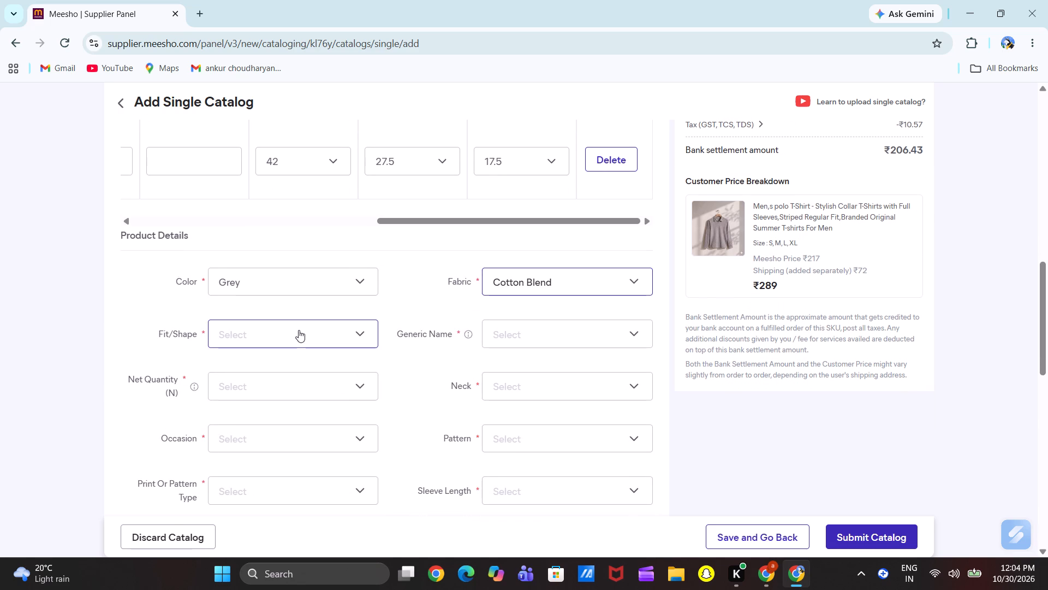
click(299, 330)
scroll(268, 416, down, 1)
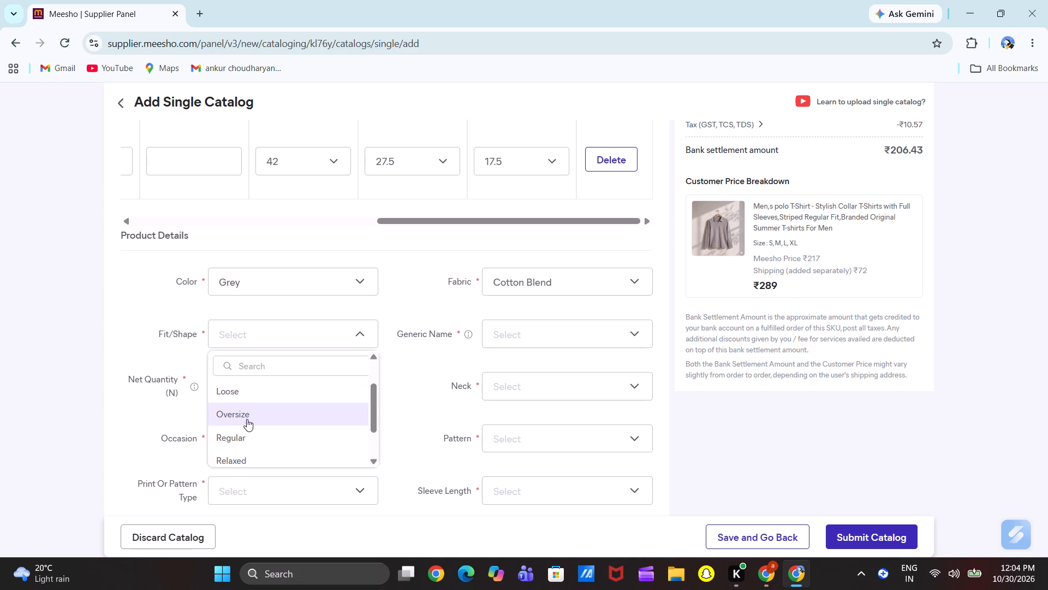
click(260, 435)
drag(541, 337, 426, 374)
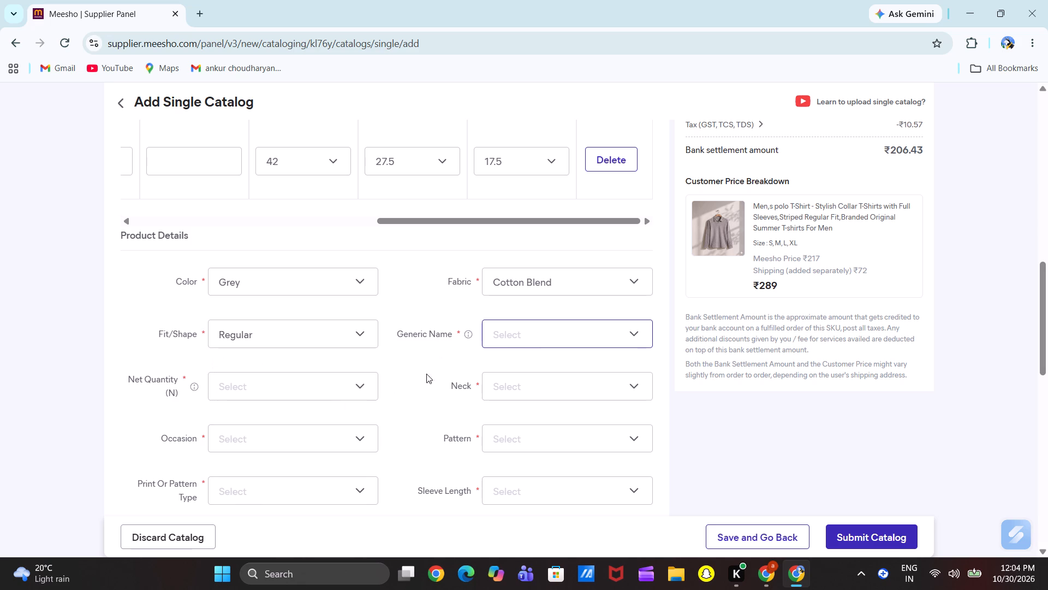
drag(426, 374, 522, 435)
click(562, 334)
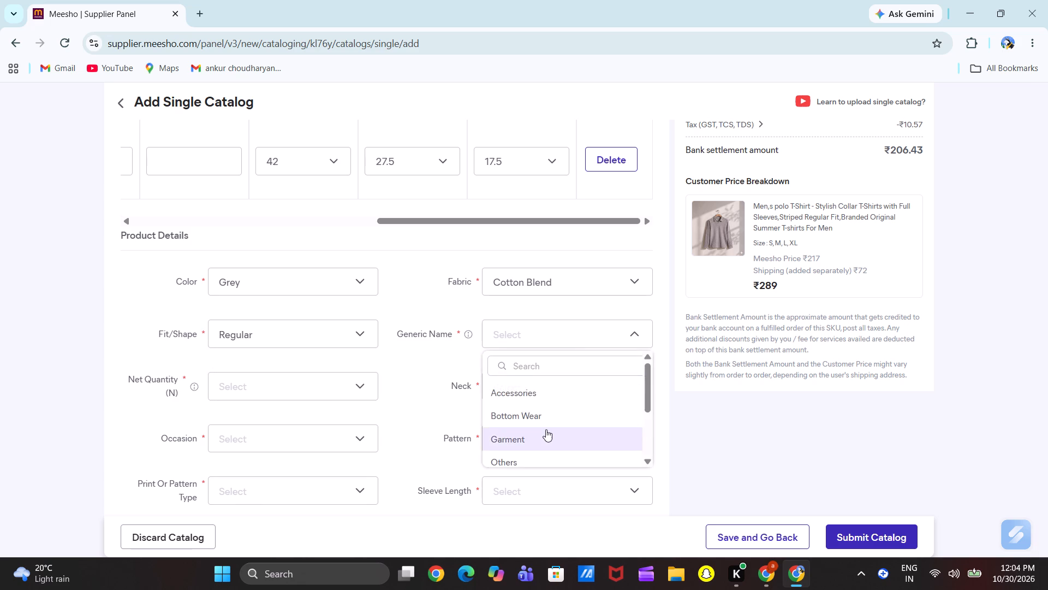
scroll(546, 429, down, 2)
click(546, 429)
Set Product 2's net quantity to 1 and its neck type to Polo.
scroll(457, 420, down, 1)
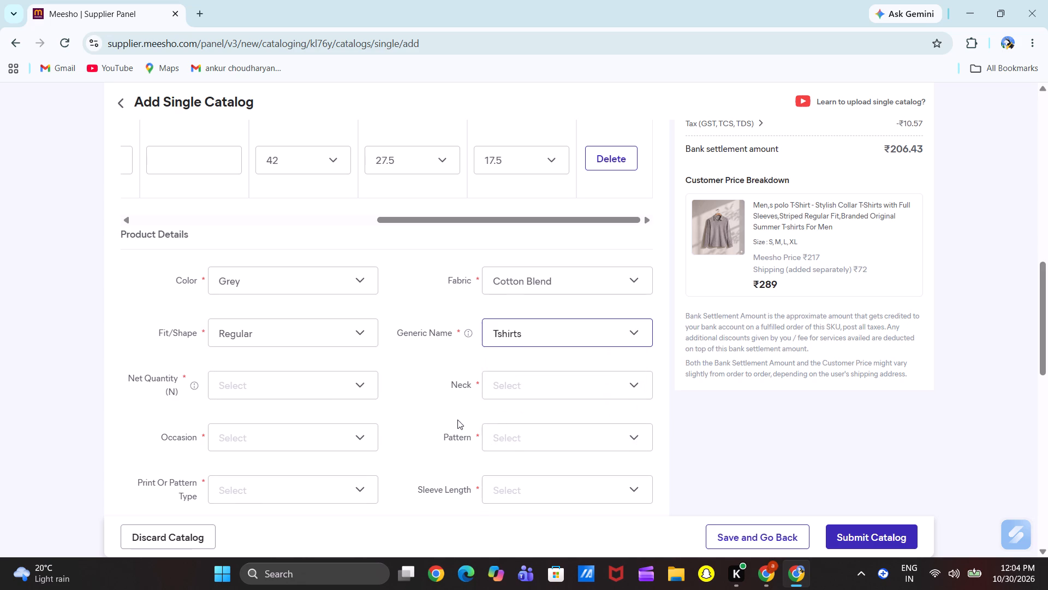
scroll(457, 420, down, 1)
click(276, 304)
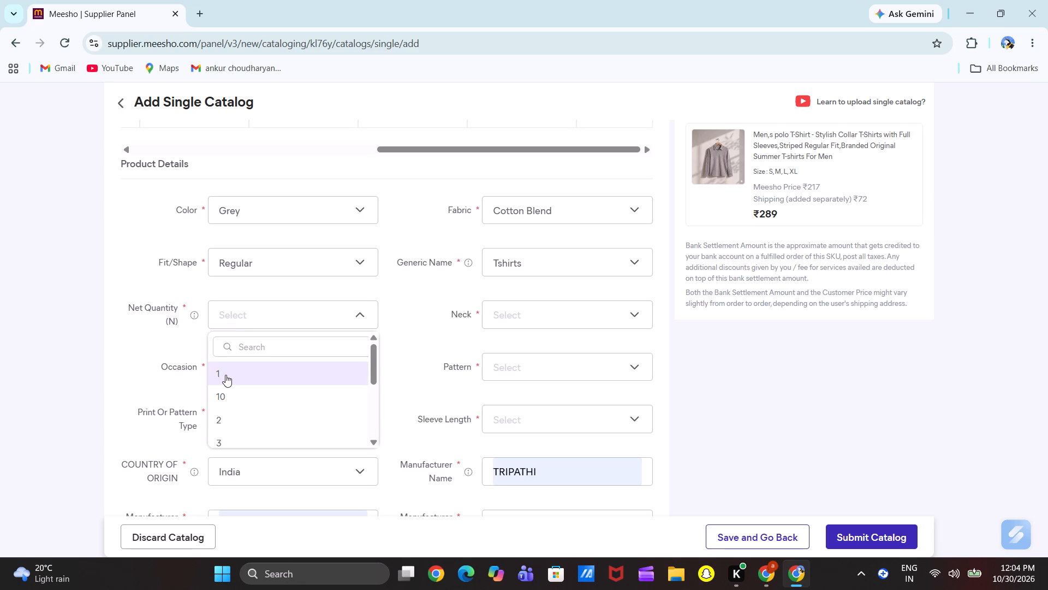
click(225, 375)
click(516, 300)
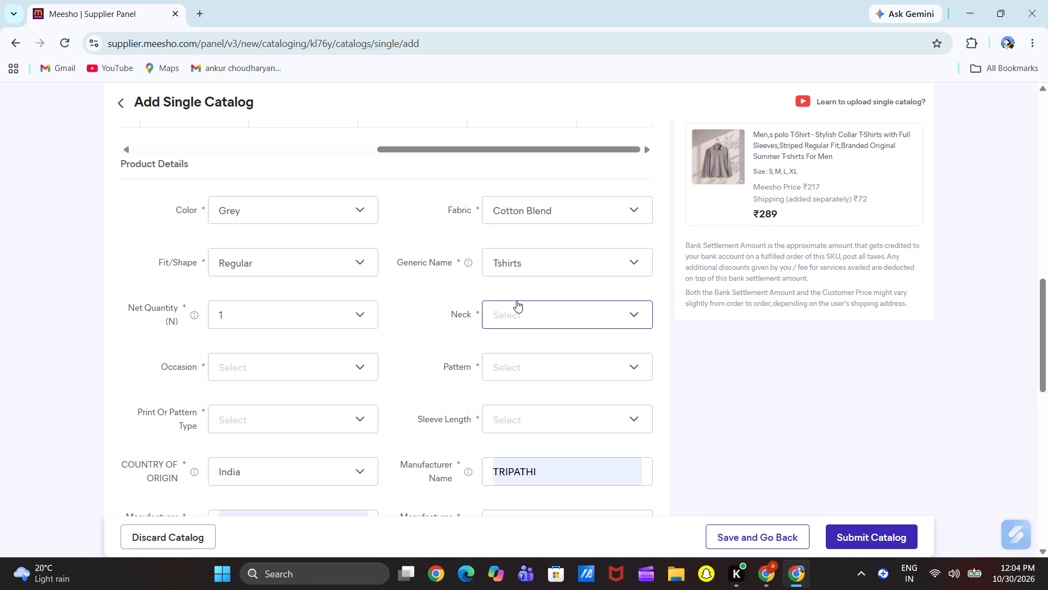
scroll(546, 405, down, 1)
click(546, 405)
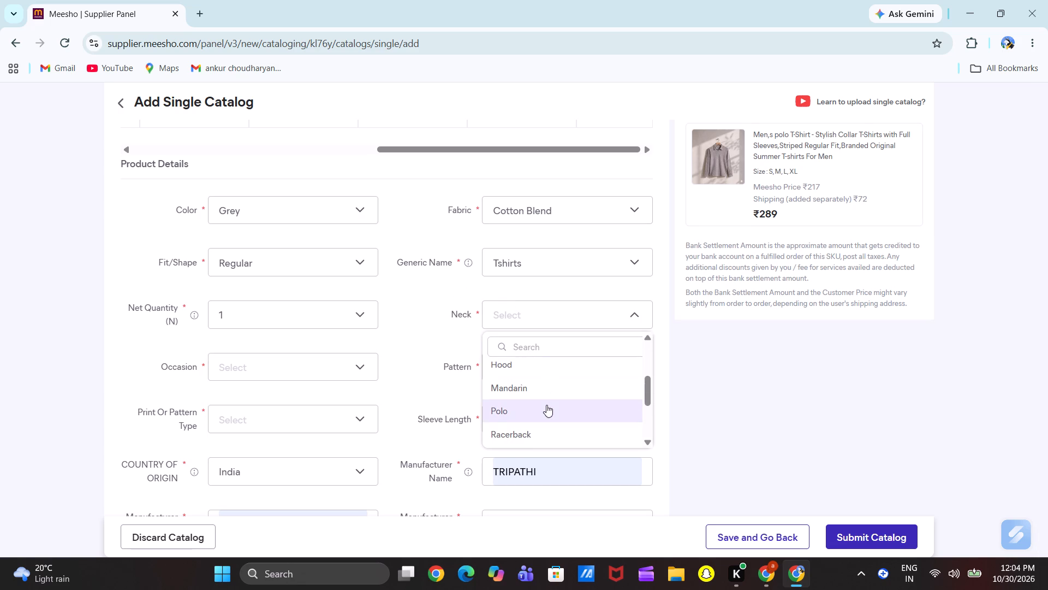
Set Product 2's occasion to Casual.
scroll(442, 376, down, 1)
click(298, 312)
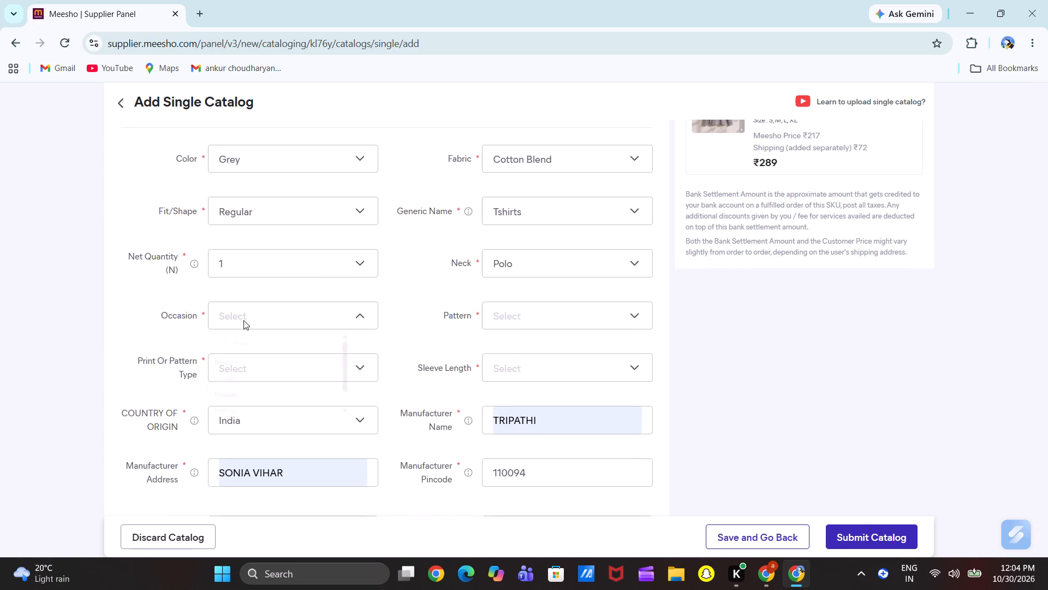
click(273, 406)
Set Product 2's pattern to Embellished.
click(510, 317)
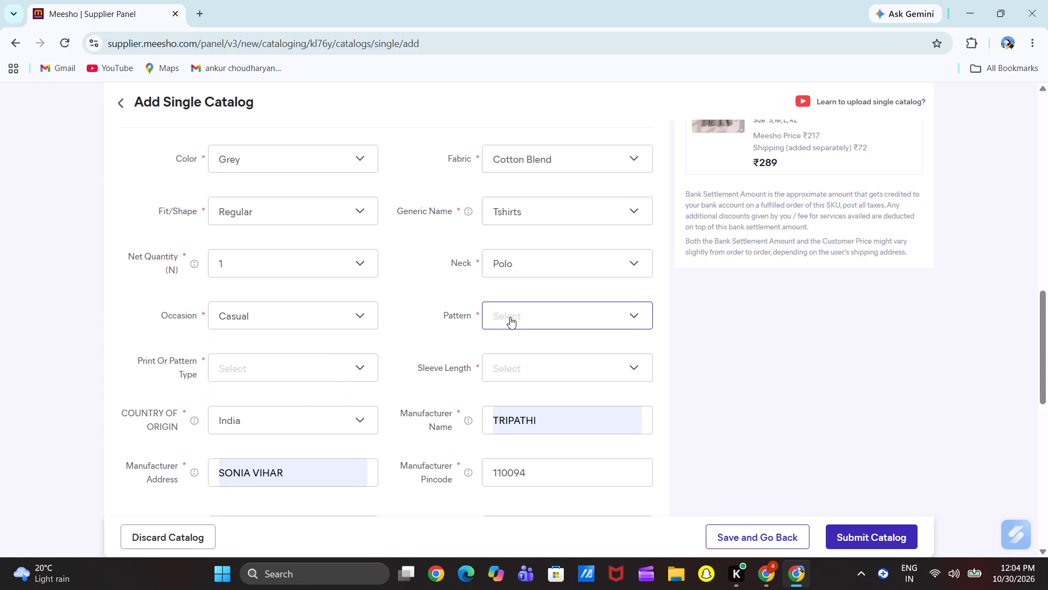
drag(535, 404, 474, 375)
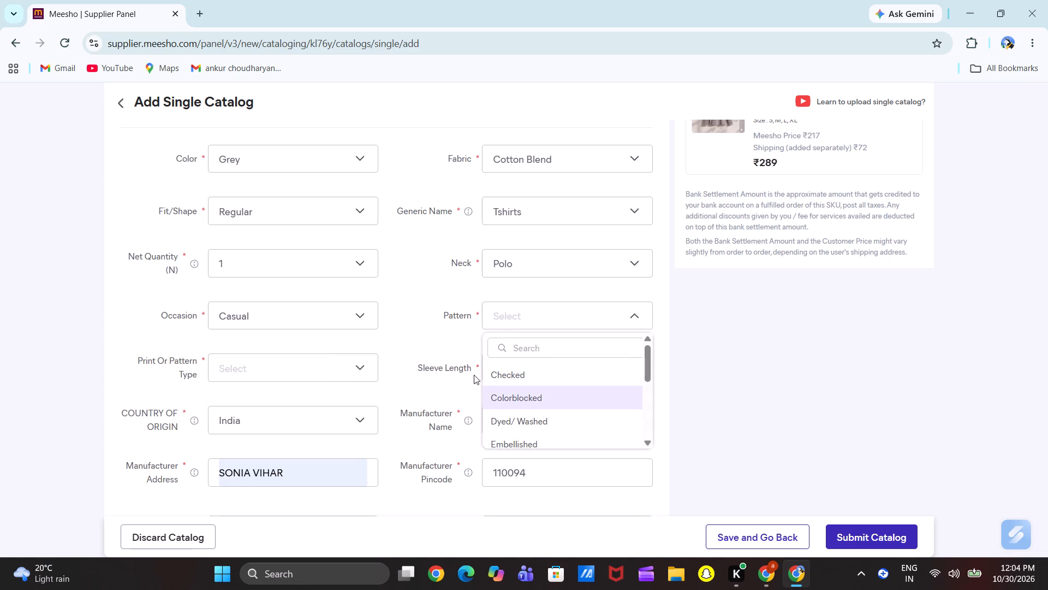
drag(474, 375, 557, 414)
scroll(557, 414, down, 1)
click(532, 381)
Set Product 2's sleeve length to Long Sleeves.
scroll(532, 381, down, 1)
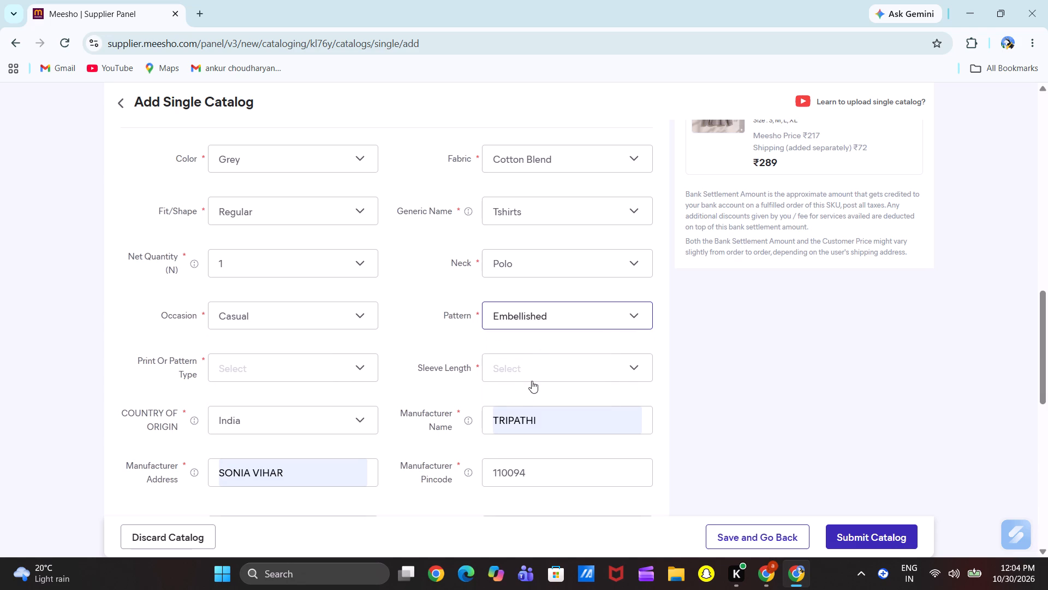
click(520, 366)
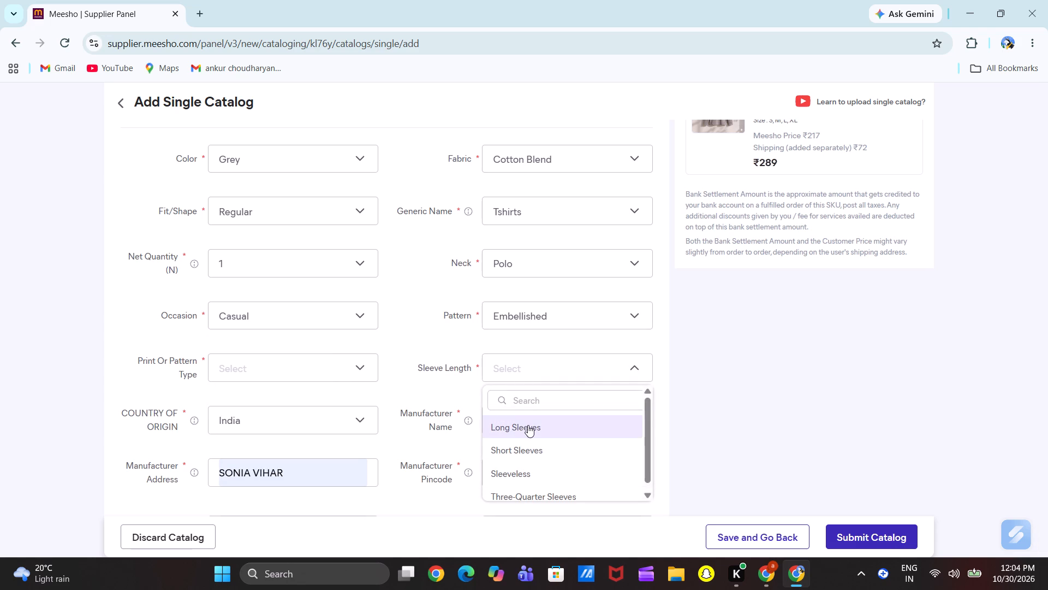
click(528, 425)
Change Product 2's pattern to Solid.
click(583, 310)
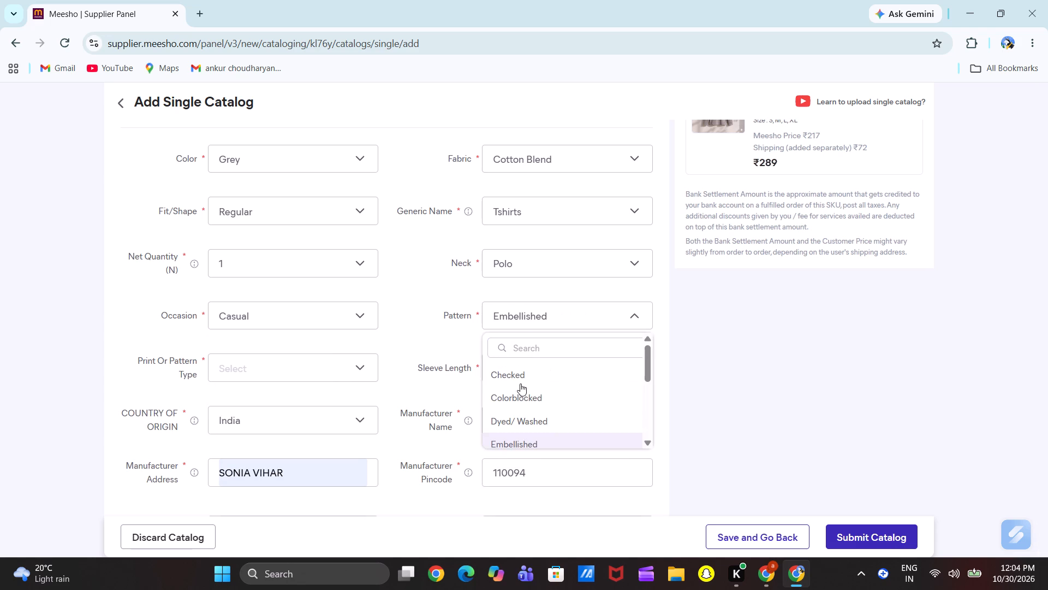
scroll(531, 394, down, 2)
click(531, 394)
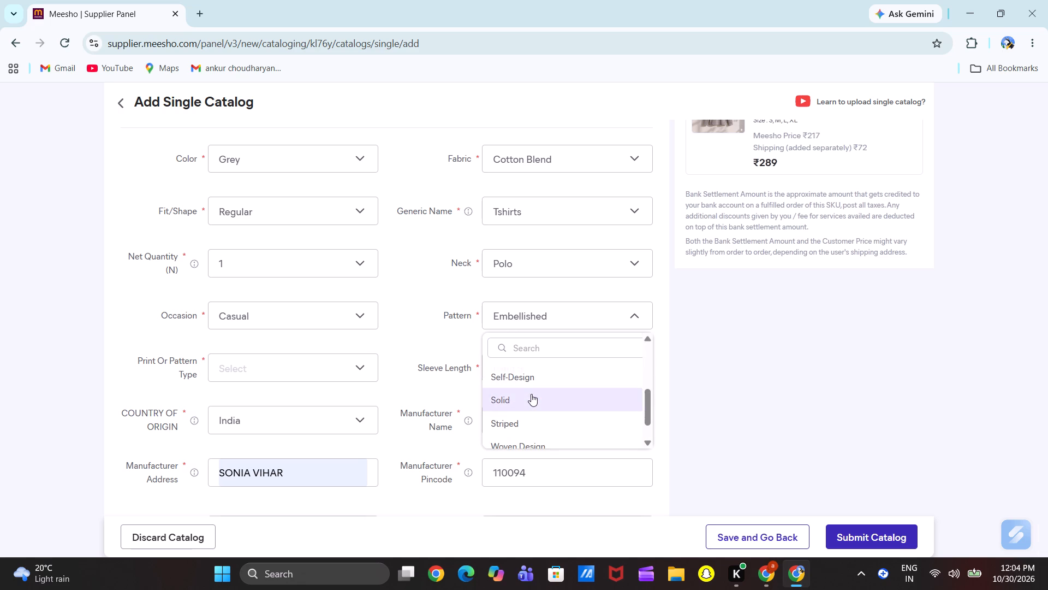
Set Product 2's print or pattern type to Solid.
click(265, 361)
click(269, 402)
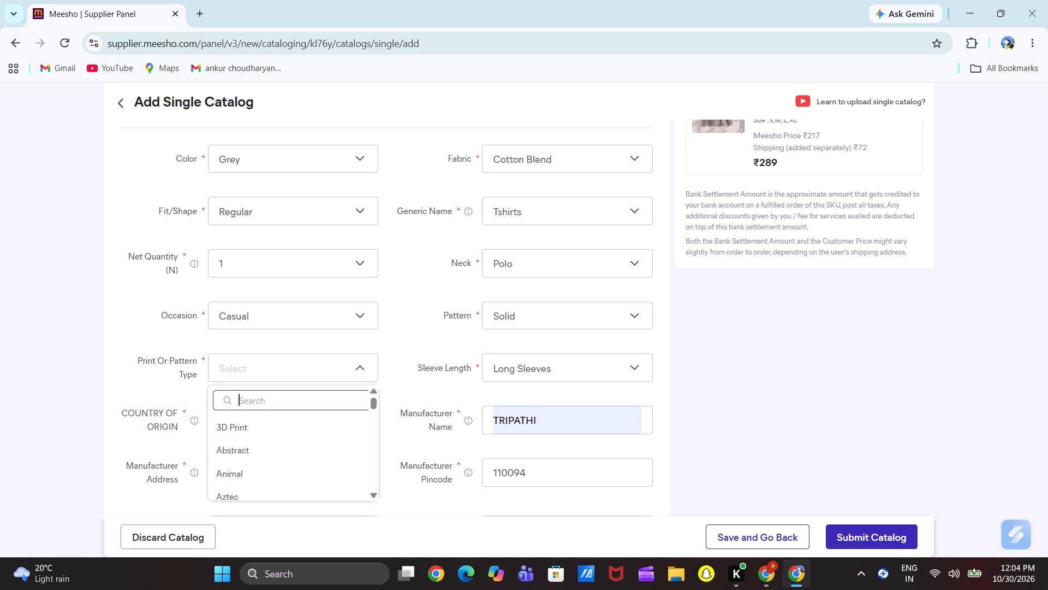
text(SO)
click(278, 421)
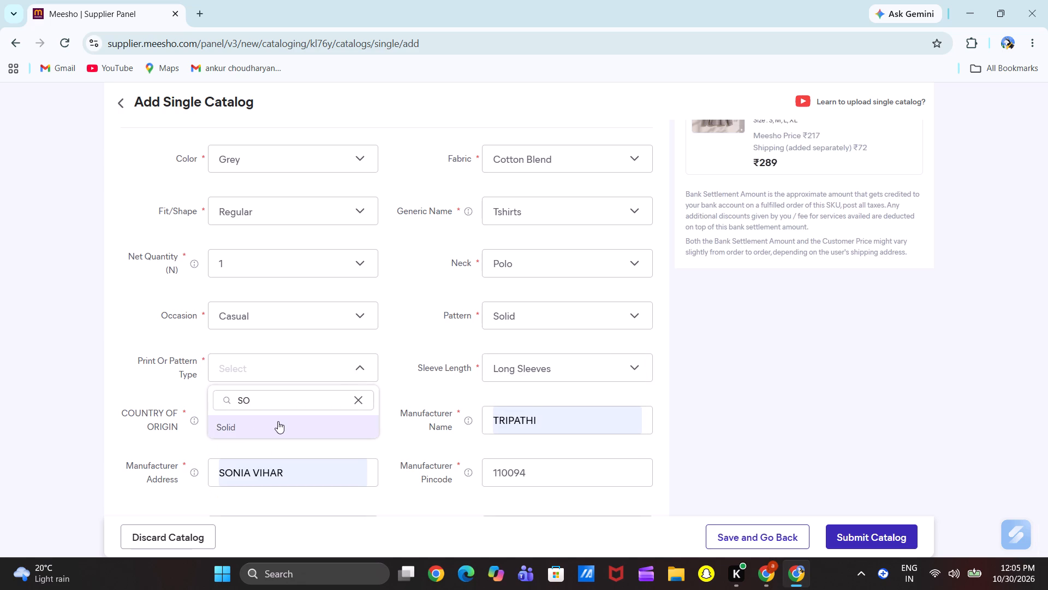
Fill in Product 2's other attributes with Regular length, Korean style and No Pocket.
scroll(414, 439, down, 2)
scroll(460, 372, down, 3)
click(517, 349)
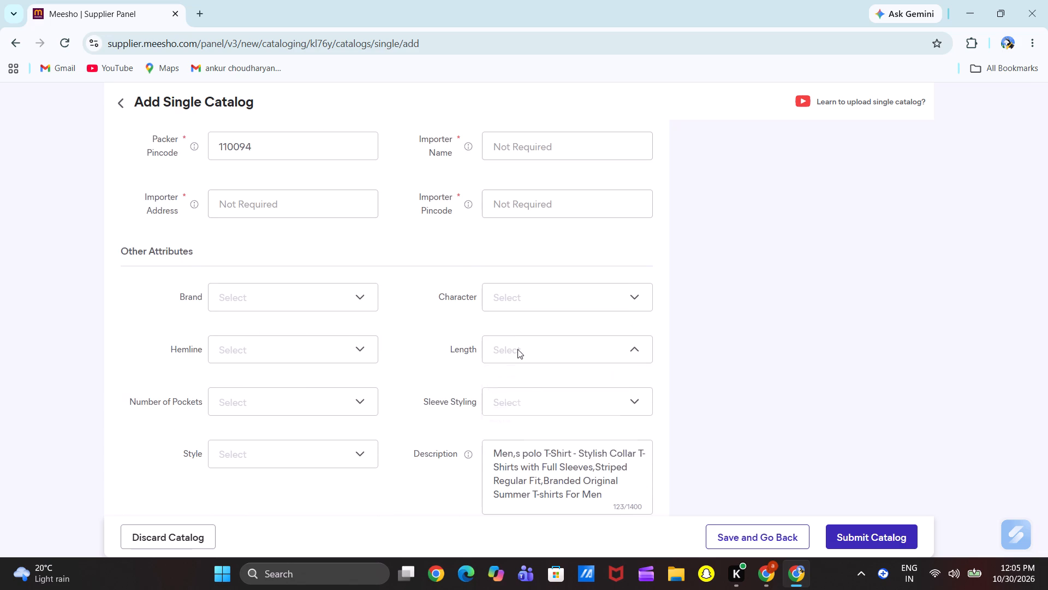
click(524, 445)
click(290, 457)
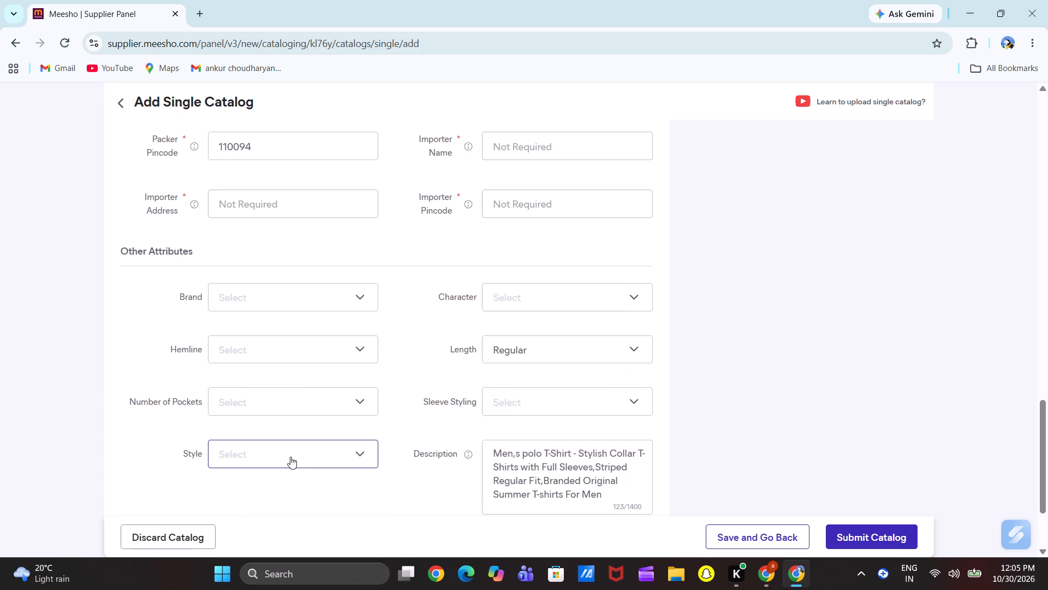
click(264, 526)
click(271, 392)
click(274, 497)
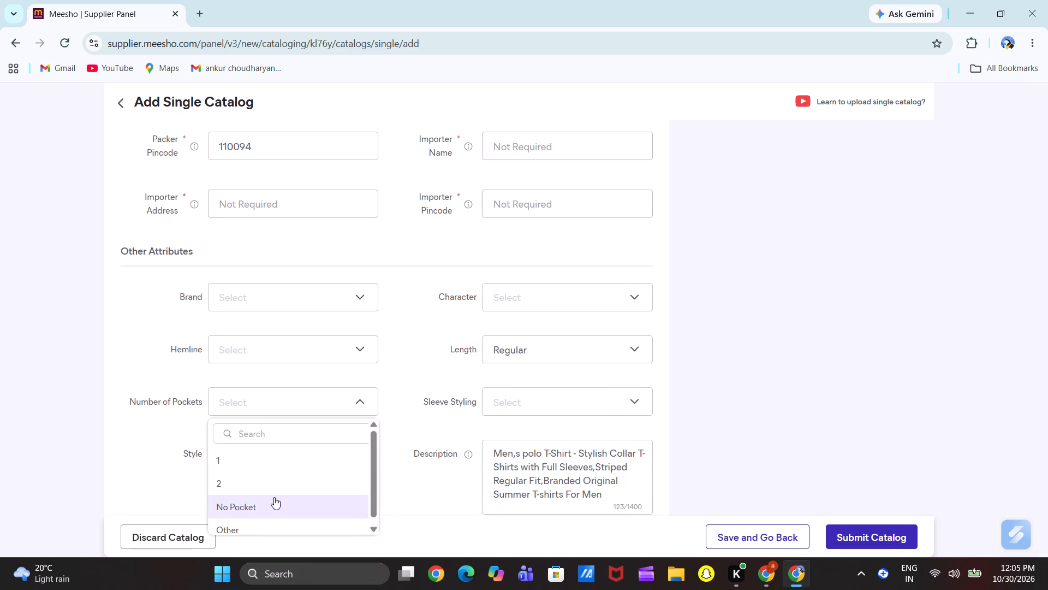
Switch to Product 3 and enter its style code as FULL=KARARA;./[CAMEL].
scroll(425, 322, up, 8)
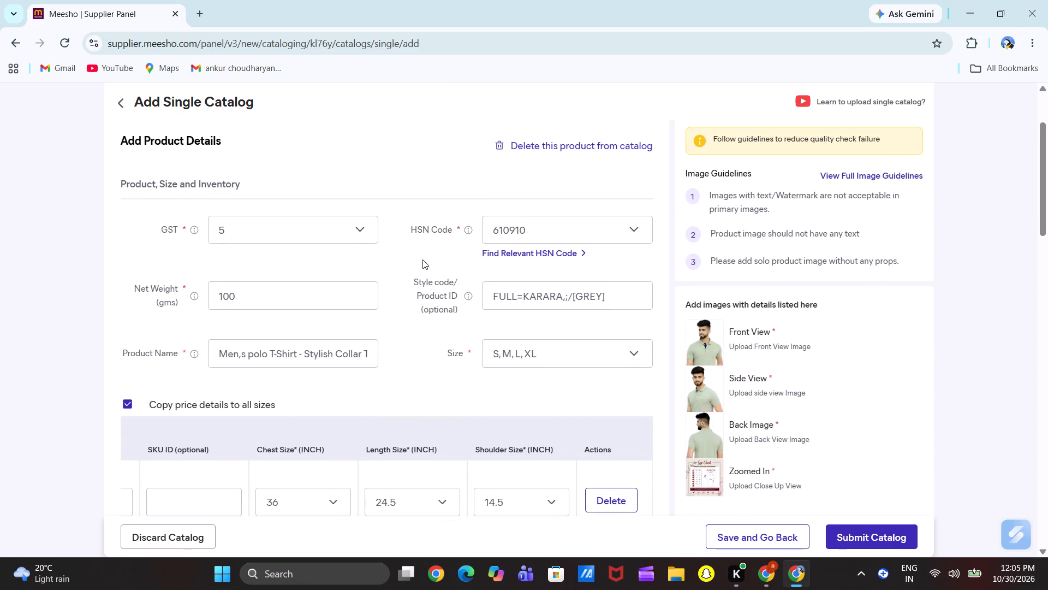
scroll(422, 259, up, 4)
click(359, 188)
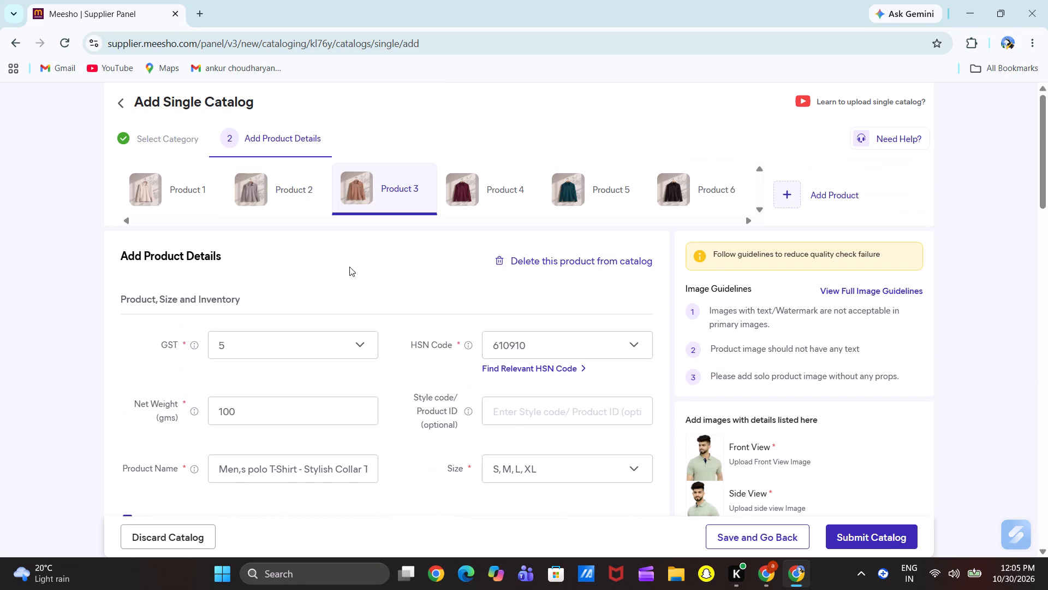
click(516, 398)
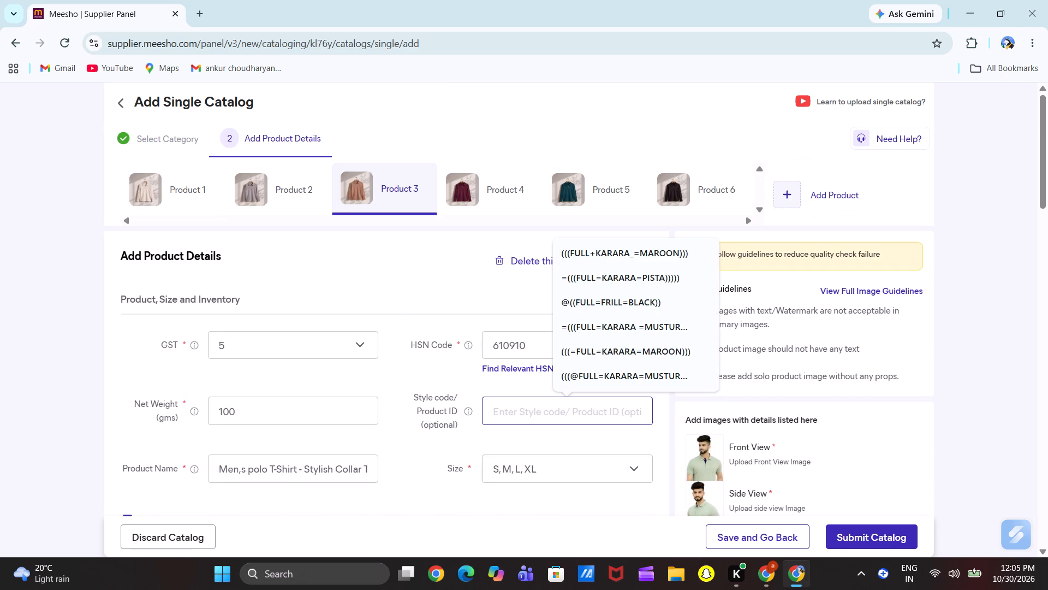
text(FULL)
key(equal)
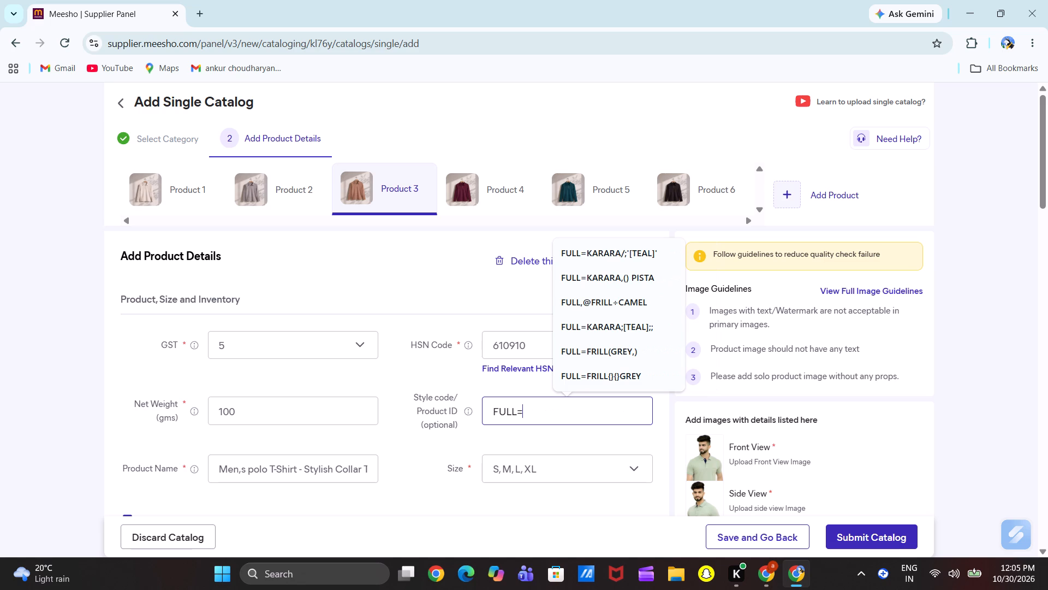
text(KARARA)
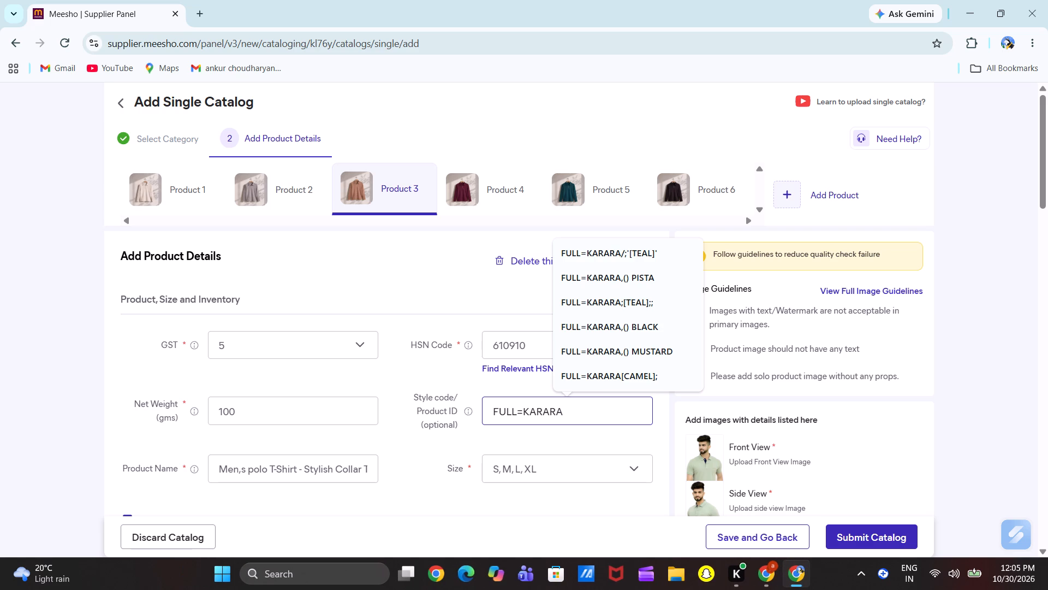
text(;.)
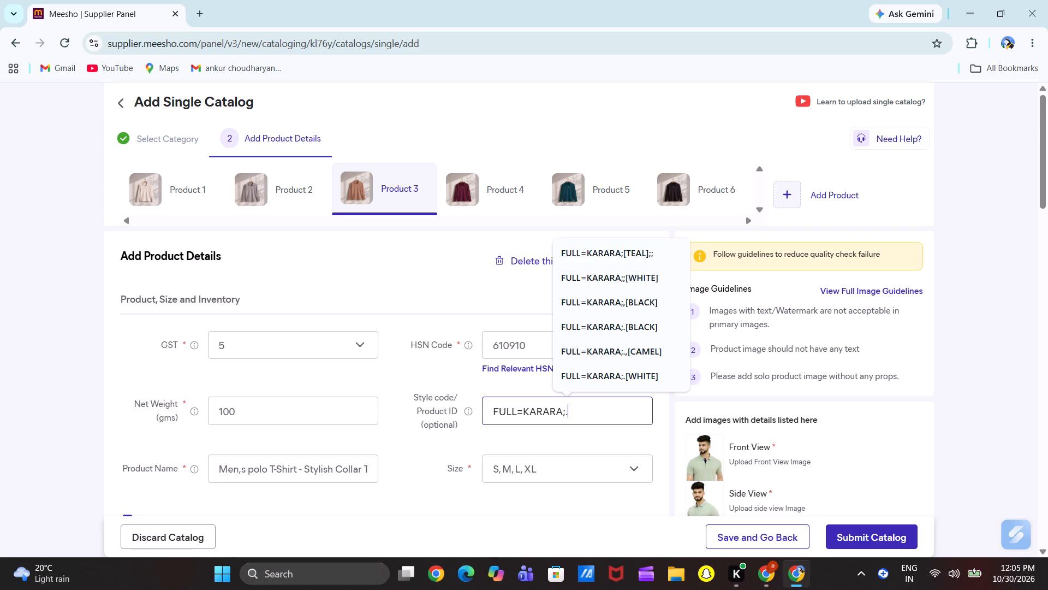
key(slash)
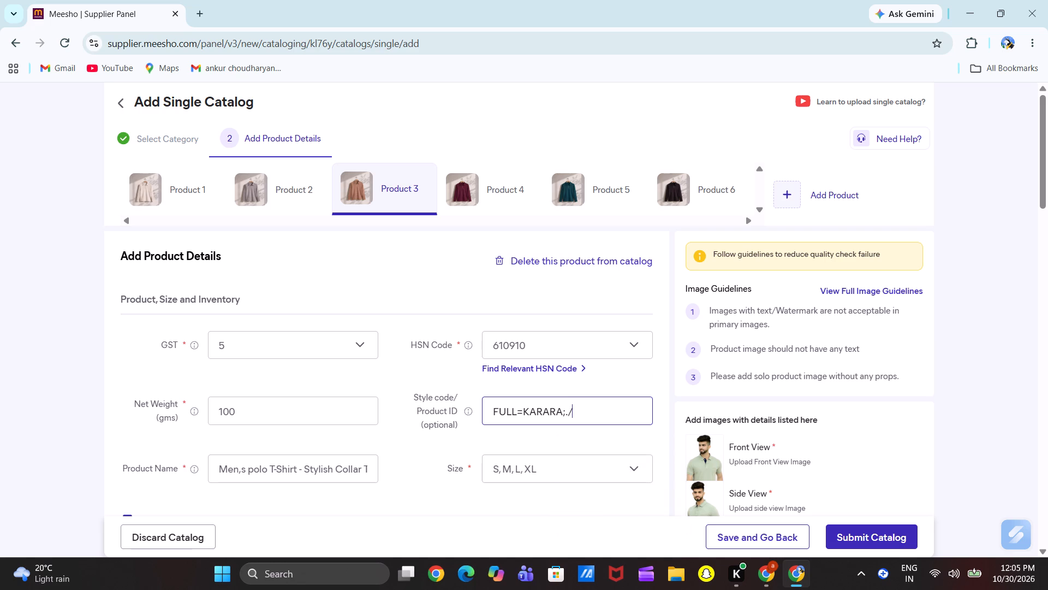
text(CE)
text(AML)
key(BackSpace)
key(BackSpace)
key(BackSpace)
key(BackSpace)
text(AMEL)
key(bracketright)
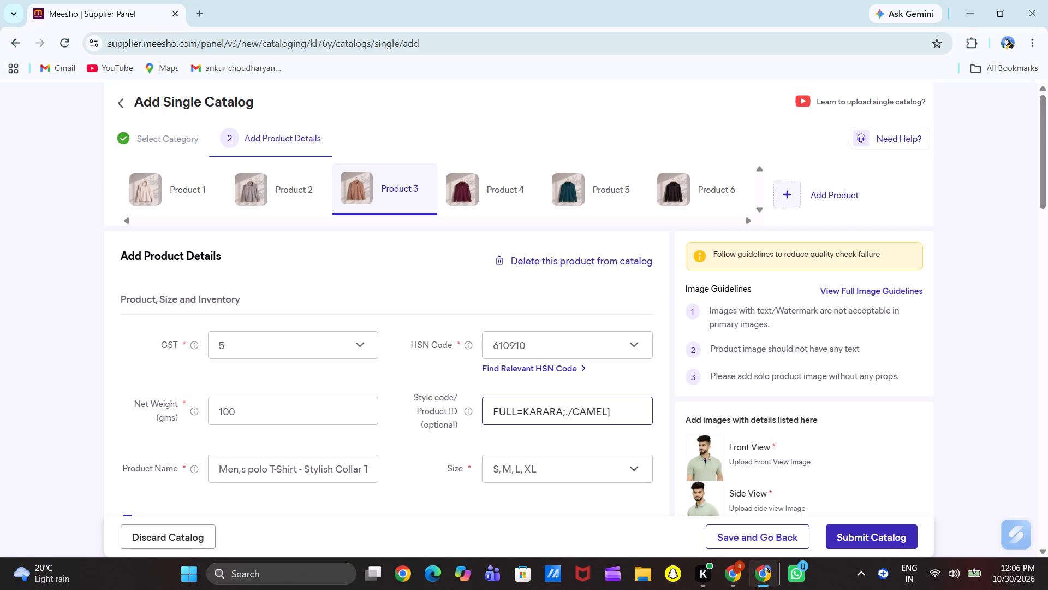
key(BackSpace)
key(BackSpace)
key(BackSpace)
key(BackSpace)
key(BackSpace)
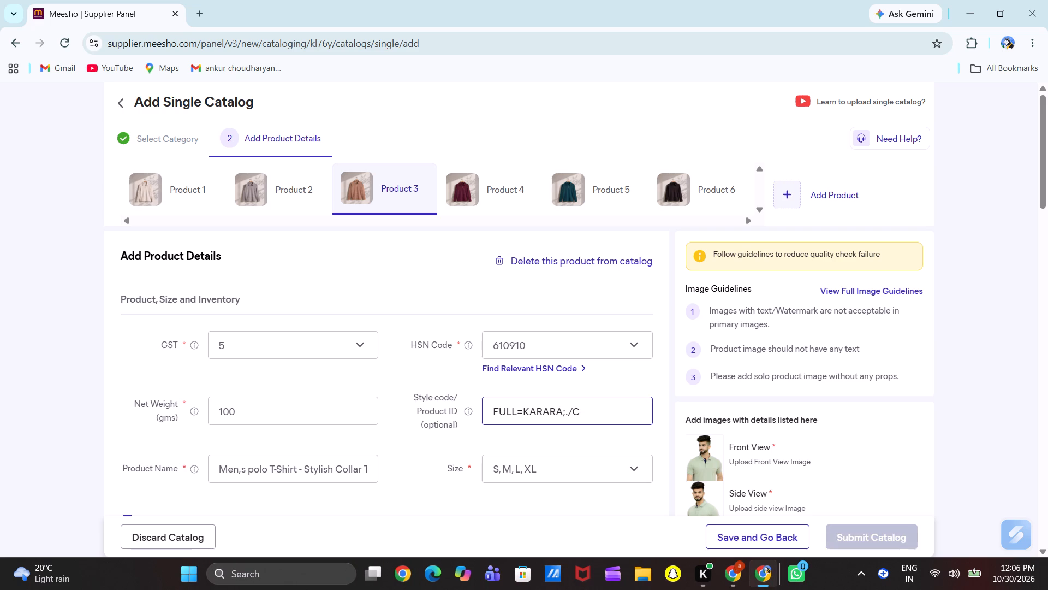
key(BackSpace)
key(bracketleft)
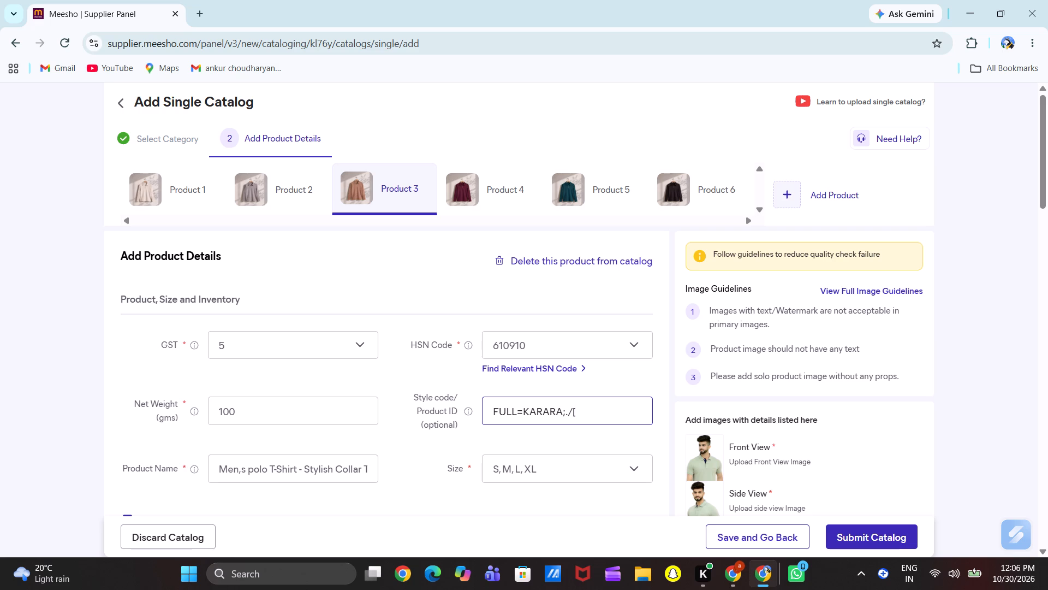
text(CAMEL)
key(bracketright)
Set Product 3's prices for all sizes: Meesho price 217, wrong/defective returns price 216 and MRP 799.
scroll(415, 467, down, 4)
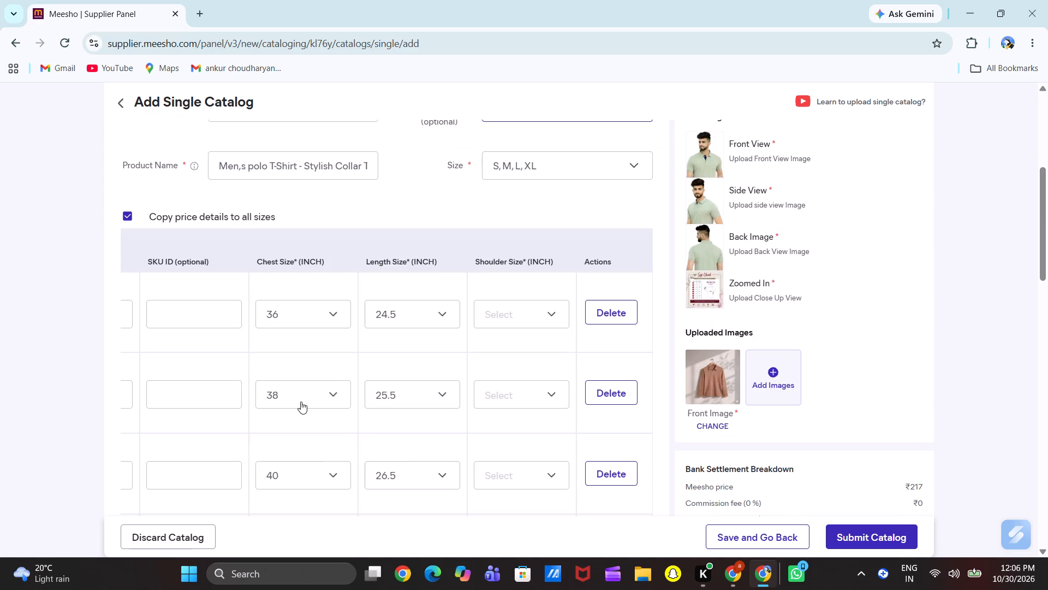
scroll(277, 392, right, 6)
click(230, 320)
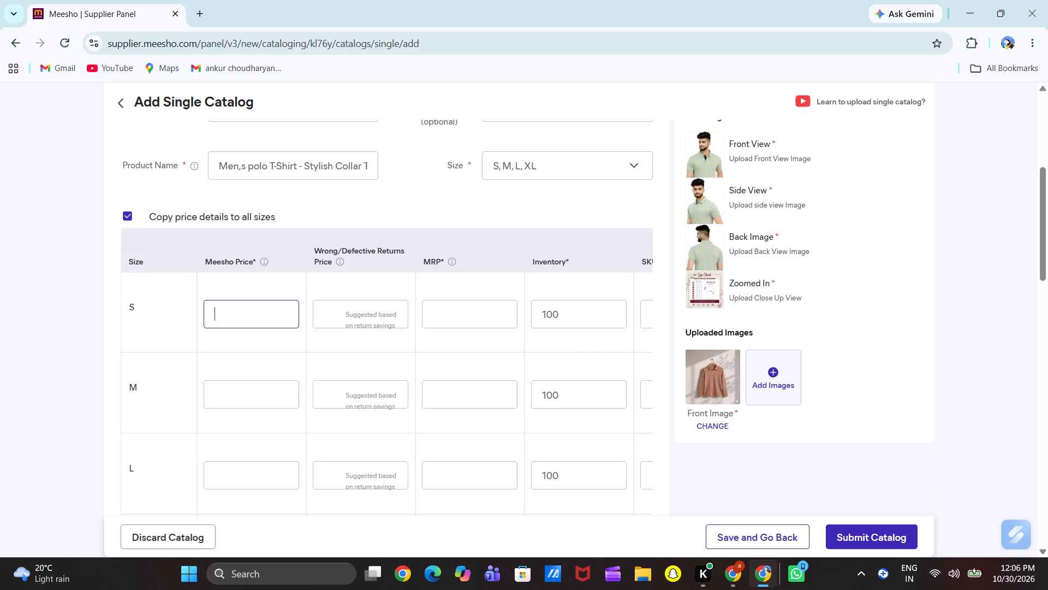
text(217)
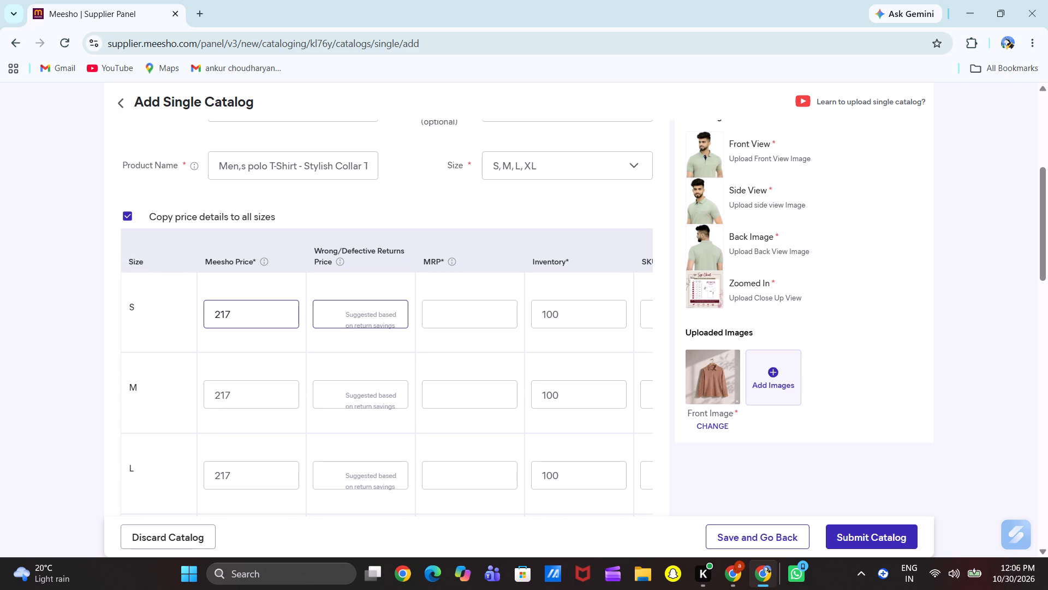
click(337, 315)
key(BackSpace)
key(BackSpace)
key(BackSpace)
text(216)
click(451, 313)
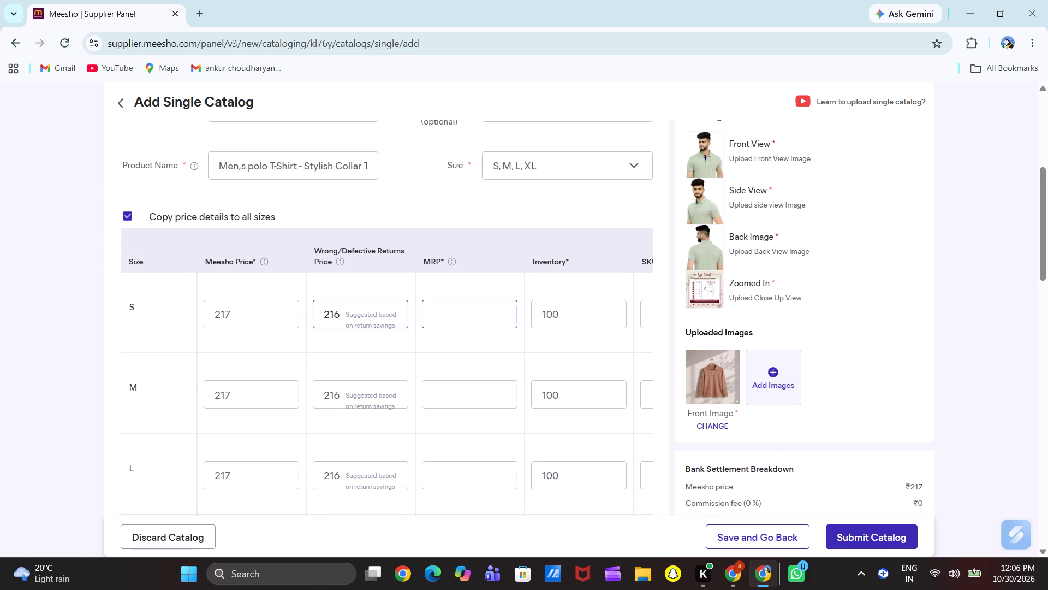
text(799)
Set Product 3's shoulder sizes to 14.5 for S, 15.5 for M and 16.5 for L.
scroll(418, 350, left, 1)
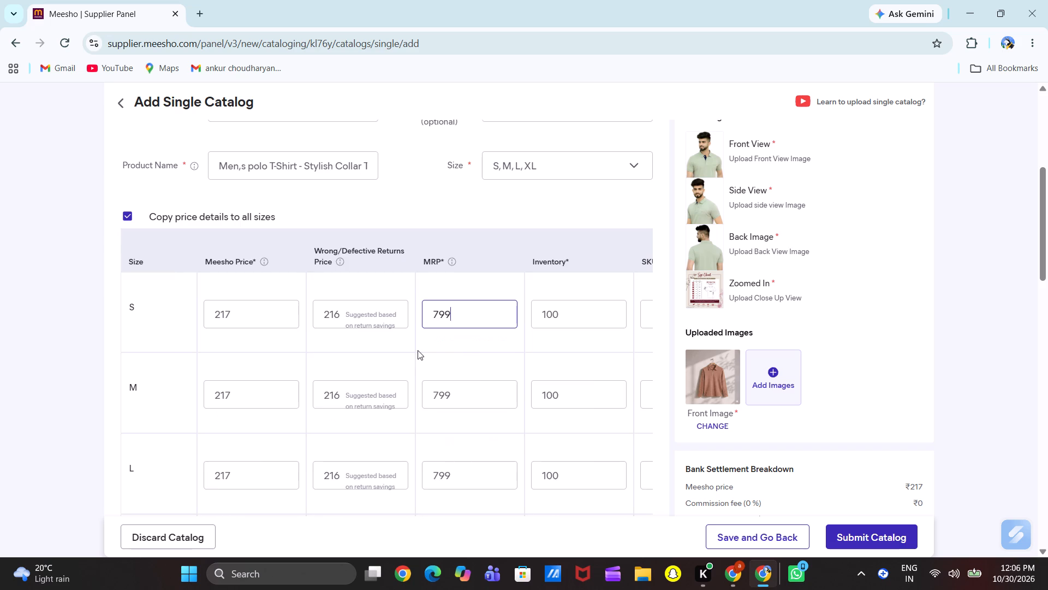
scroll(418, 350, left, 4)
click(529, 325)
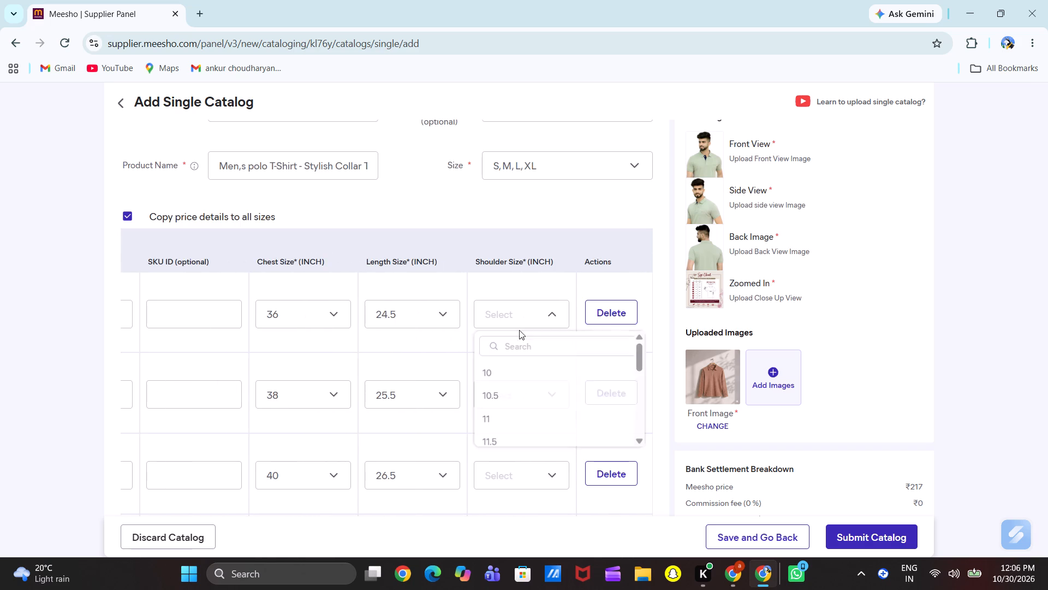
scroll(504, 388, down, 2)
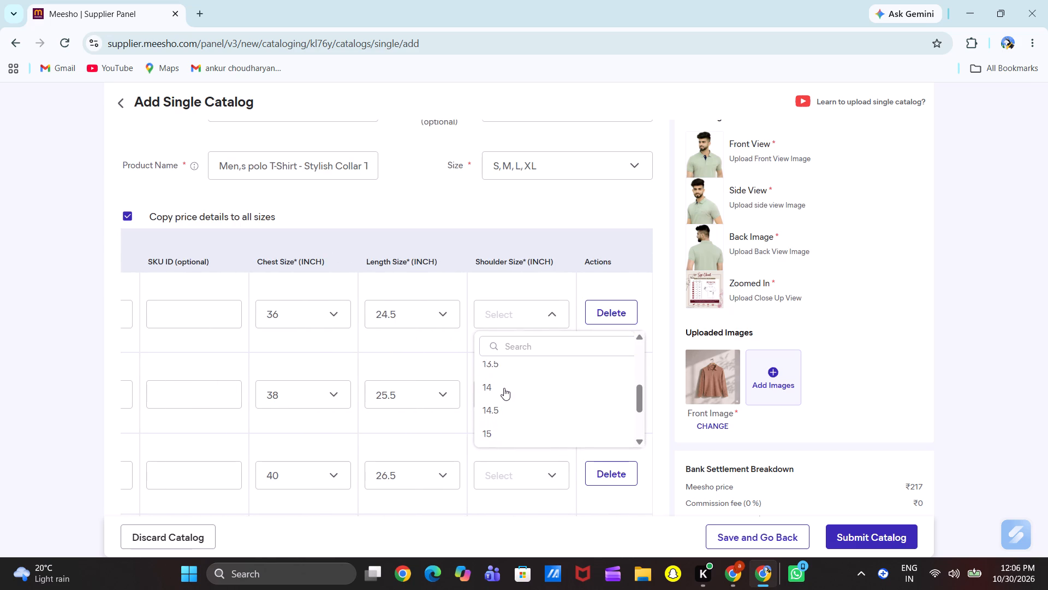
scroll(504, 388, down, 2)
scroll(504, 388, up, 1)
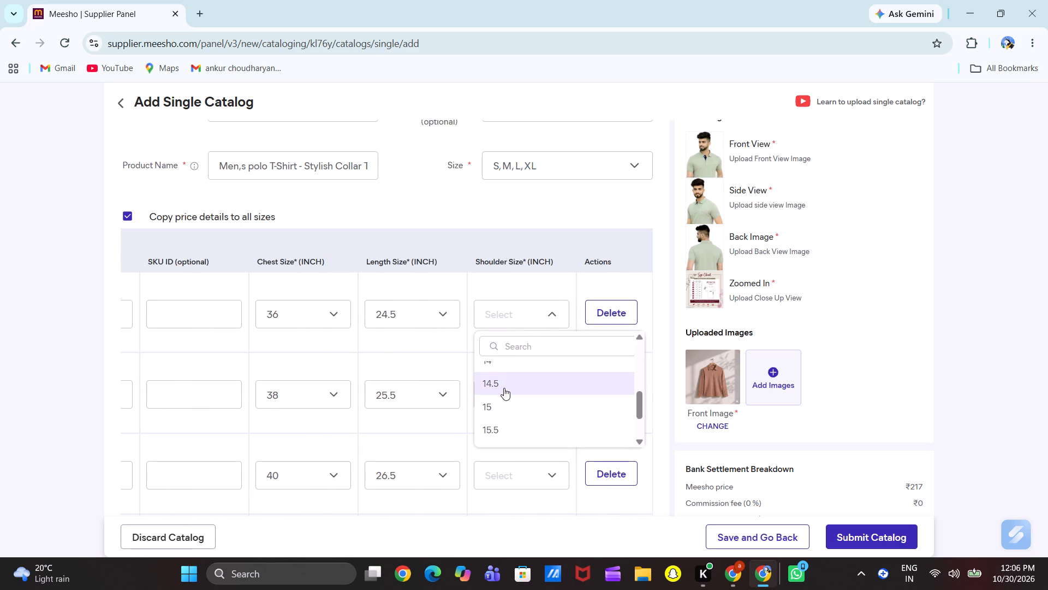
click(504, 388)
click(492, 387)
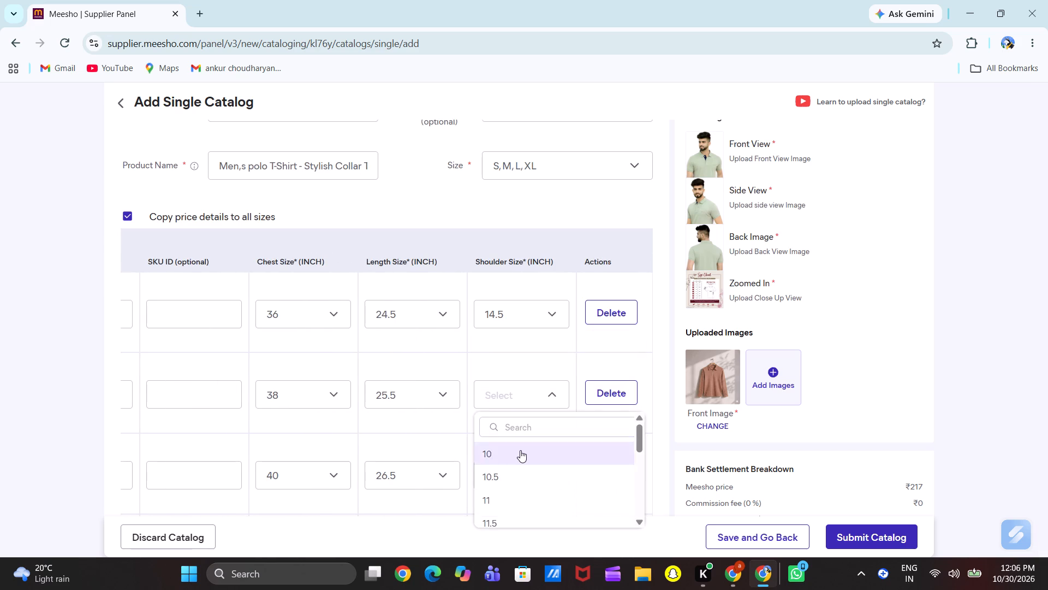
scroll(520, 450, down, 3)
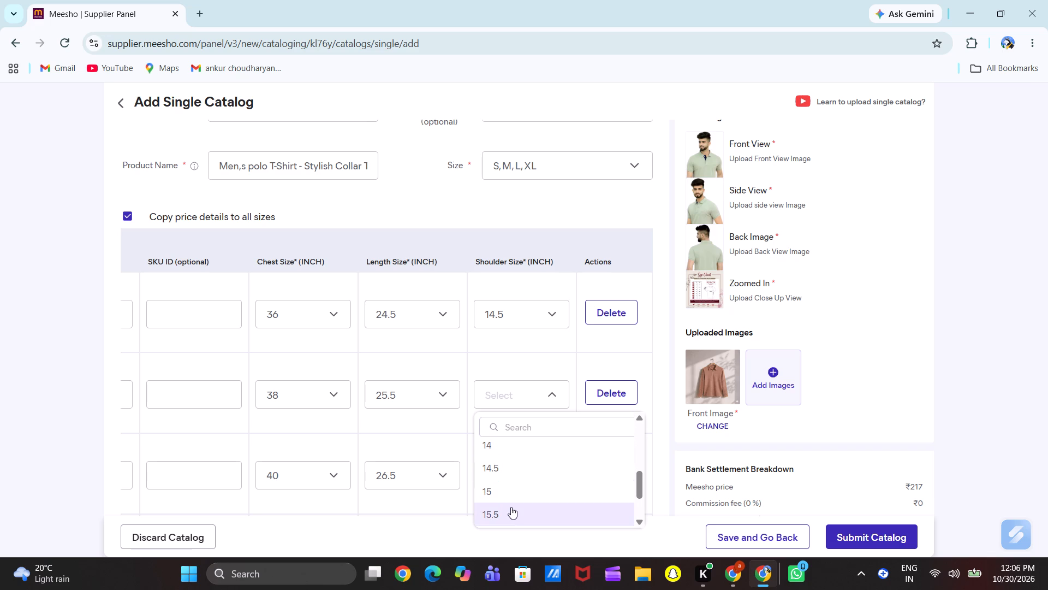
click(511, 507)
scroll(475, 451, down, 1)
click(501, 405)
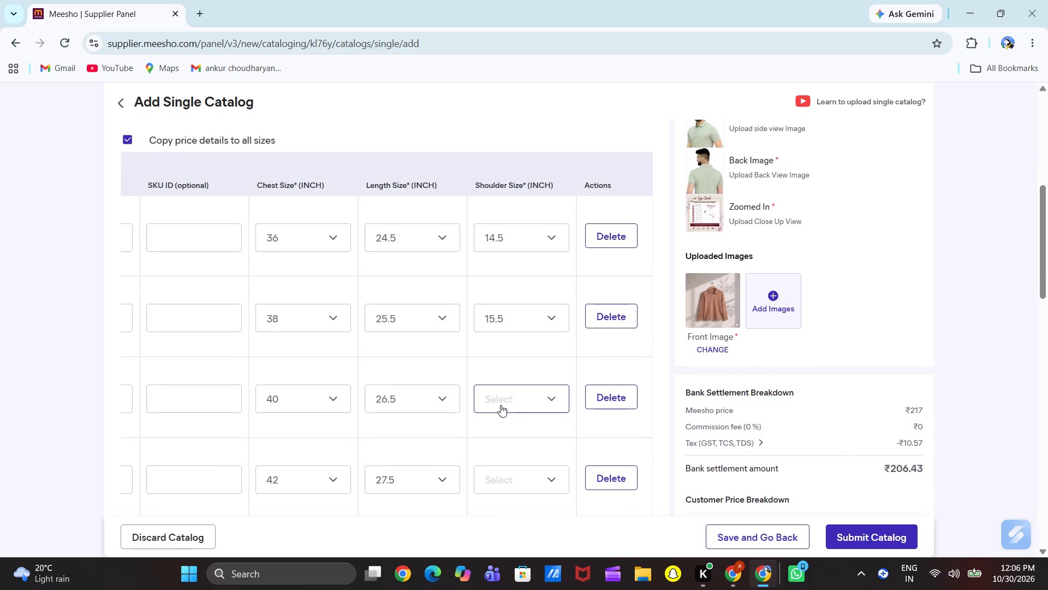
scroll(514, 482, down, 3)
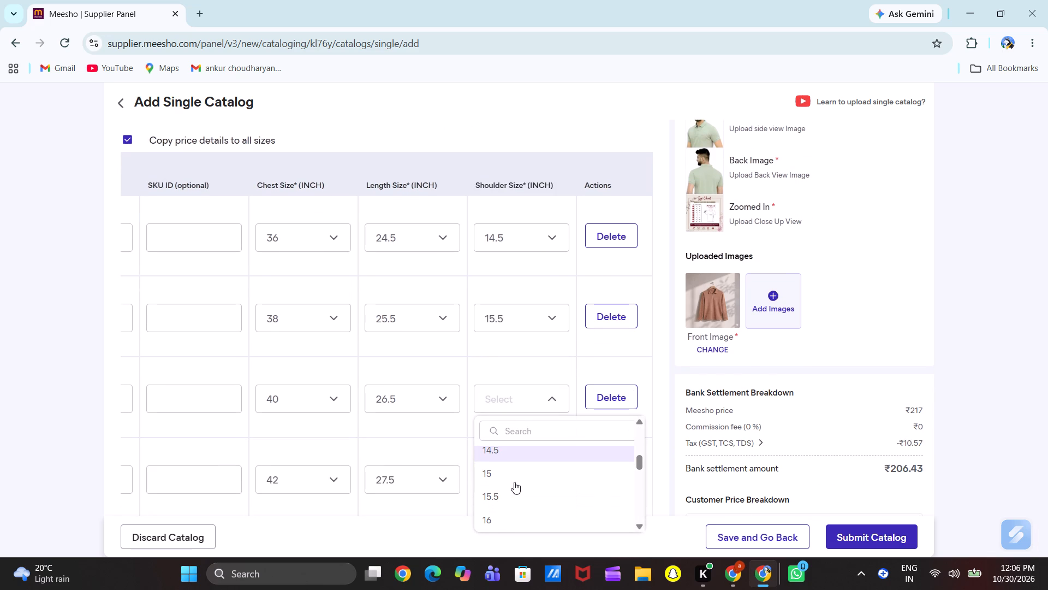
scroll(514, 482, down, 1)
click(514, 482)
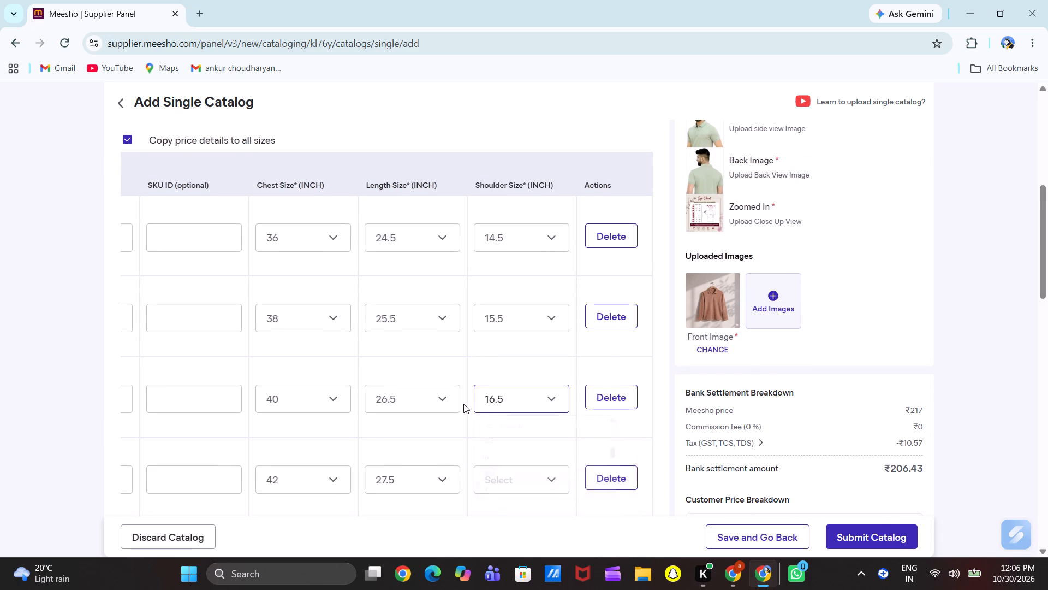
Set Product 3's shoulder size to 17.5 for XL.
scroll(463, 404, down, 1)
click(504, 387)
scroll(520, 490, down, 1)
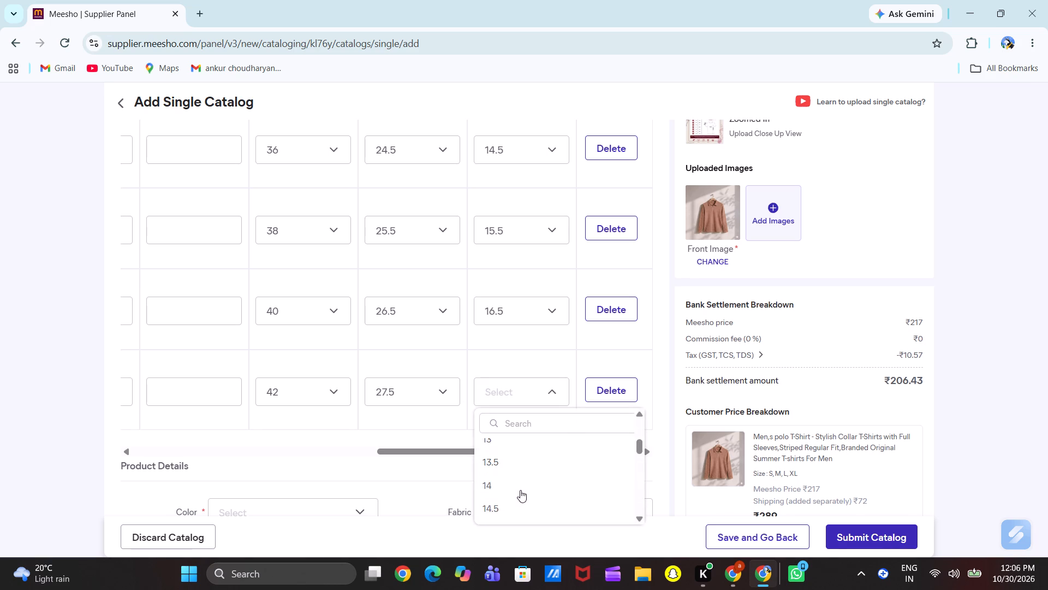
scroll(520, 490, down, 2)
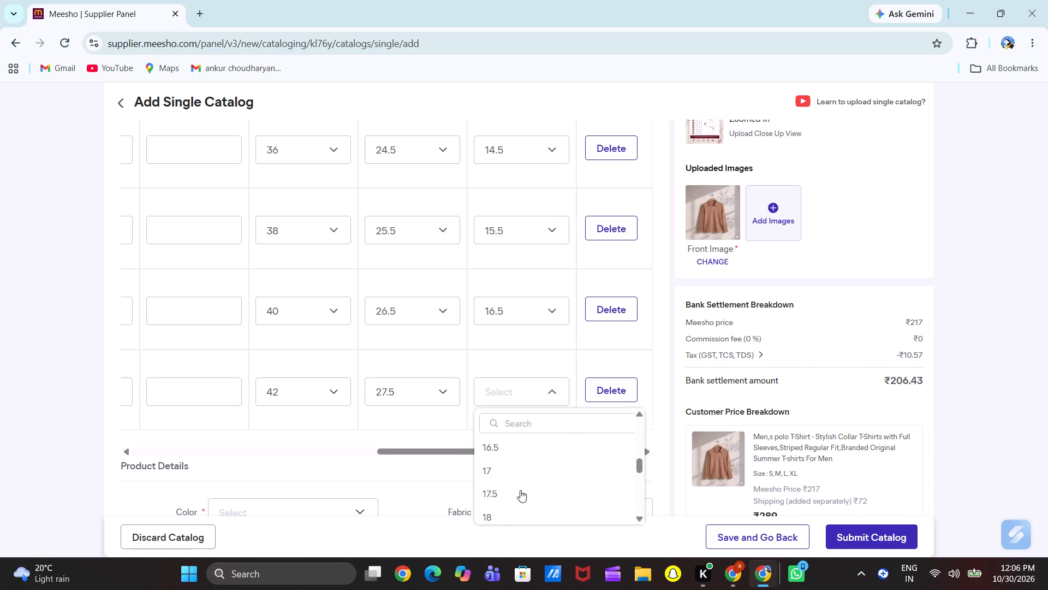
scroll(520, 490, down, 1)
click(520, 490)
Search Product 3's color options for CAMEL.
scroll(348, 421, down, 2)
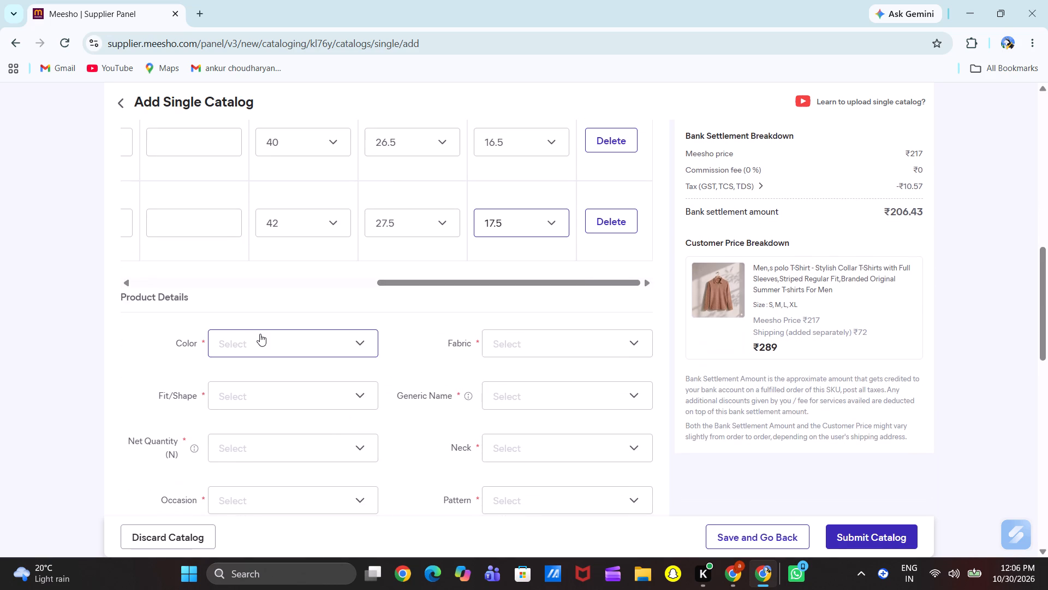
click(260, 334)
click(278, 375)
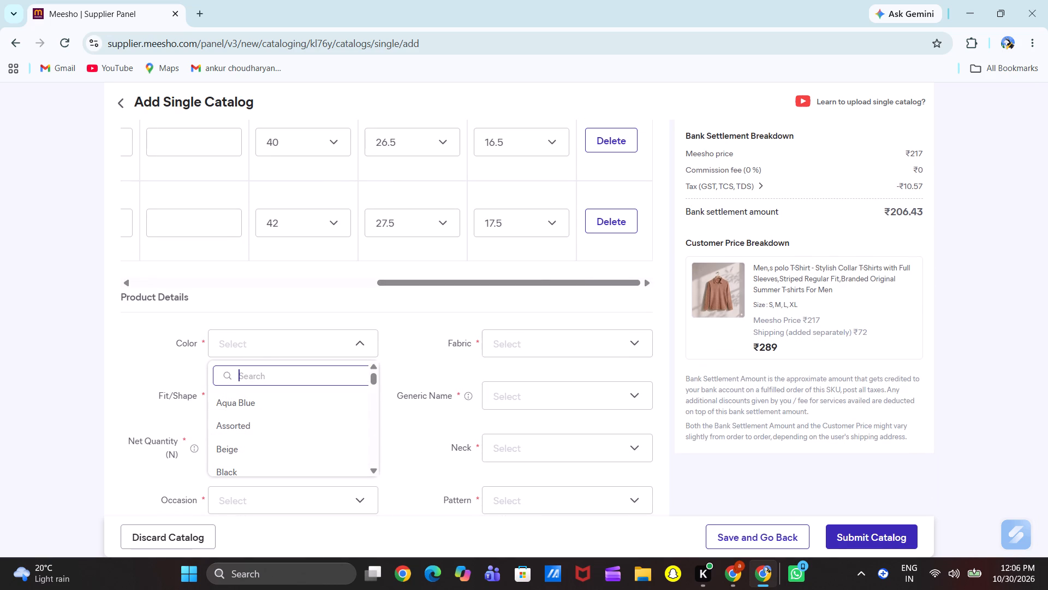
text(CE)
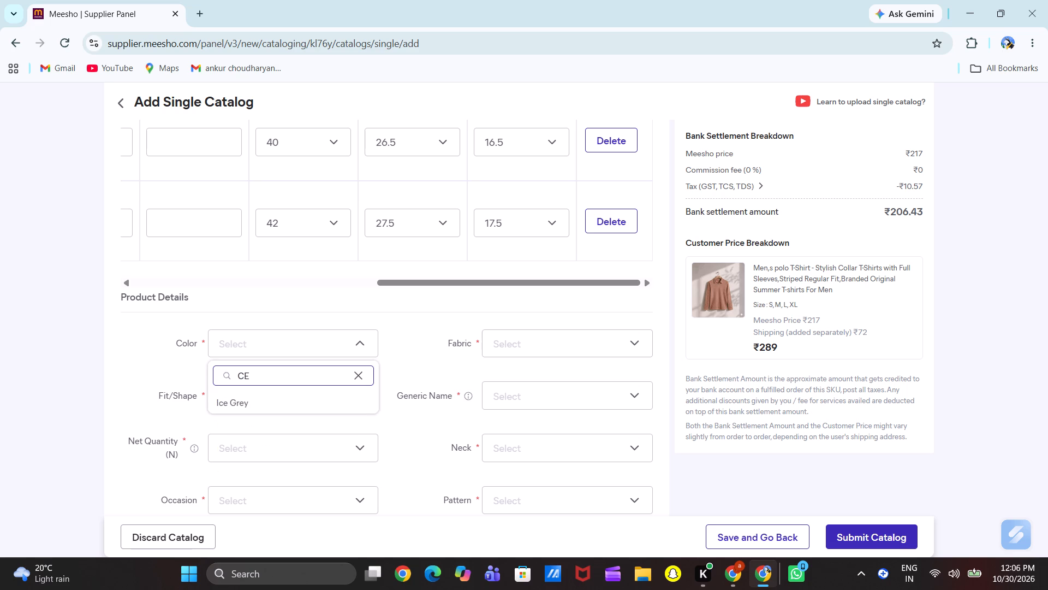
key(BackSpace)
text(AM)
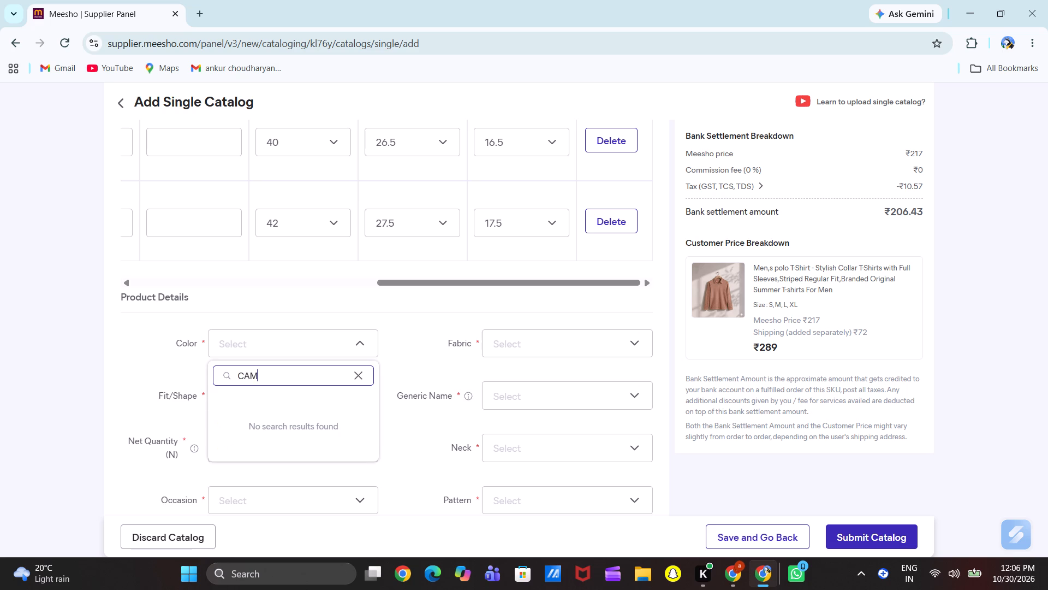
text(EL)
scroll(383, 297, up, 2)
key(BackSpace)
key(BackSpace)
key(BackSpace)
key(BackSpace)
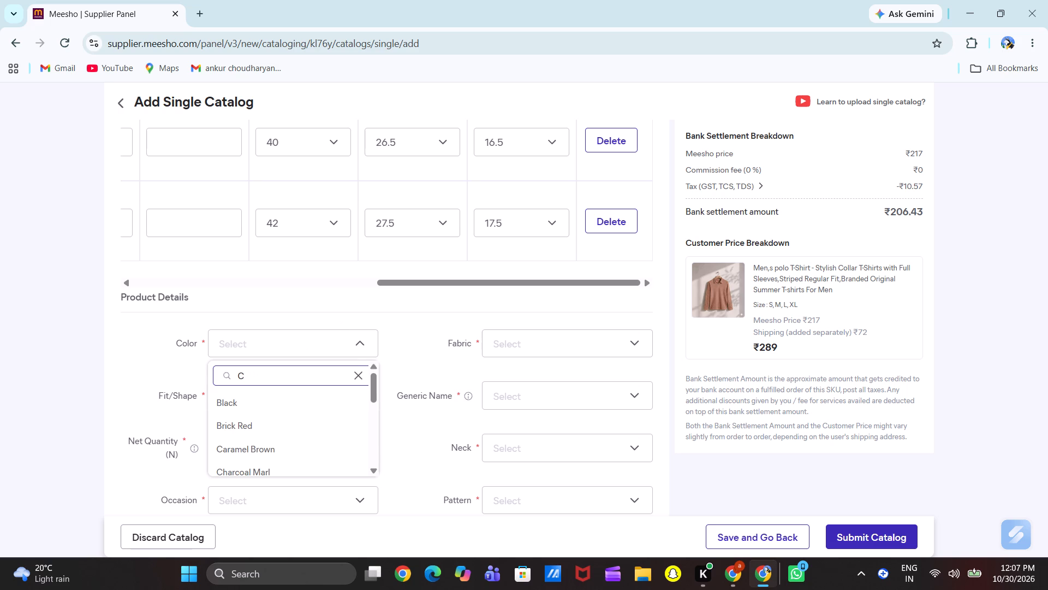
key(e)
key(BackSpace)
key(BackSpace)
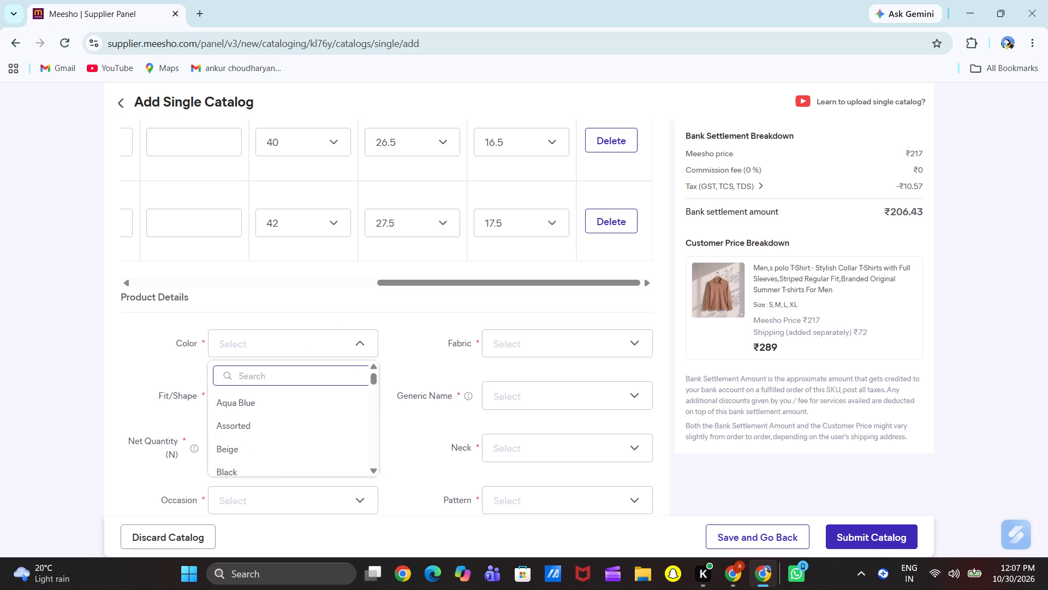
scroll(407, 296, up, 7)
click(402, 359)
scroll(396, 350, up, 2)
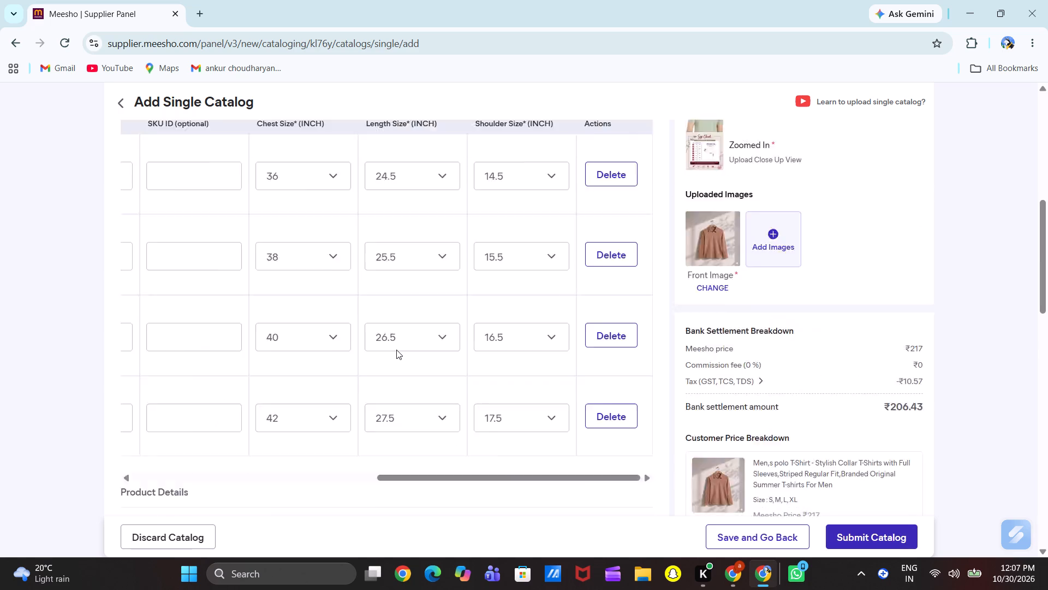
scroll(396, 350, up, 2)
Set Product 3's color to Caramel Brown.
scroll(396, 350, down, 1)
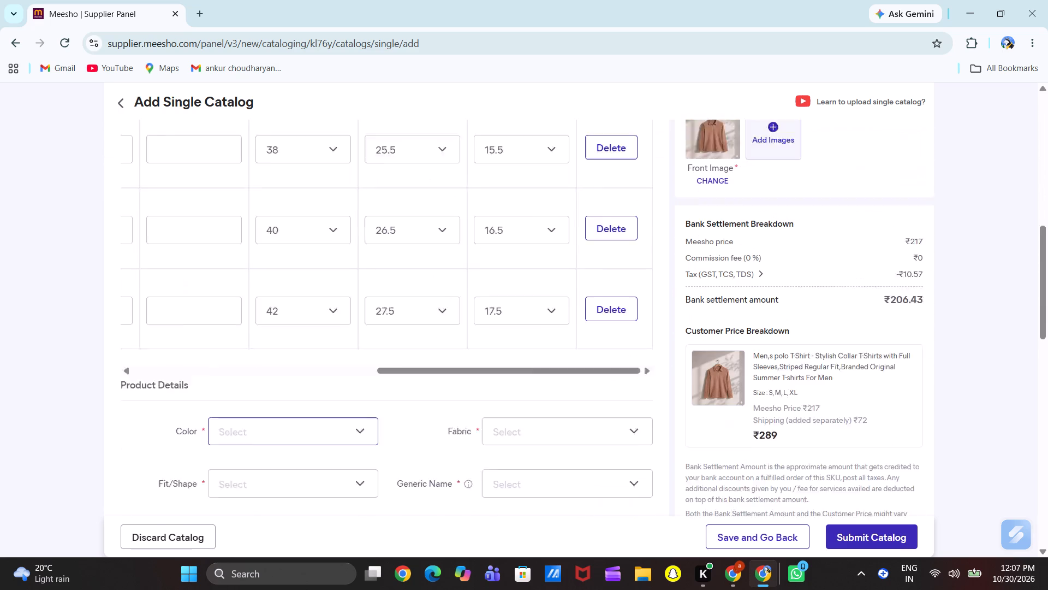
scroll(396, 350, down, 1)
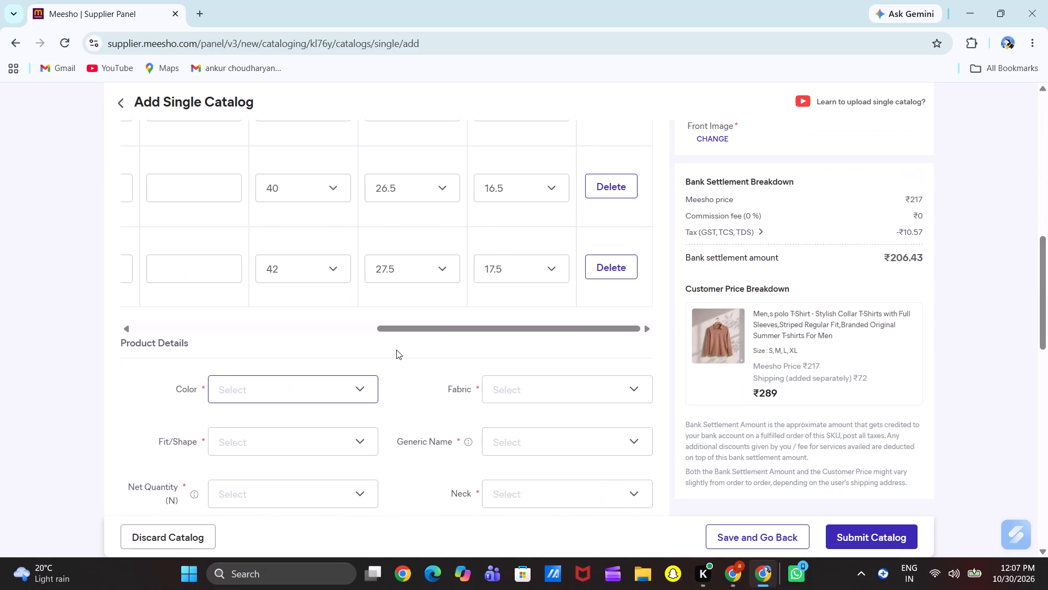
click(299, 377)
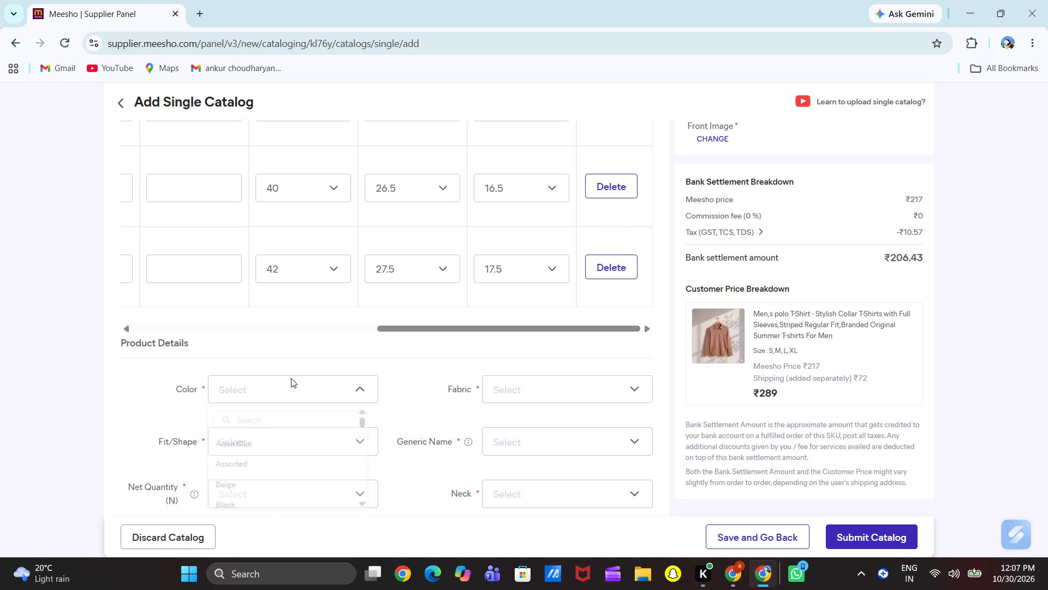
click(287, 415)
key(c)
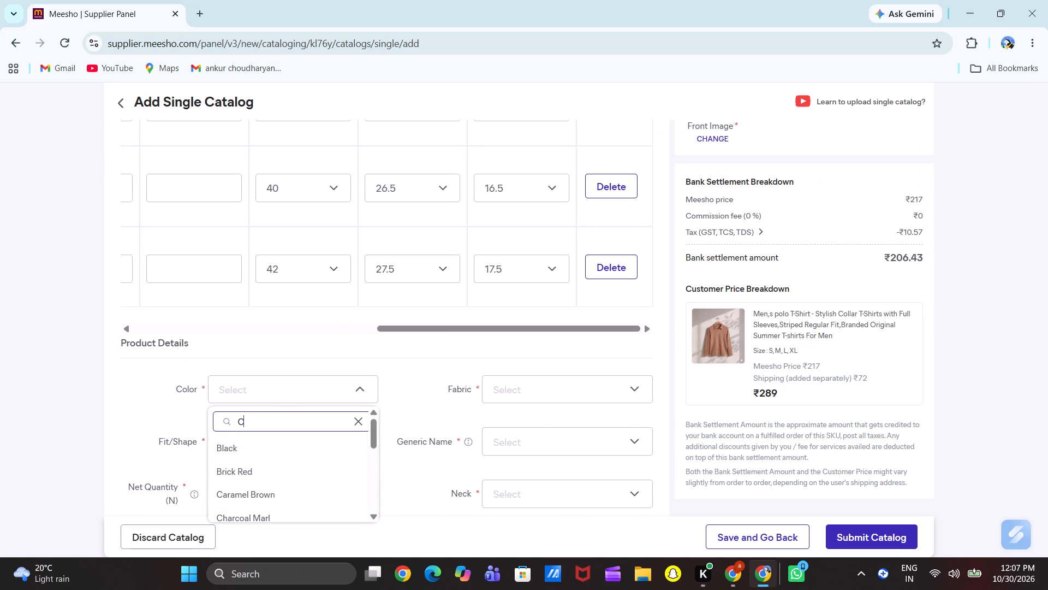
key(a)
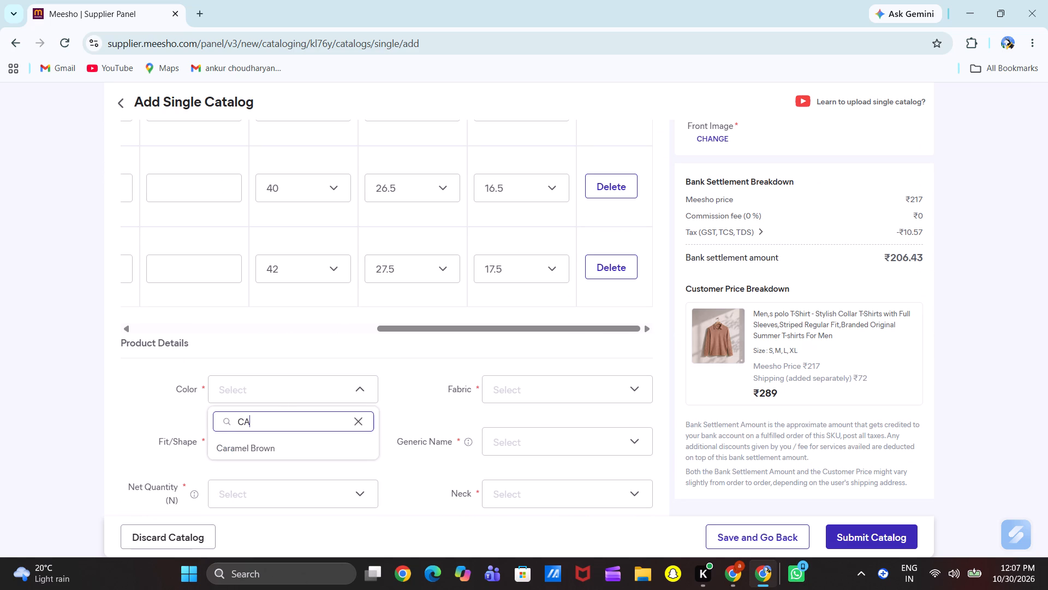
click(277, 440)
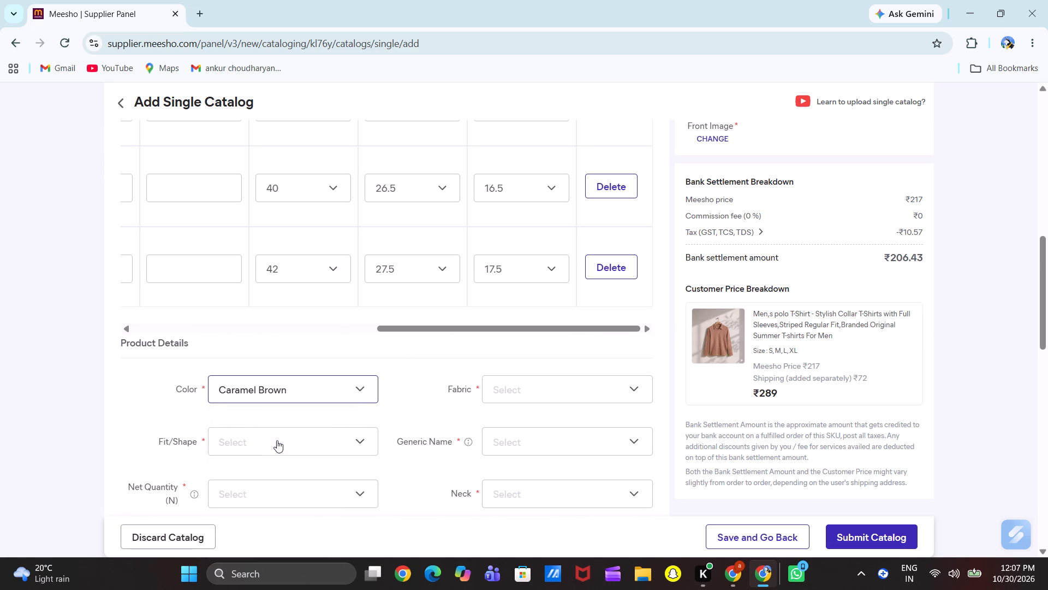
Set Product 3's fabric to Cotton Blend and its fit/shape to Regular.
scroll(424, 376, up, 6)
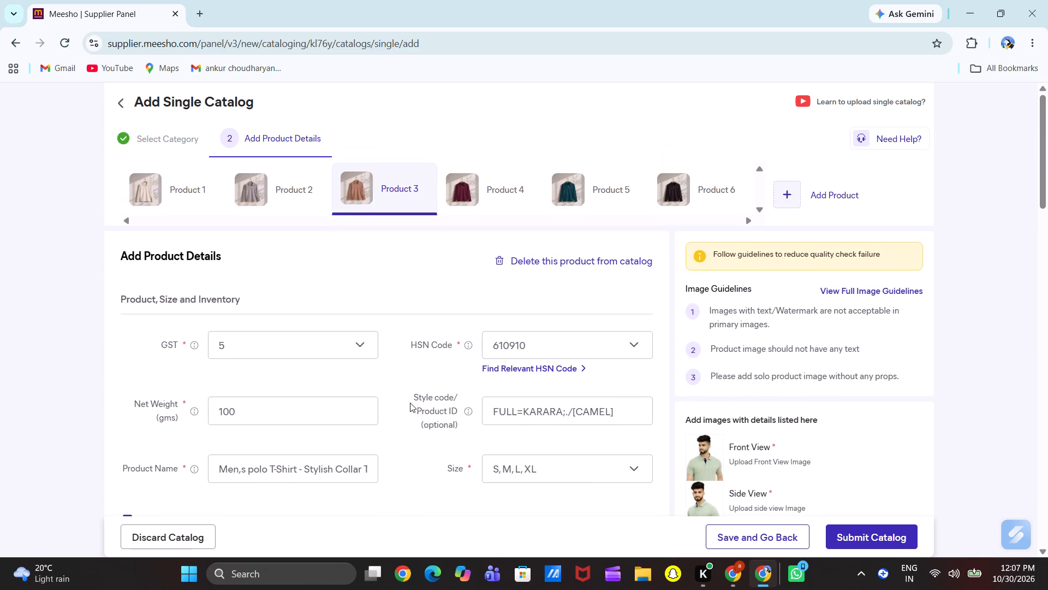
scroll(430, 435, down, 9)
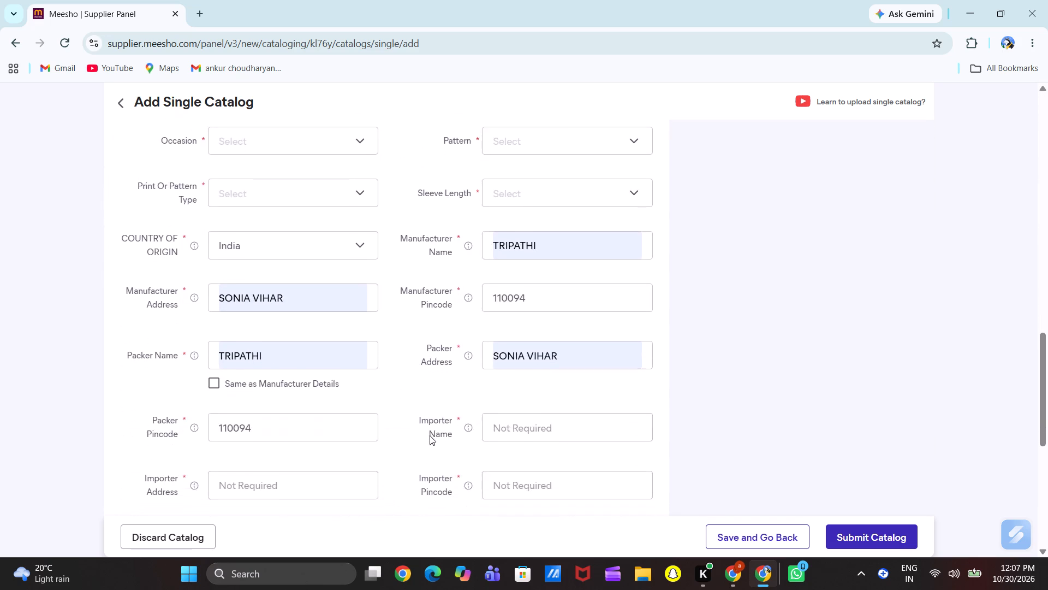
scroll(430, 435, up, 5)
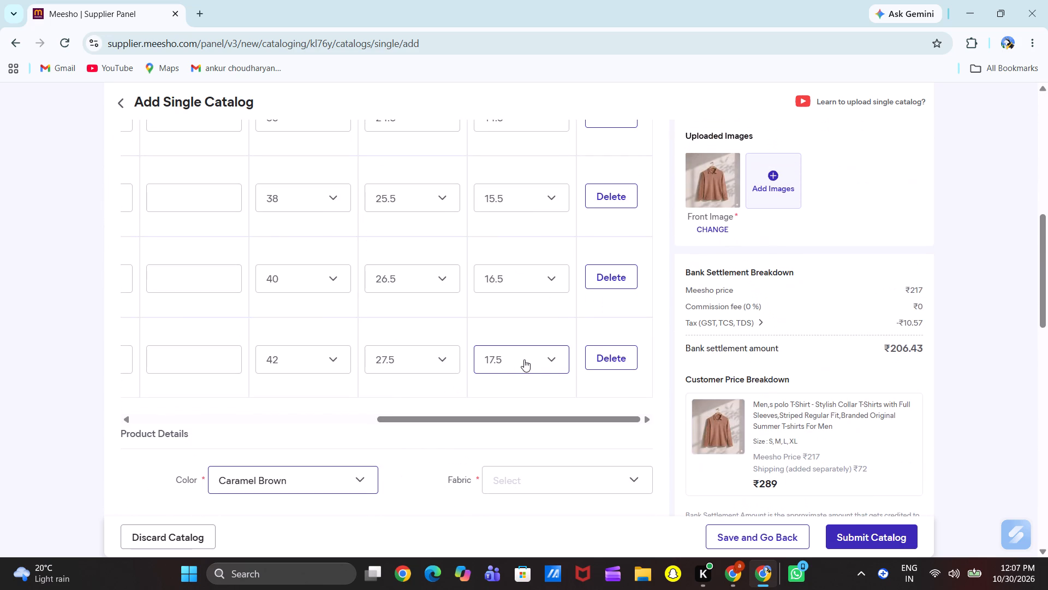
scroll(553, 312, left, 5)
scroll(553, 312, down, 1)
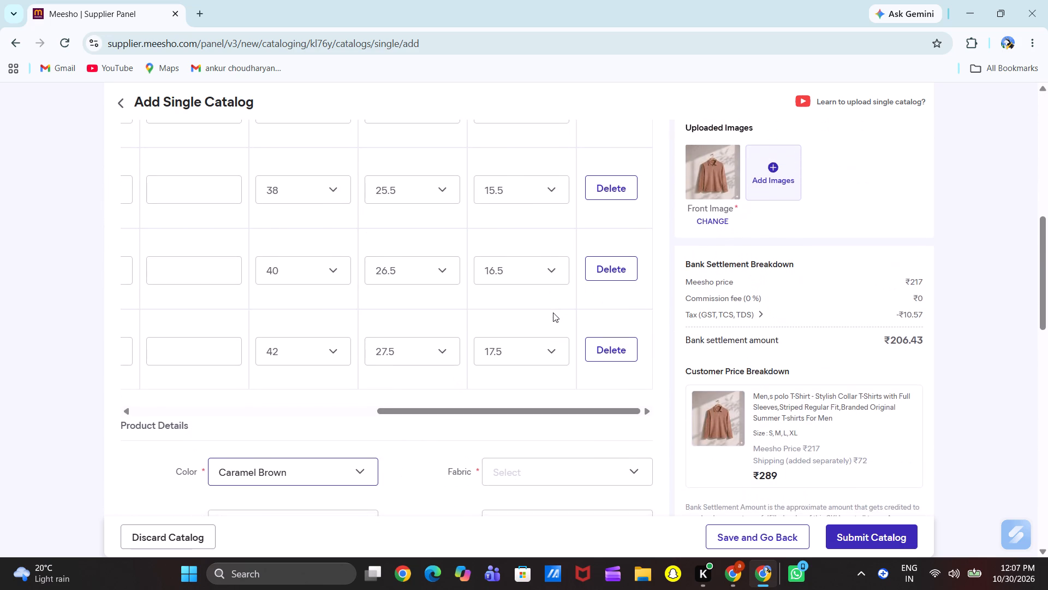
scroll(553, 312, down, 2)
click(540, 345)
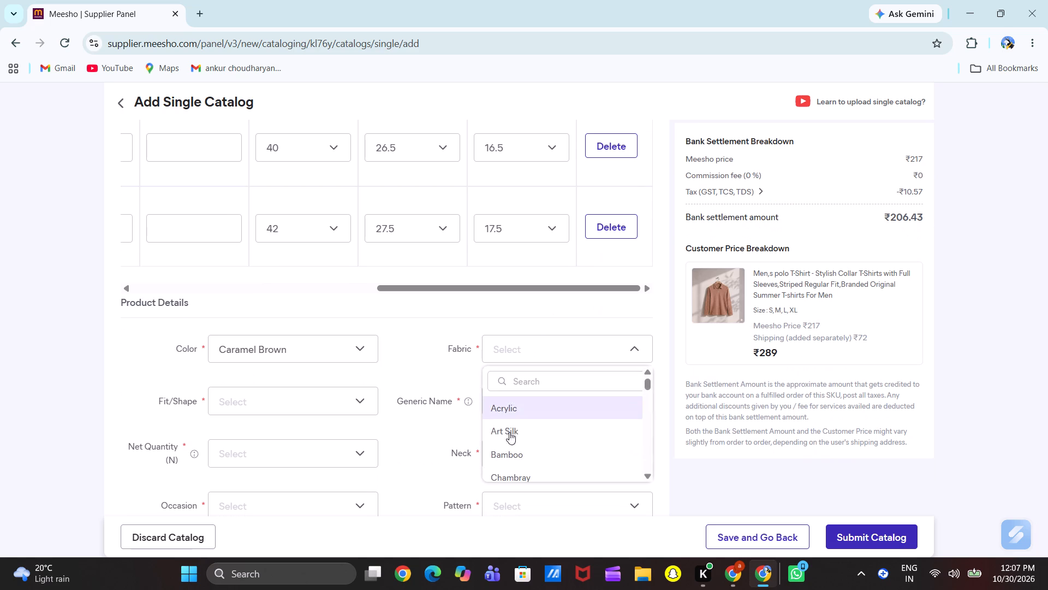
scroll(531, 441, down, 2)
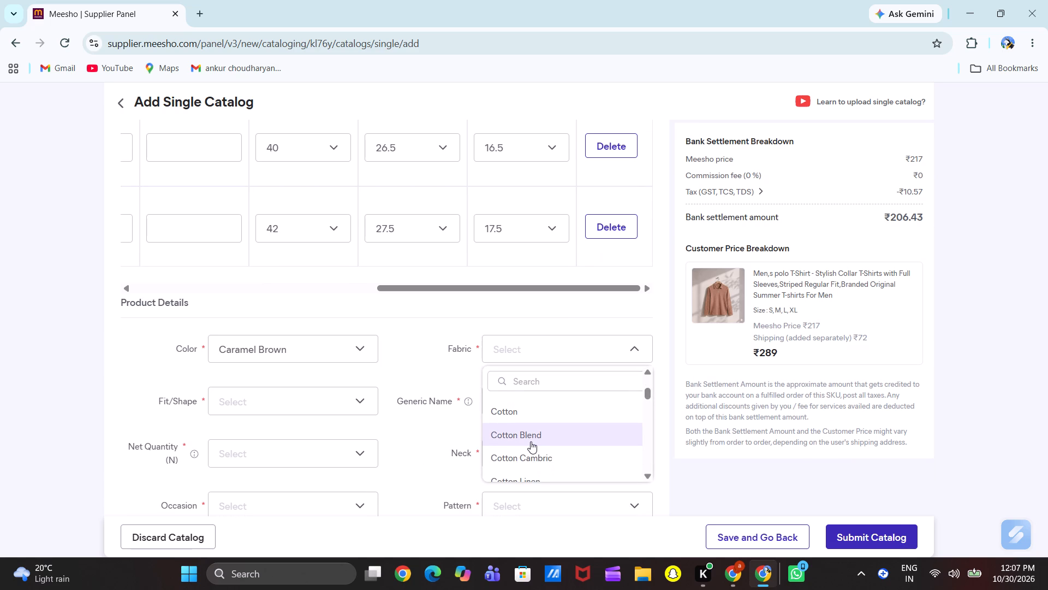
click(531, 441)
scroll(463, 439, down, 2)
click(266, 295)
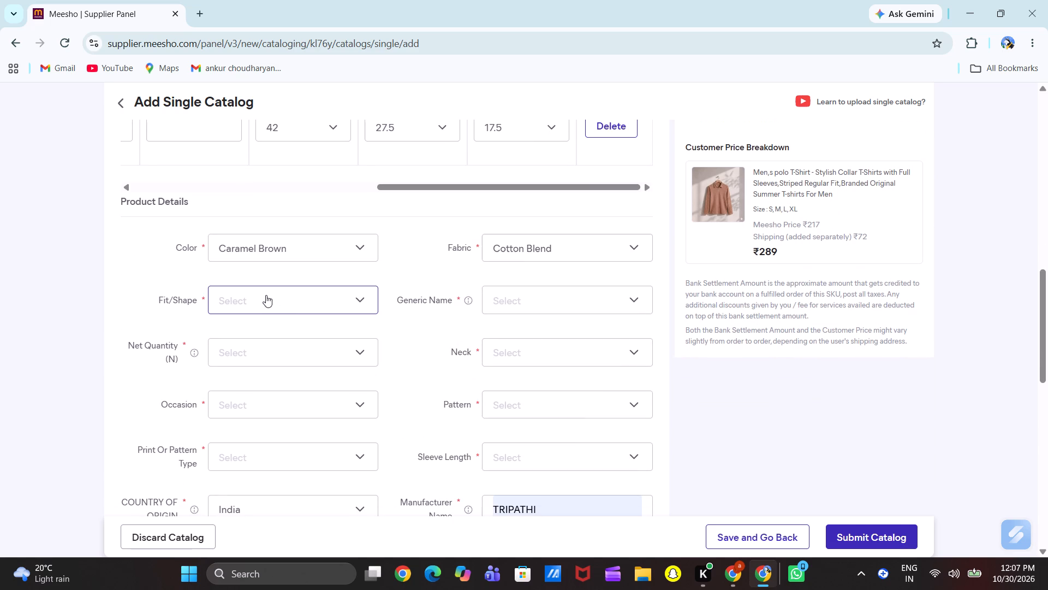
scroll(250, 398, down, 1)
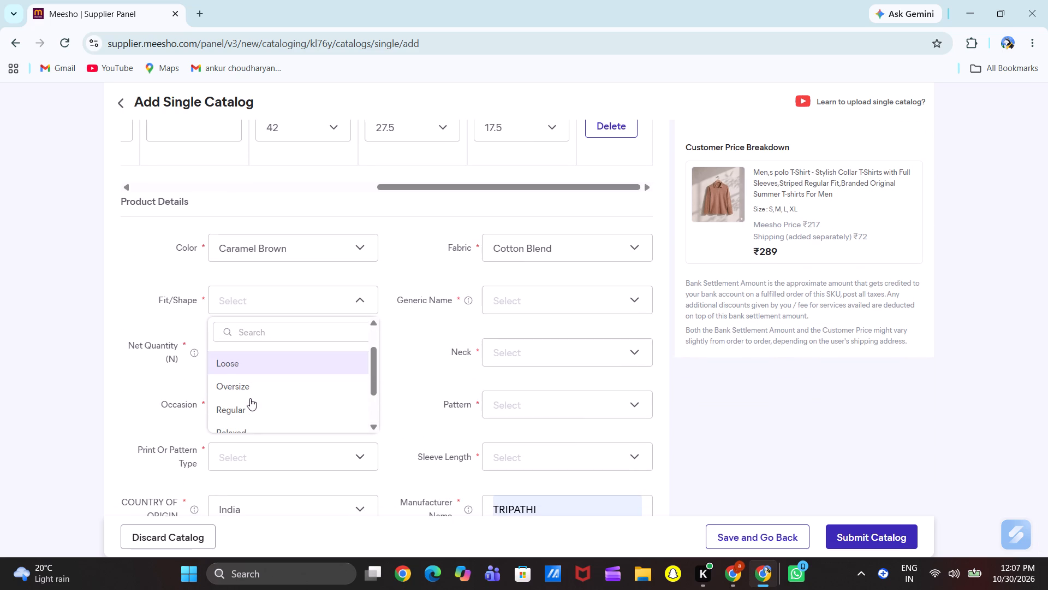
scroll(250, 398, down, 1)
click(249, 404)
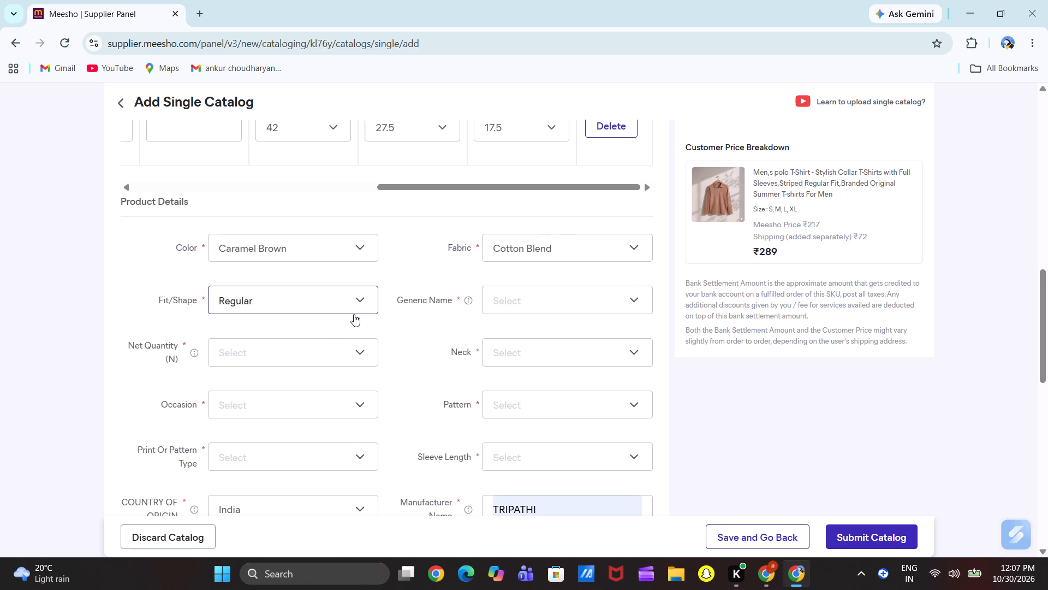
Set Product 3's generic name to Tshirts, net quantity to 1 and neck to Polo.
click(522, 300)
scroll(523, 390, down, 1)
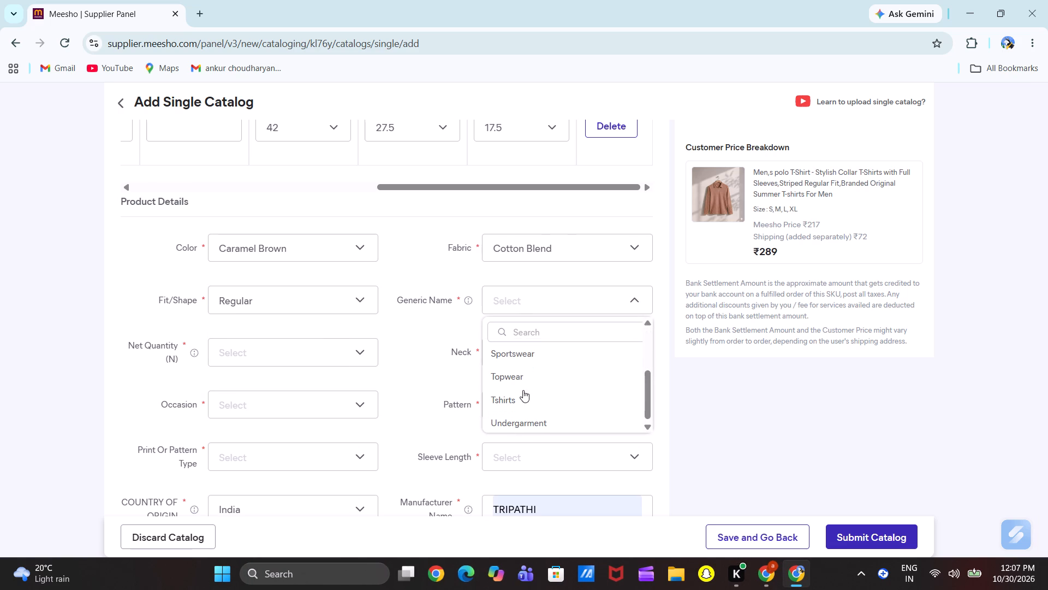
click(523, 390)
click(319, 355)
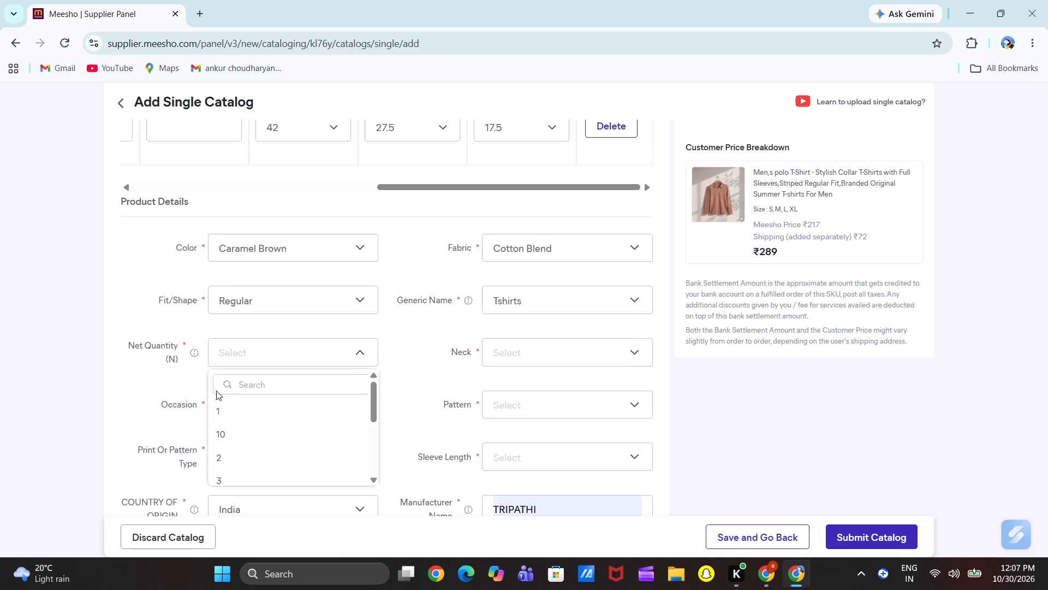
click(239, 404)
click(533, 363)
scroll(533, 455, down, 2)
click(533, 455)
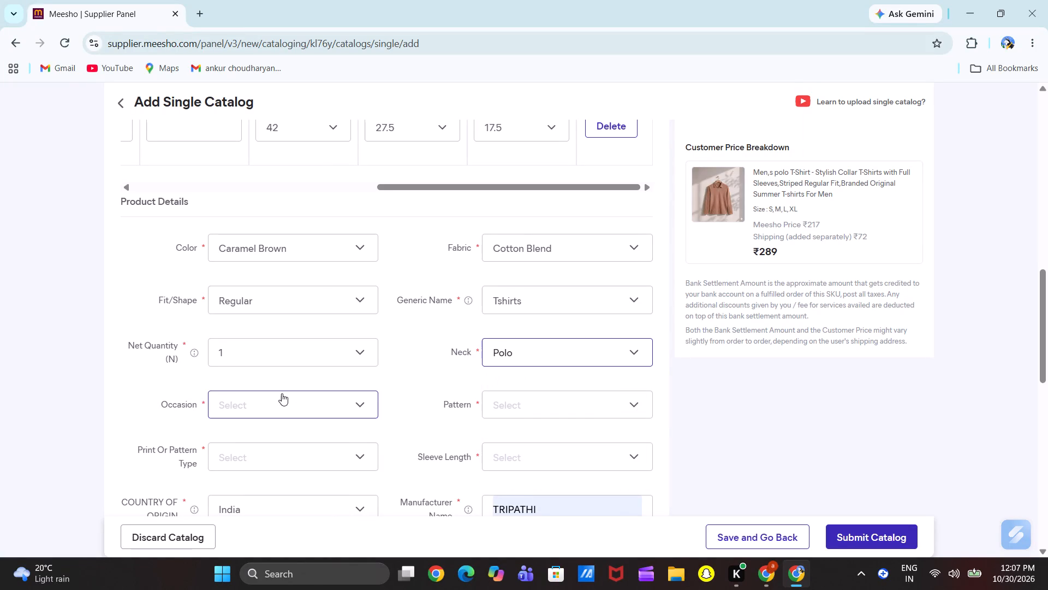
Set Product 3's occasion to Casual, and both its pattern and its print or pattern type to Solid.
click(282, 393)
click(246, 486)
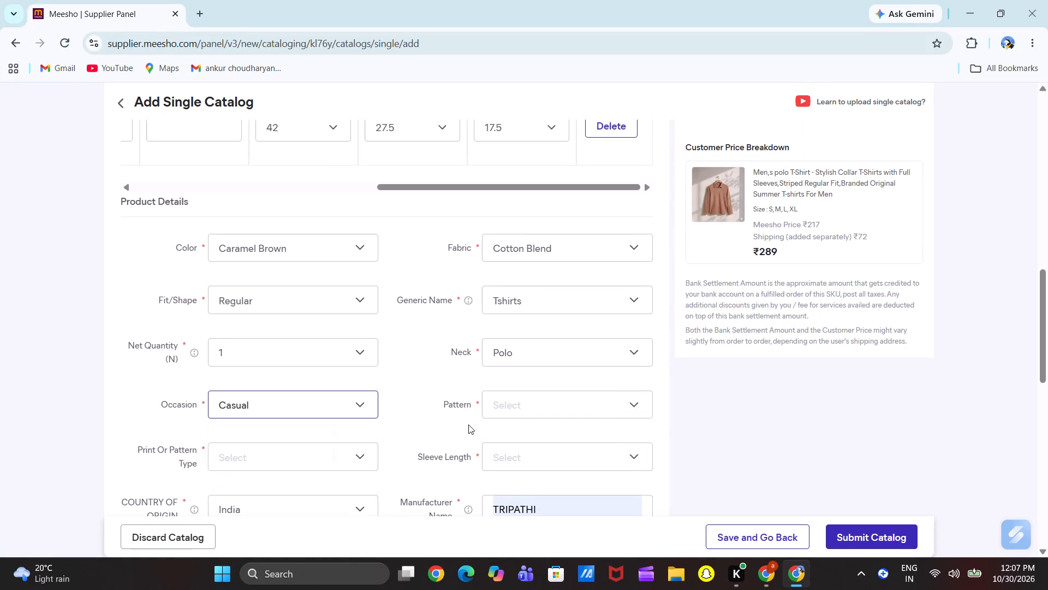
click(520, 408)
scroll(514, 482, down, 1)
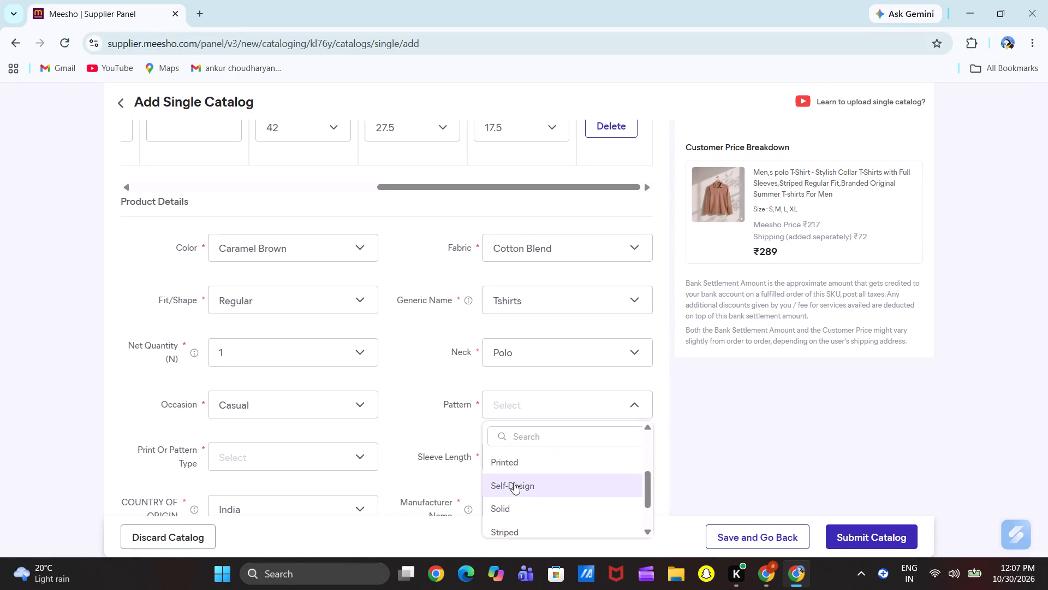
scroll(514, 482, down, 1)
click(514, 482)
scroll(430, 465, down, 2)
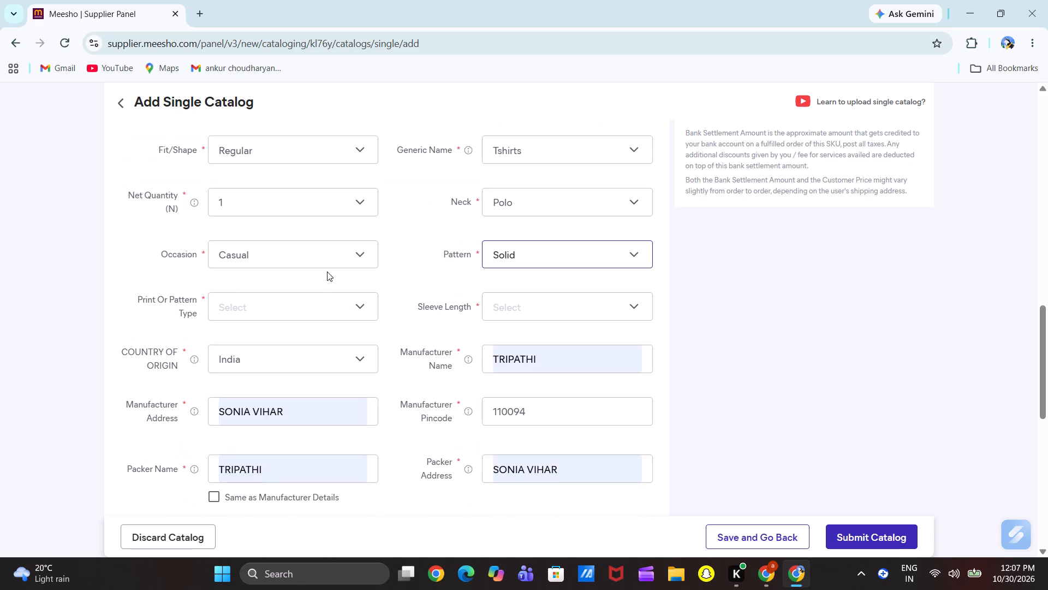
click(299, 311)
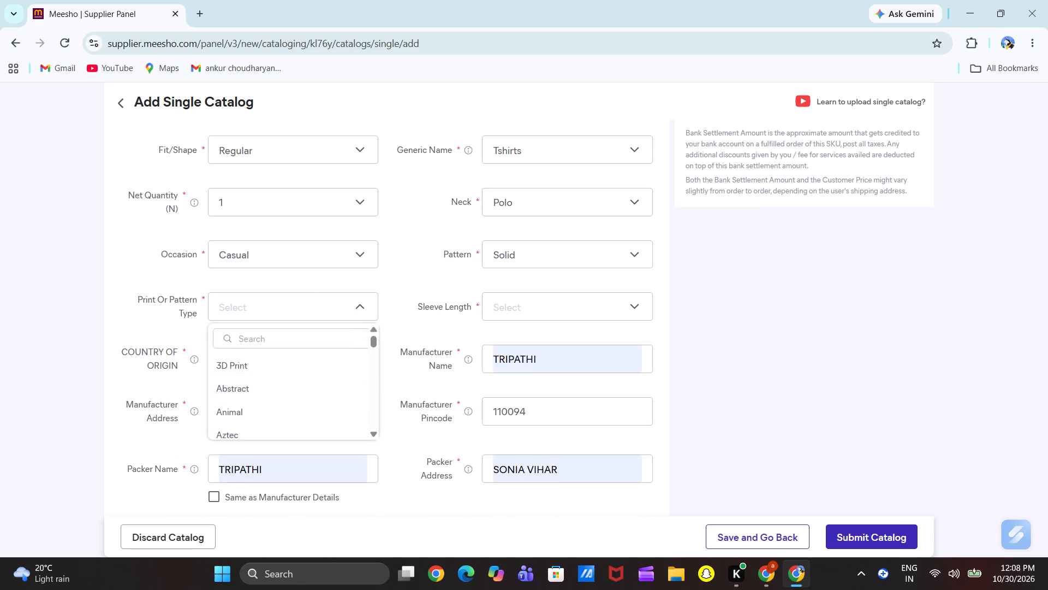
click(273, 338)
text(SO)
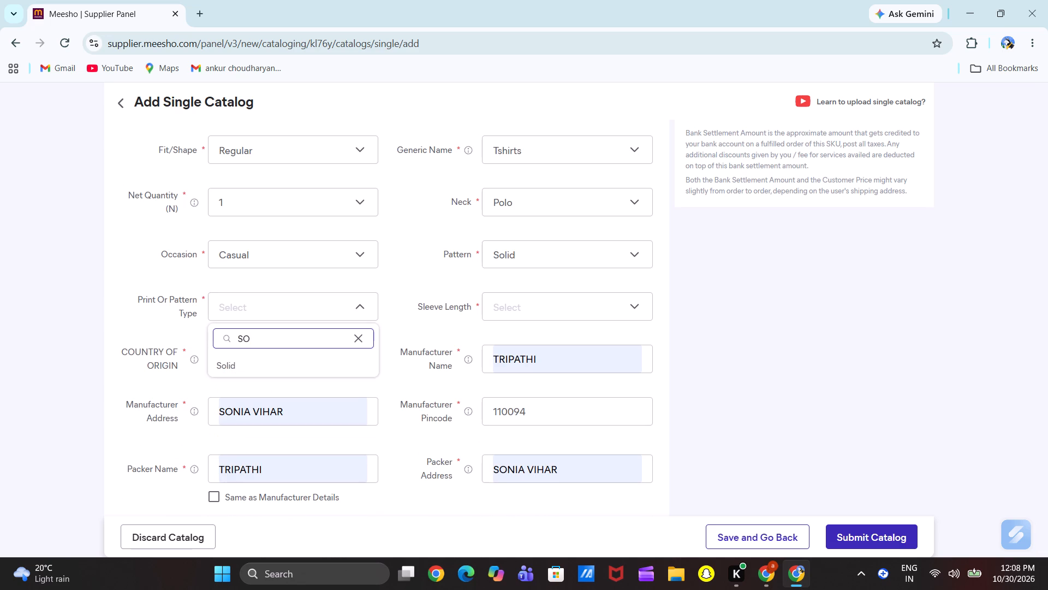
click(259, 363)
Set Product 3's sleeve length to Long Sleeves.
click(569, 311)
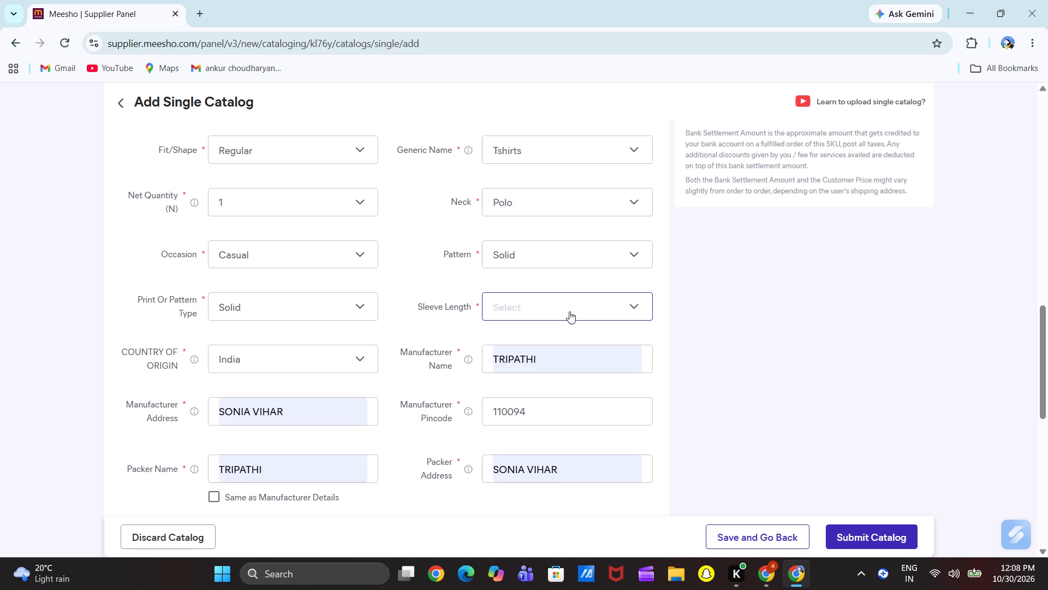
click(523, 367)
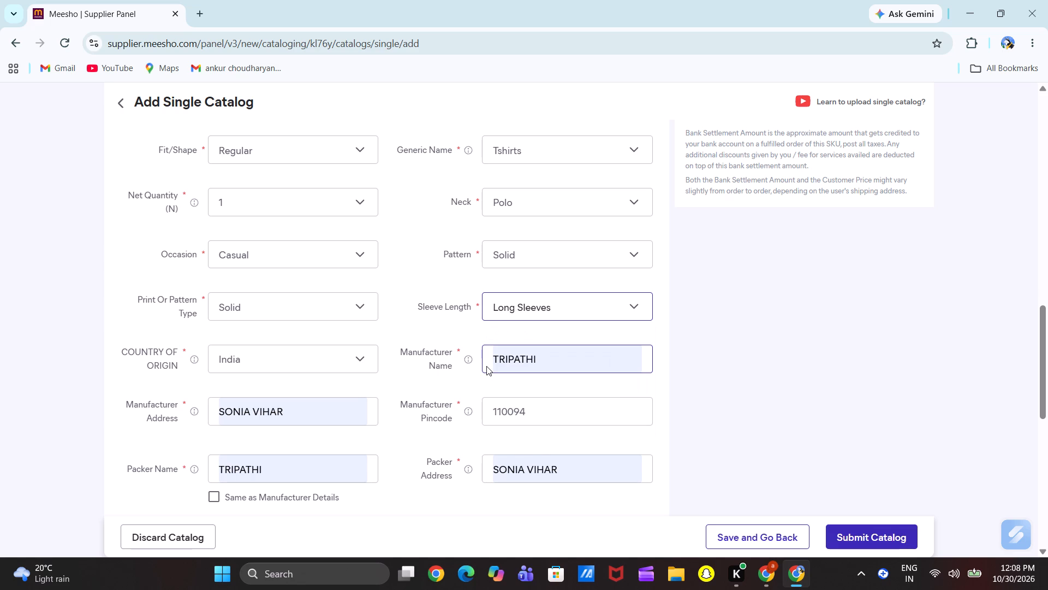
In Product 3's other attributes, set length to Regular, style to Korean and number of pockets to No Pocket.
scroll(486, 366, down, 2)
scroll(478, 418, down, 2)
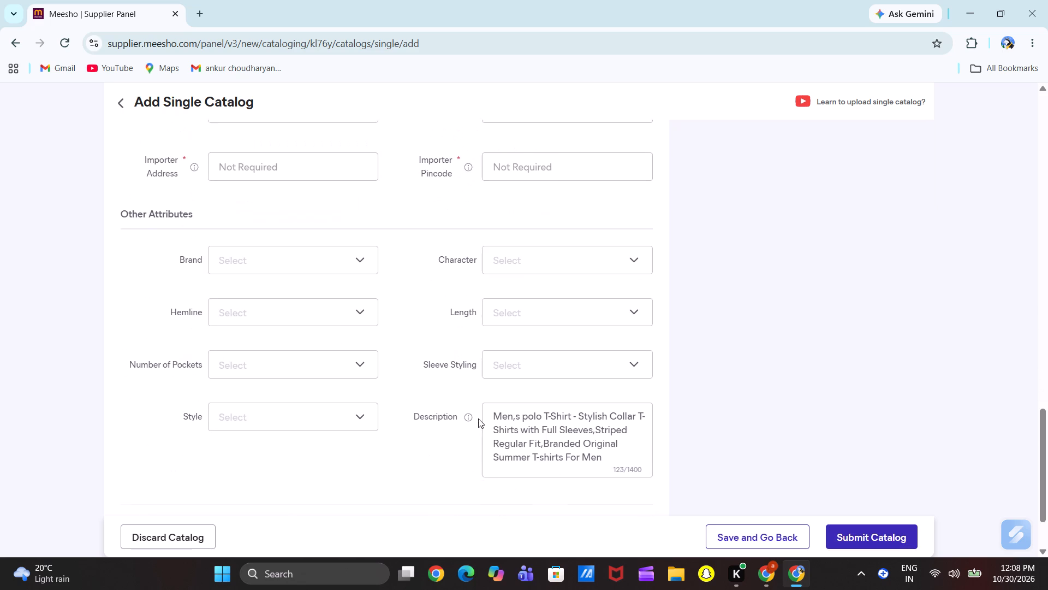
scroll(478, 418, down, 1)
click(542, 312)
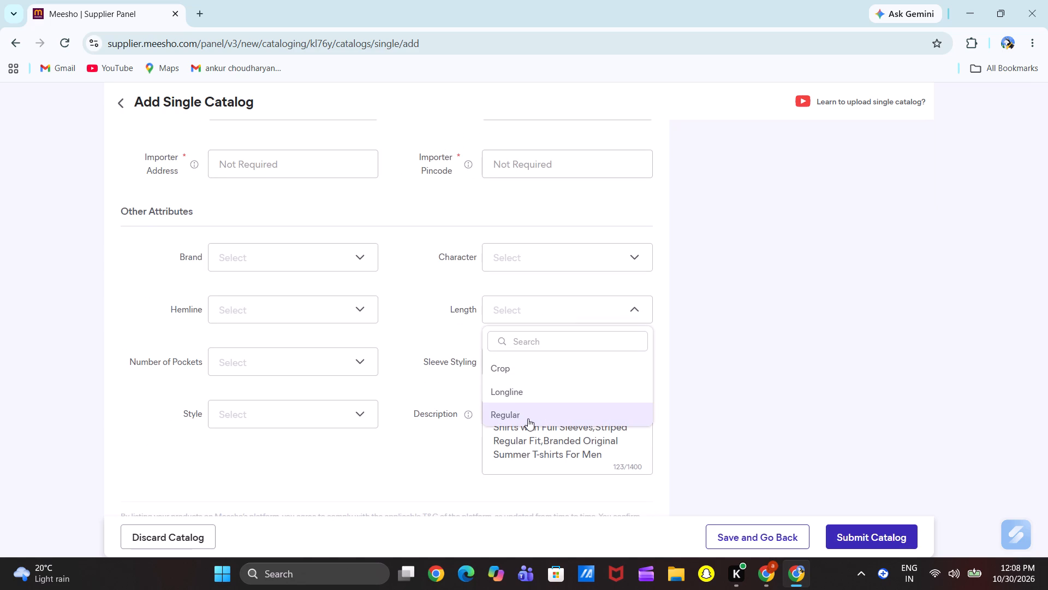
click(528, 418)
click(283, 422)
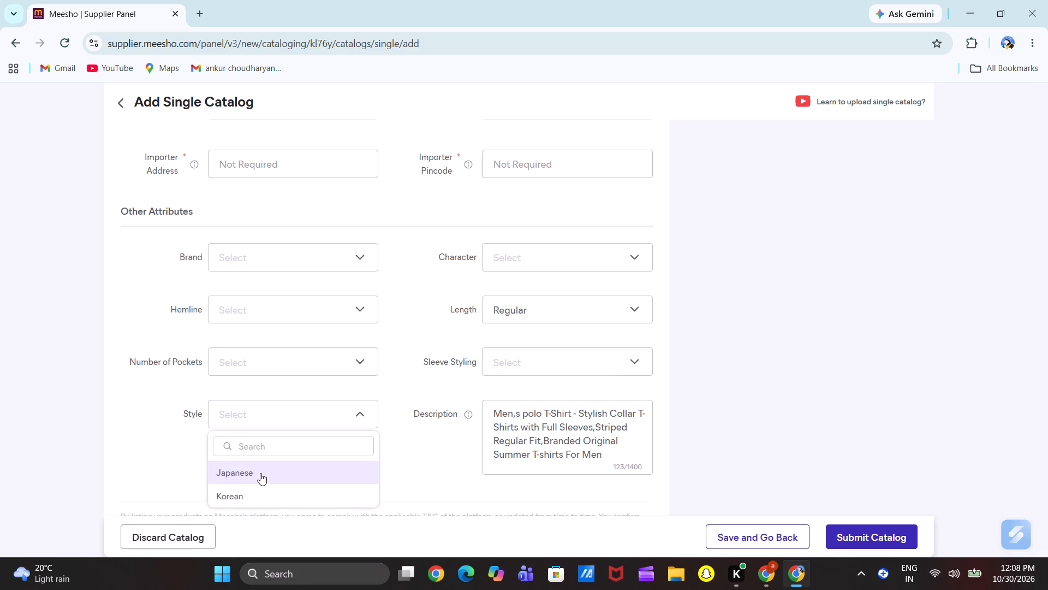
click(273, 491)
click(269, 369)
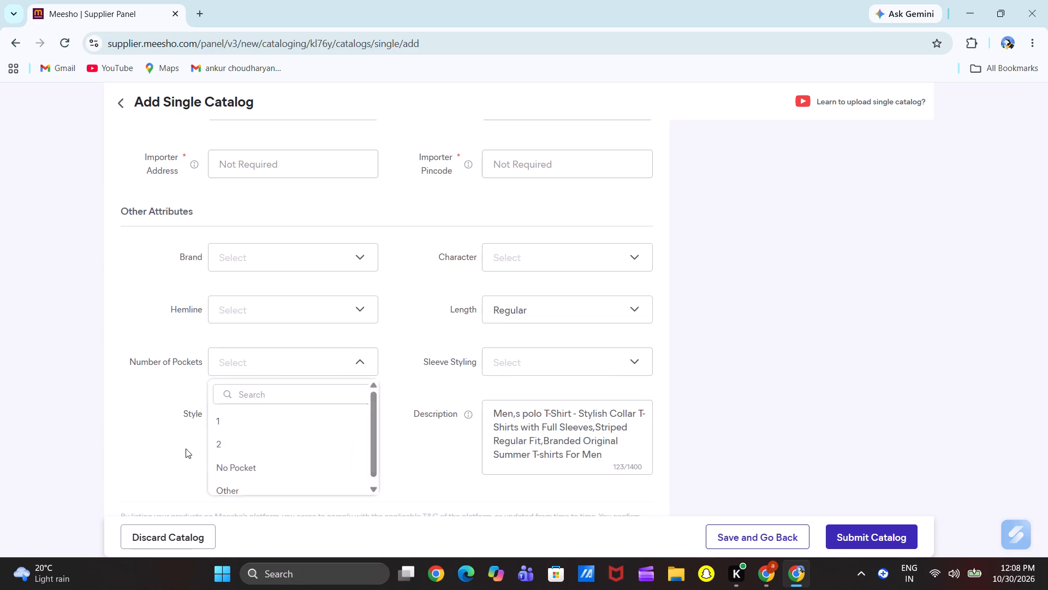
click(272, 464)
Switch to Product 4 and enter FULL=KARARA/;,[MAROON] as its style code.
scroll(398, 376, up, 5)
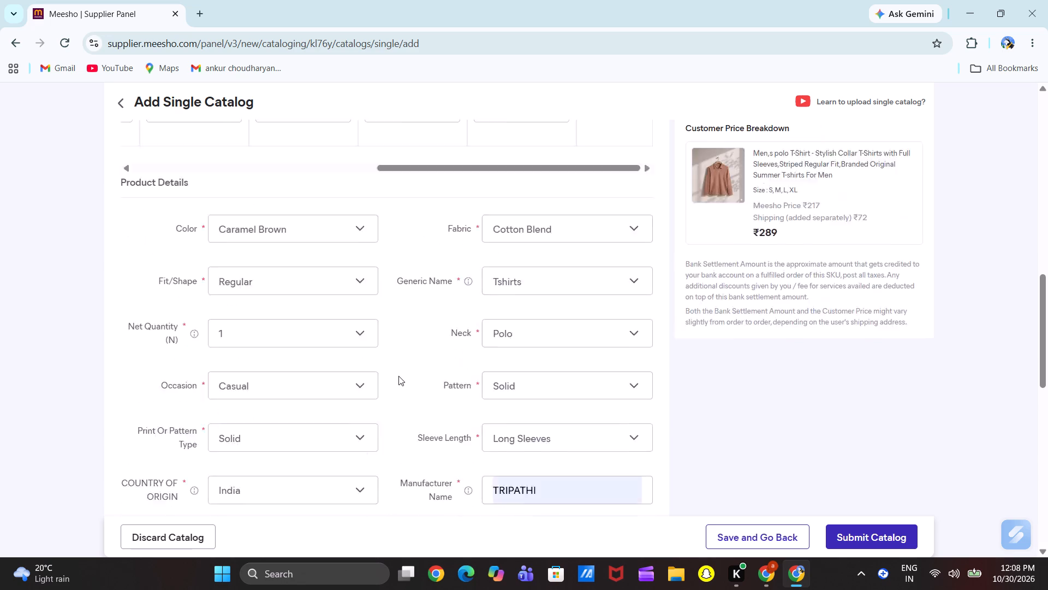
scroll(398, 376, up, 5)
scroll(402, 286, up, 4)
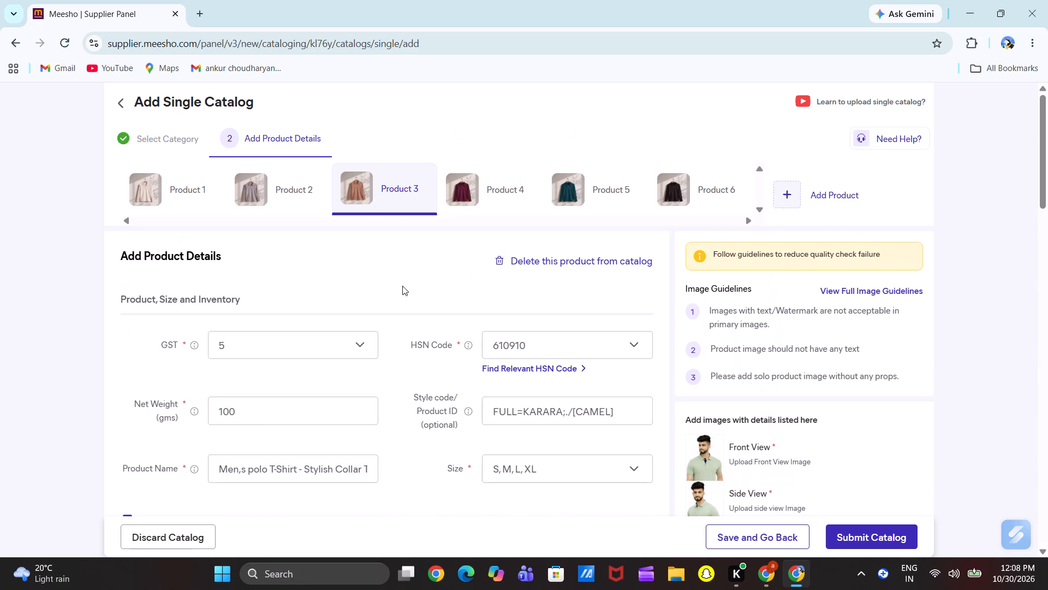
click(469, 190)
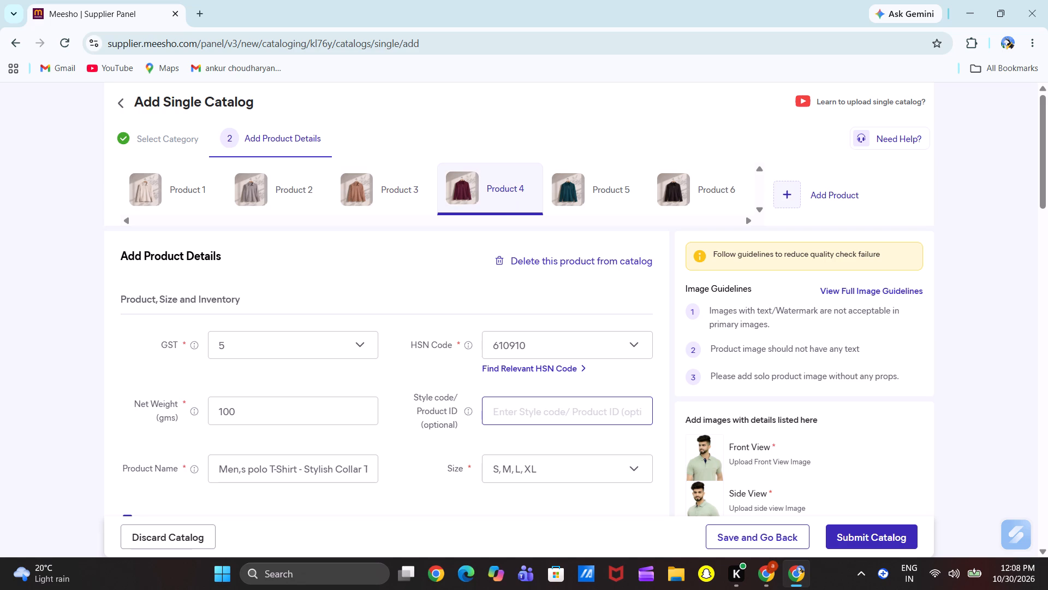
click(513, 420)
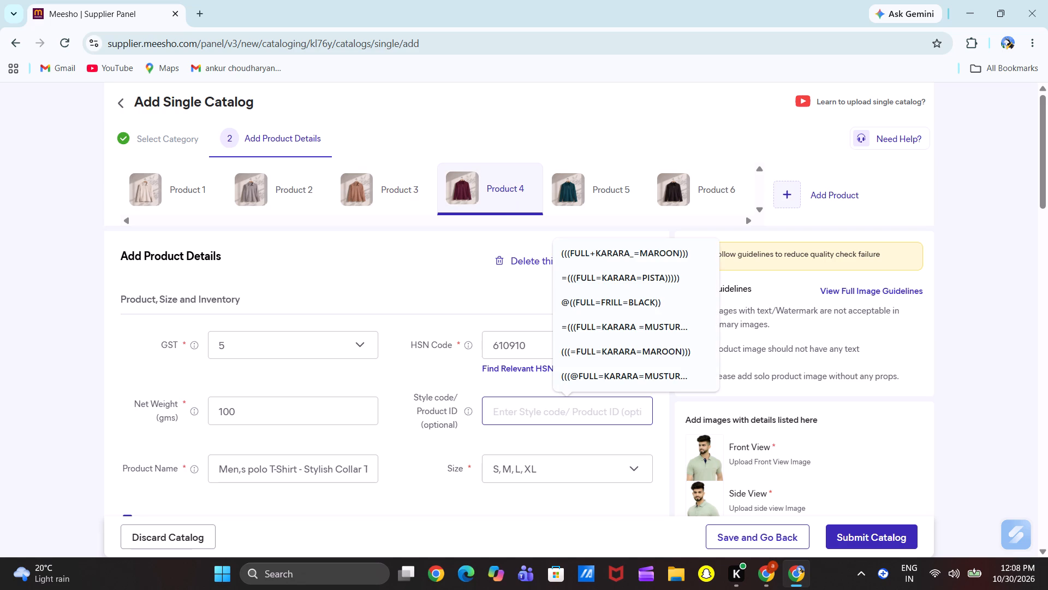
scroll(704, 454, down, 1)
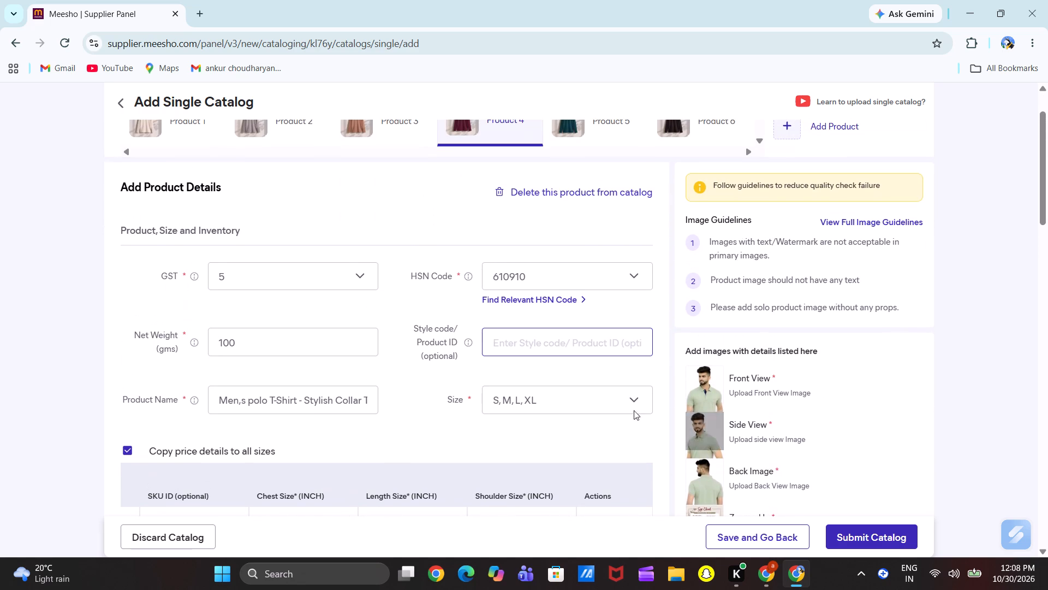
click(526, 341)
text(FULL)
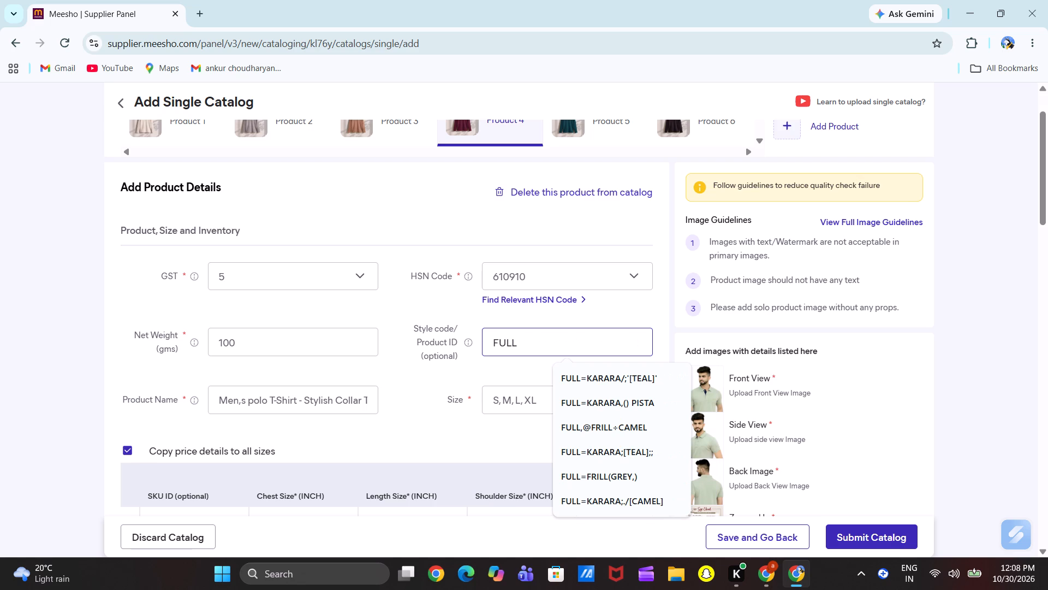
key(equal)
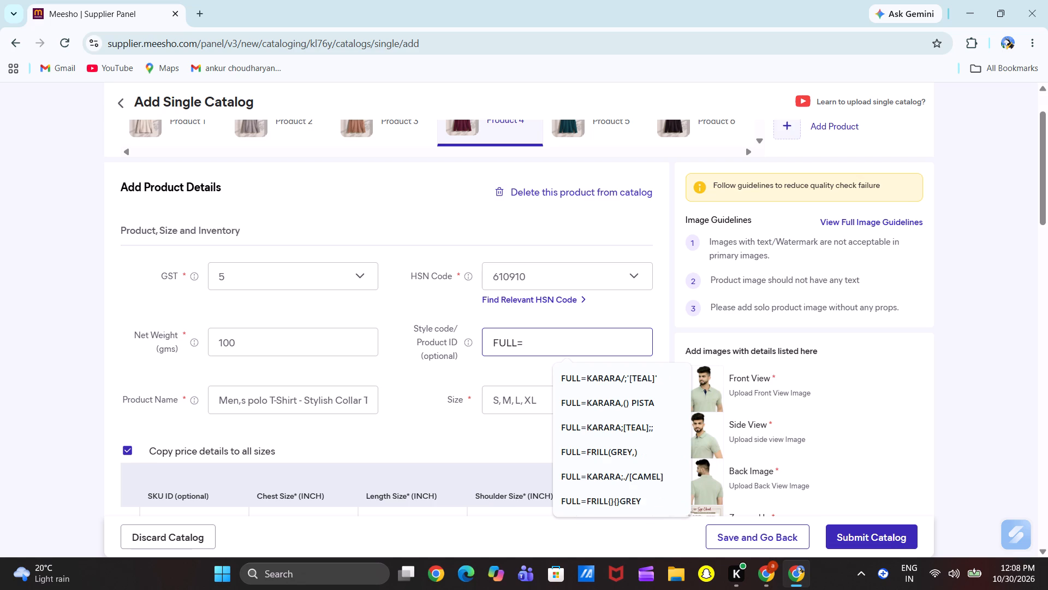
text(KARARA)
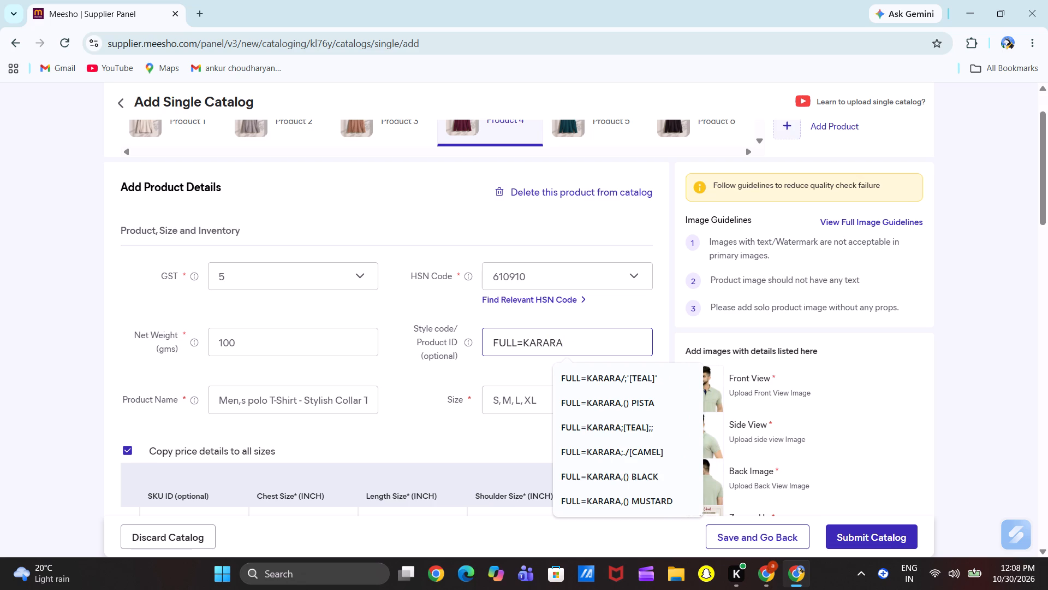
key(minus)
key(BackSpace)
key(slash)
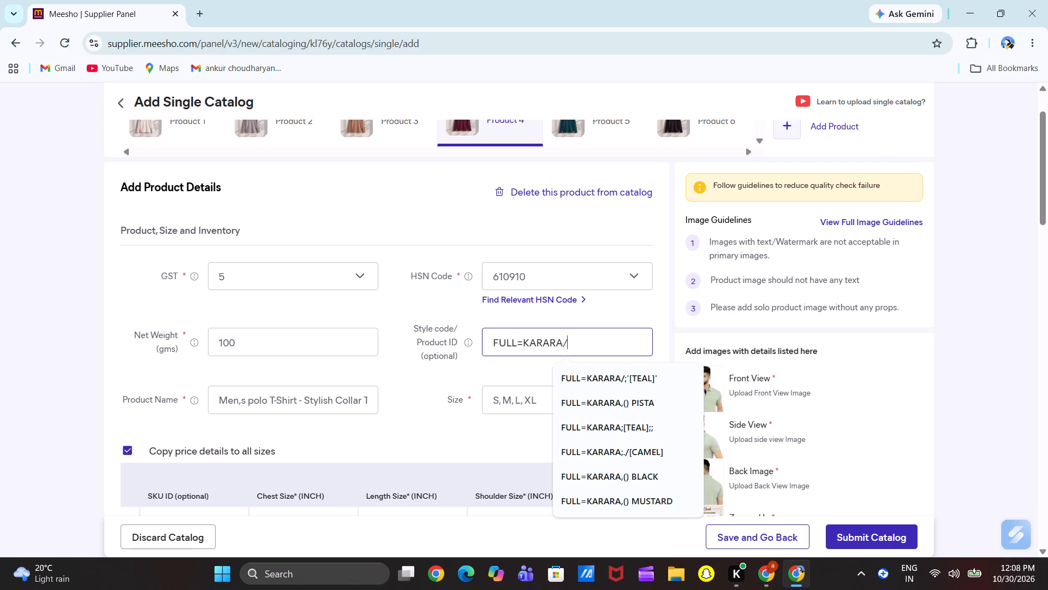
key(semicolon)
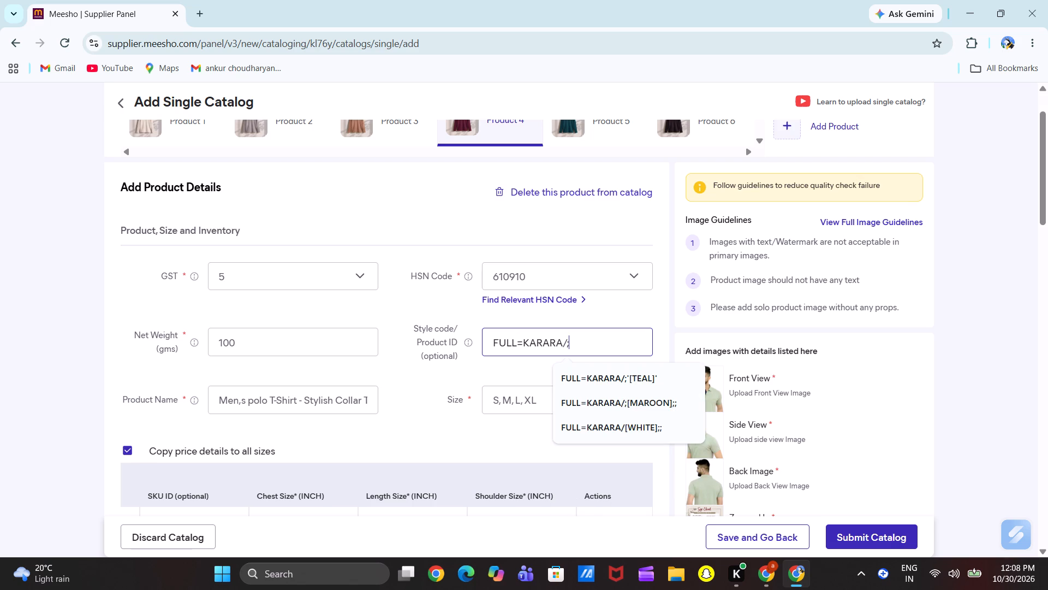
key(comma)
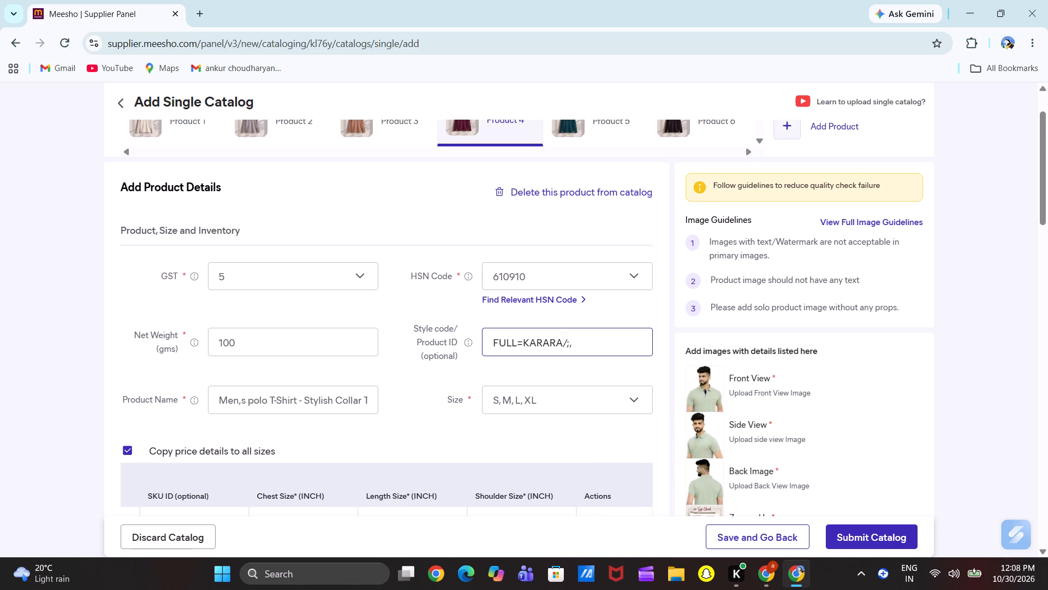
key(bracketleft)
text(MAROON)
key(bracketright)
Set Product 4's Meesho price to 217, wrong/defective returns price to 216 and MRP to 799.
scroll(403, 385, down, 4)
scroll(199, 325, right, 4)
click(213, 281)
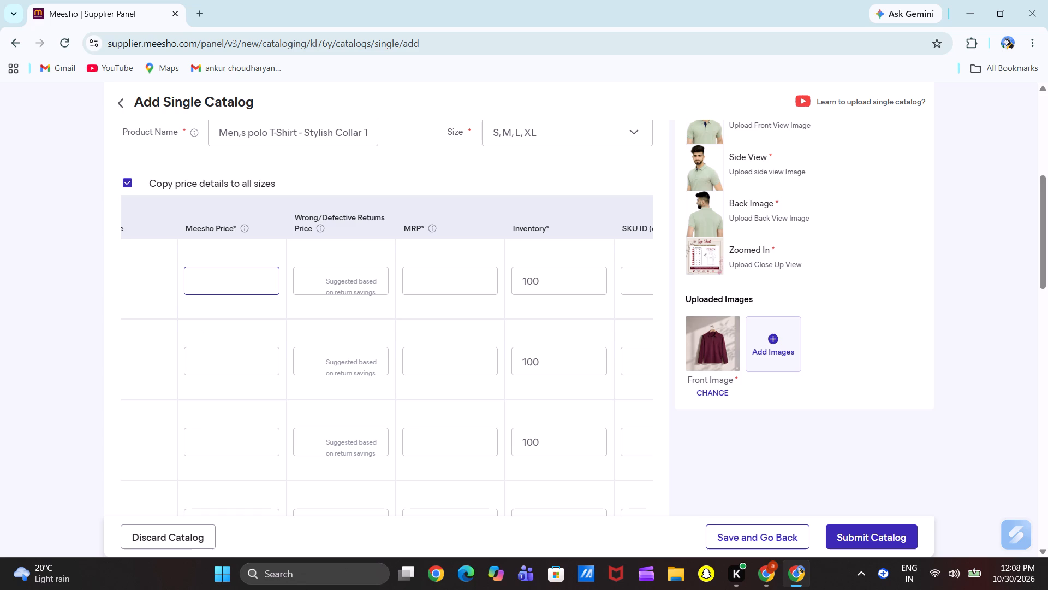
text(217)
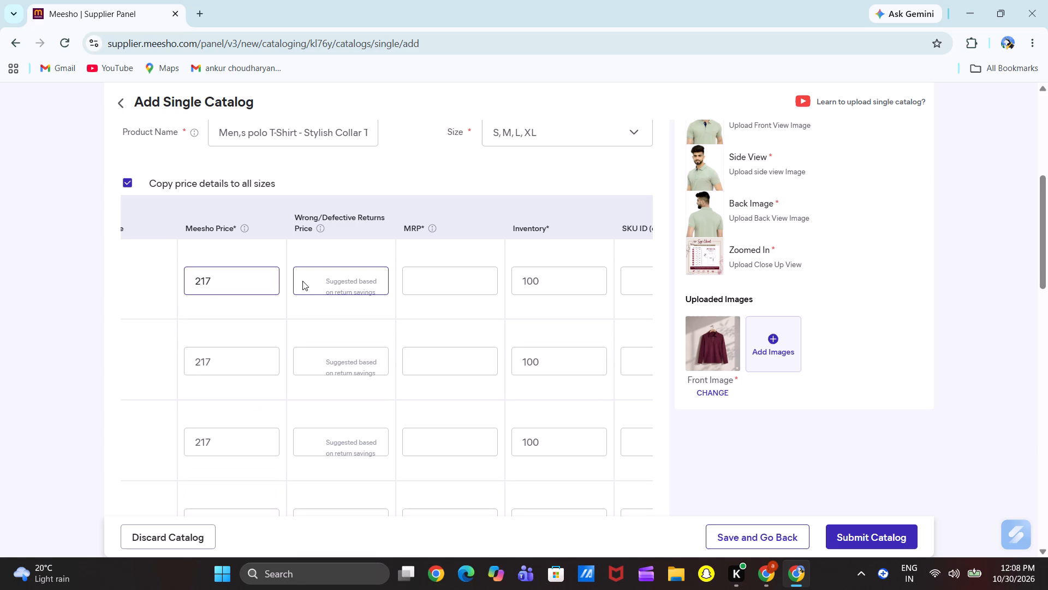
click(302, 281)
key(BackSpace)
key(BackSpace)
key(BackSpace)
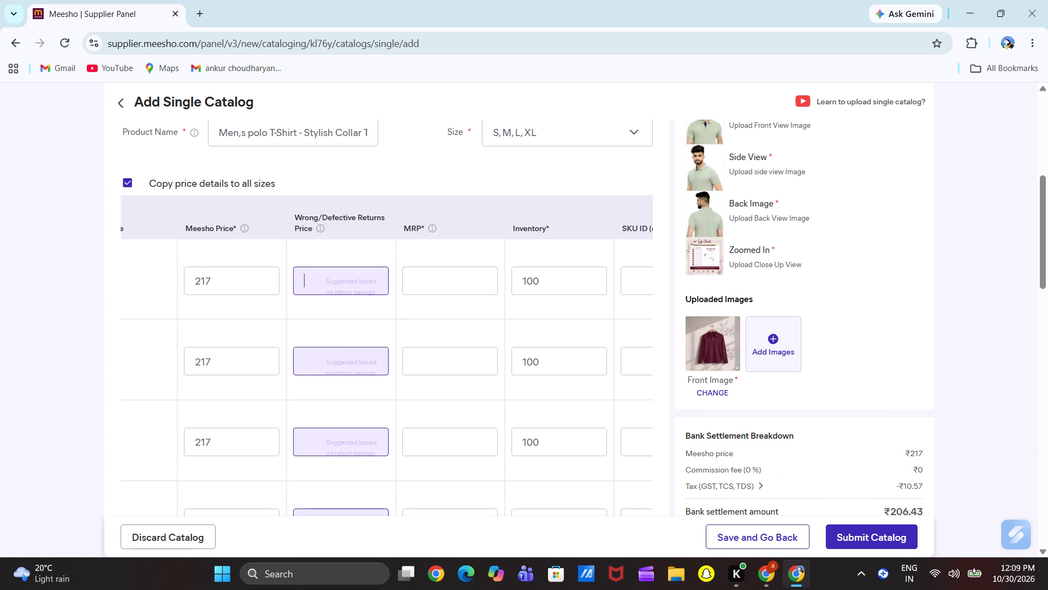
text(216)
click(428, 287)
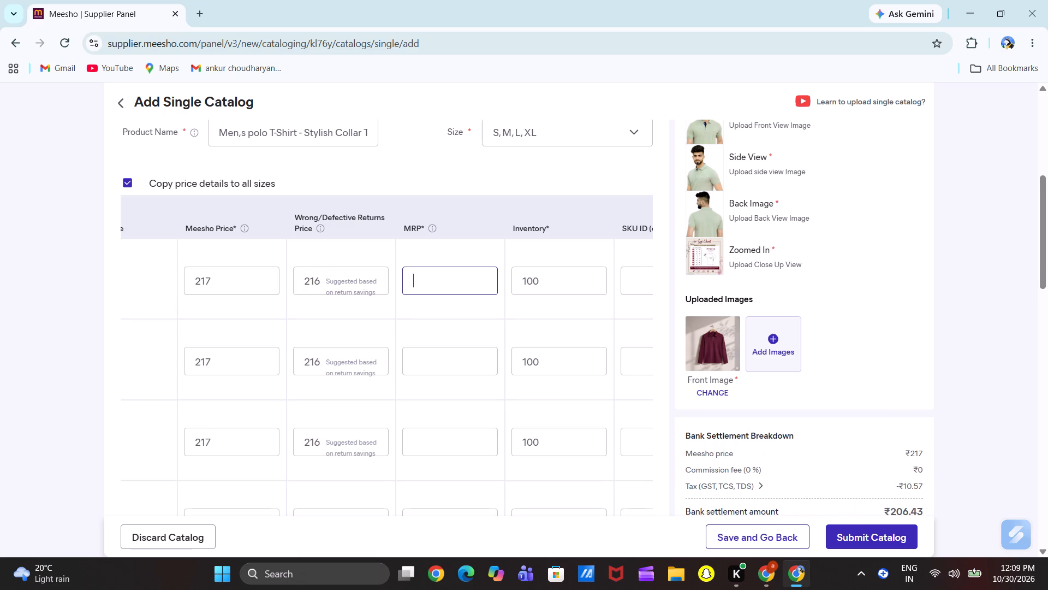
text(799)
Set Product 4's shoulder size to 14.5 for the 36-inch chest row and 15.5 for the 38-inch chest row.
scroll(533, 310, left, 5)
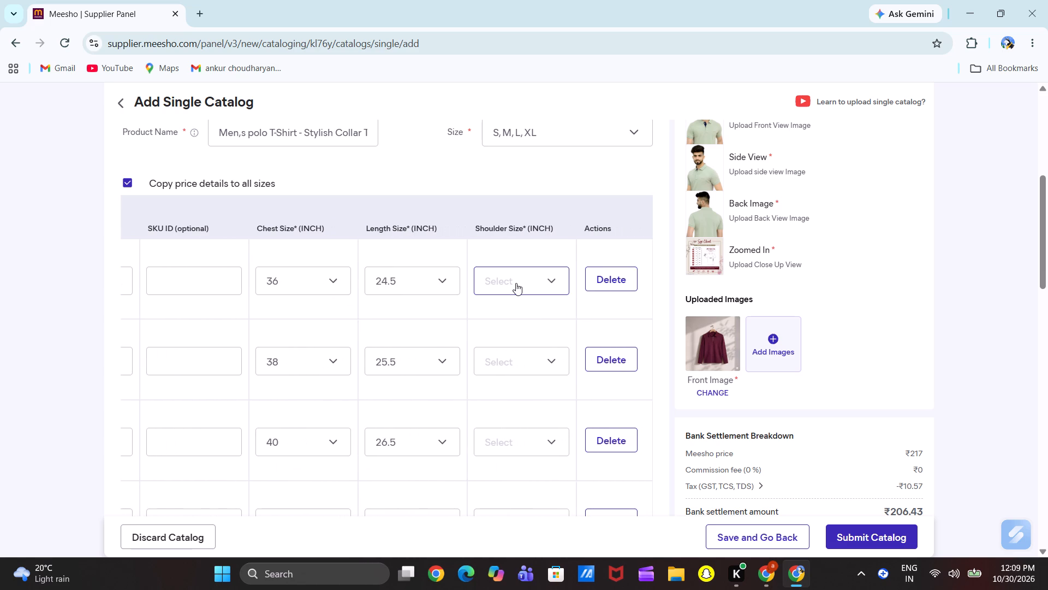
click(515, 283)
scroll(537, 380, down, 1)
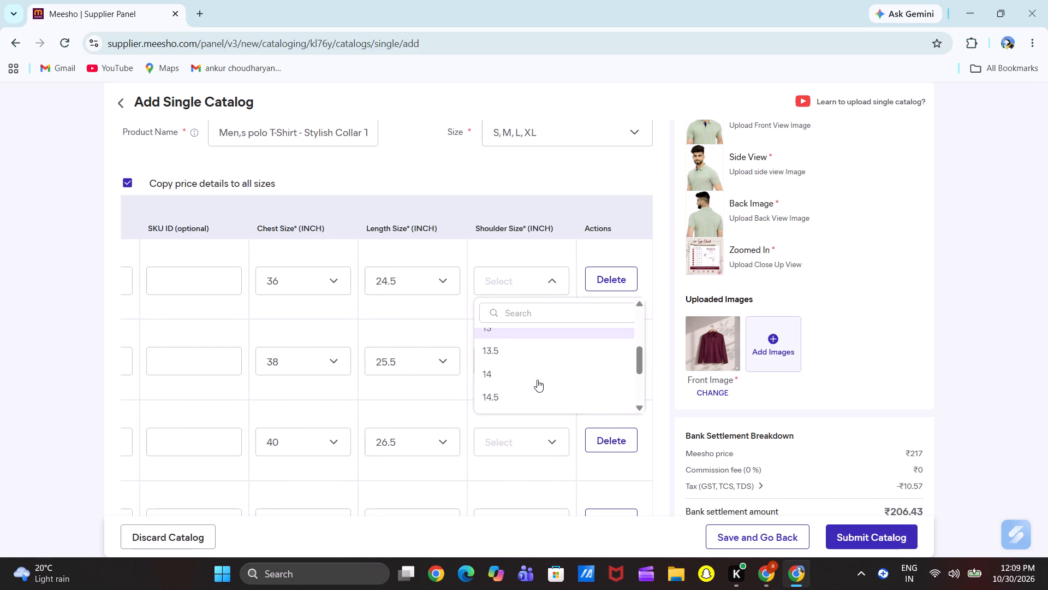
scroll(537, 380, down, 1)
click(537, 380)
click(504, 364)
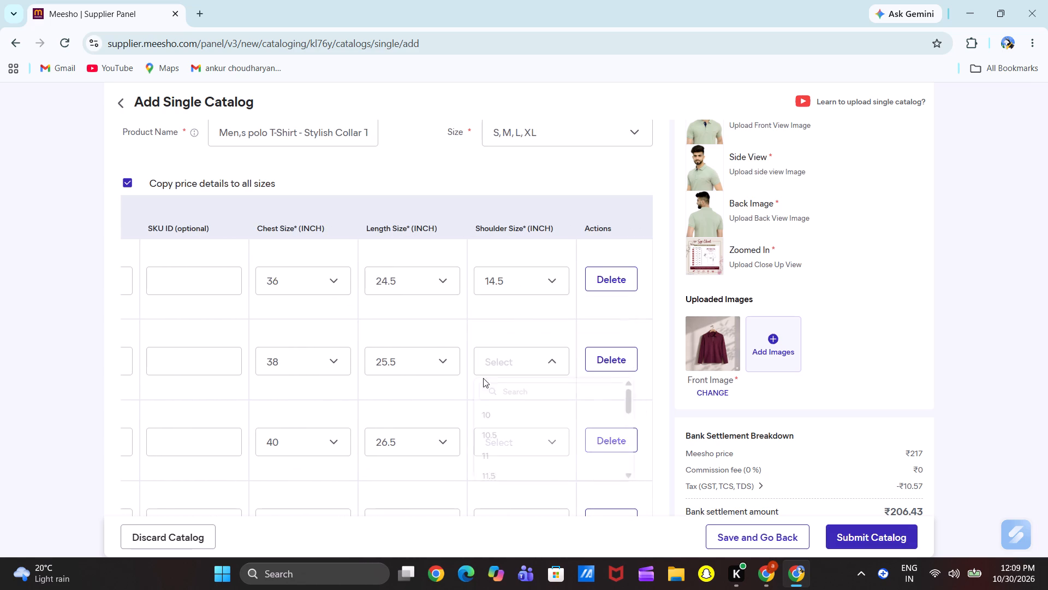
scroll(505, 414, down, 2)
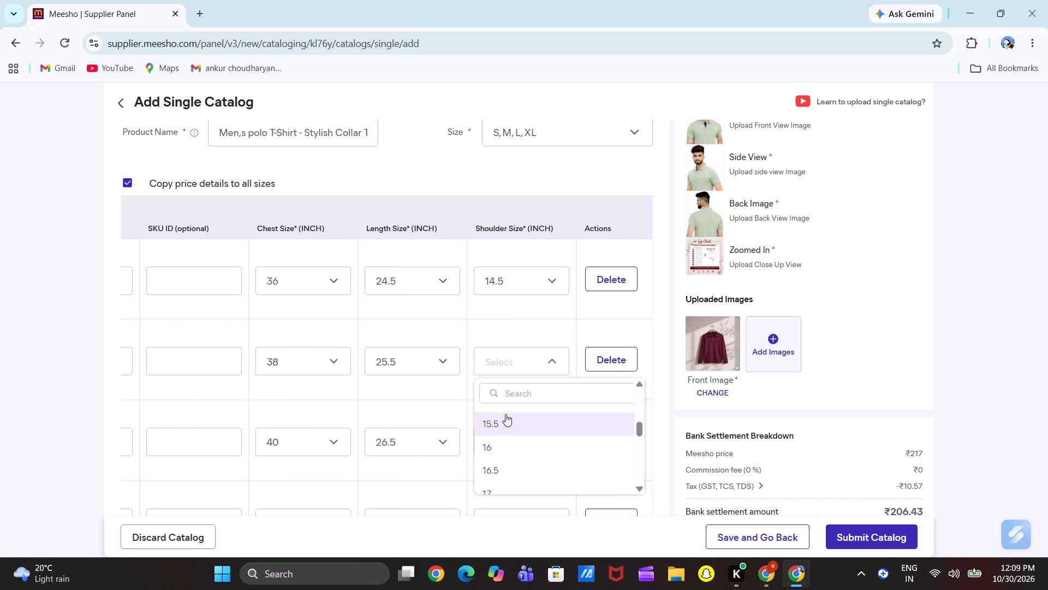
scroll(505, 414, down, 2)
click(505, 414)
Set Product 4's shoulder size to 16.5 for the 40-inch chest row and 17.5 for the 42-inch chest row.
click(516, 445)
scroll(517, 493, down, 1)
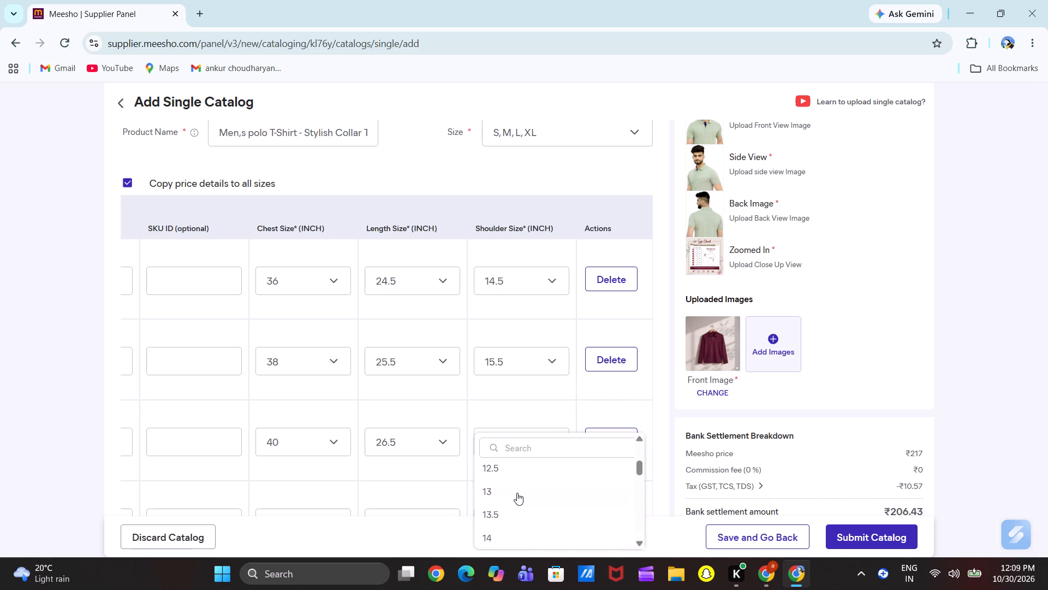
scroll(517, 493, down, 3)
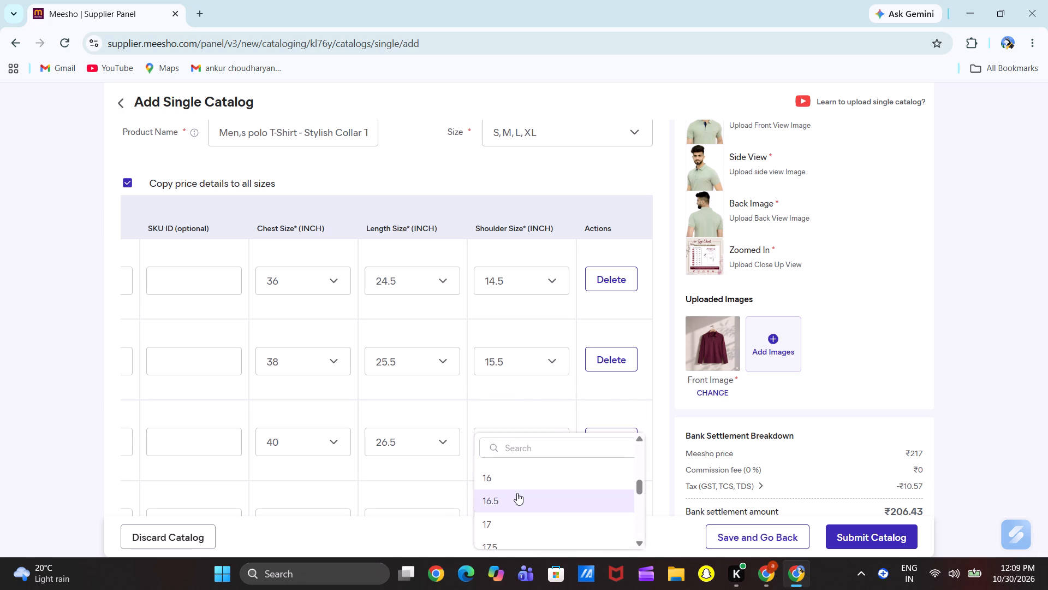
click(517, 493)
scroll(494, 446, down, 2)
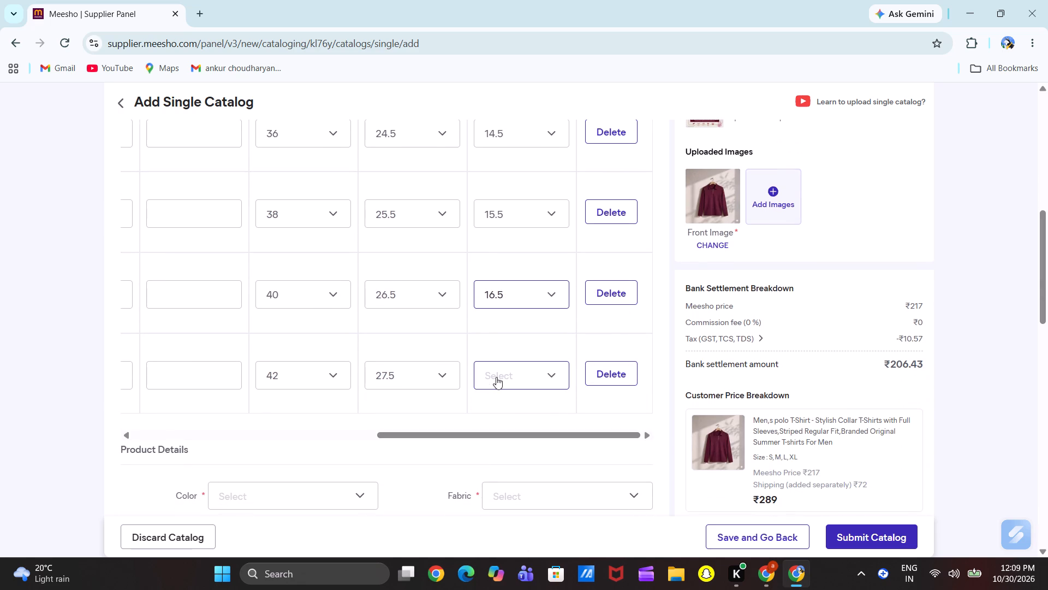
click(496, 377)
scroll(531, 476, down, 3)
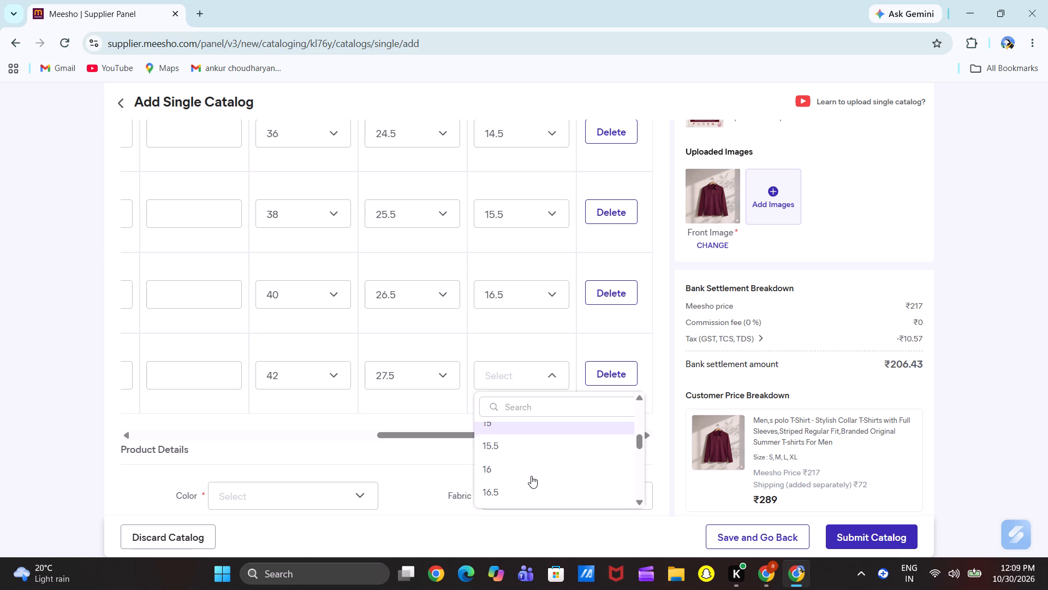
scroll(531, 476, down, 2)
click(531, 476)
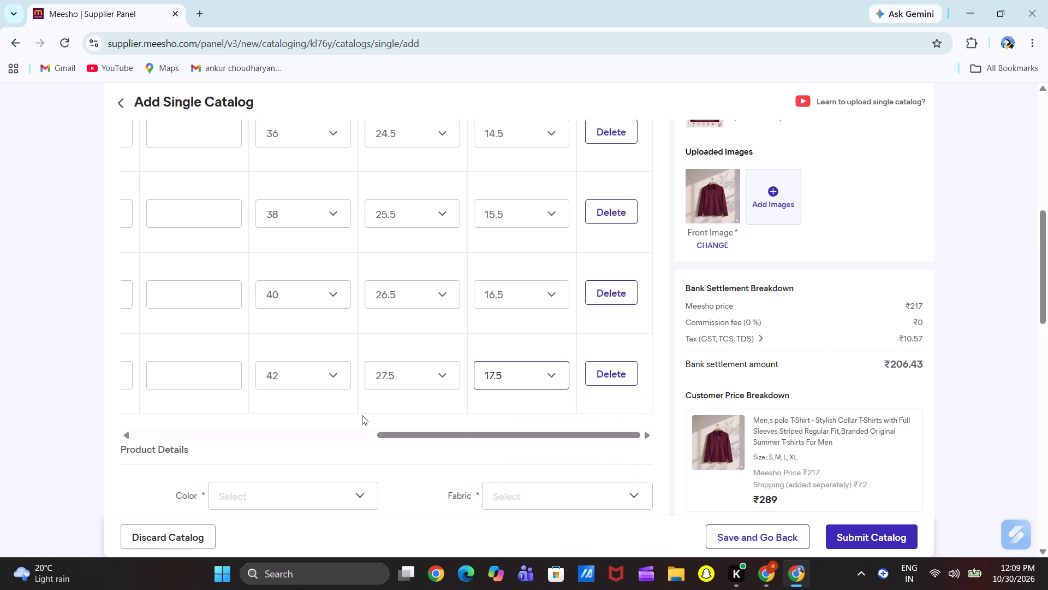
Set Product 4's color to Maroon and its fabric to Cotton Blend in the product details.
scroll(362, 415, down, 2)
click(270, 345)
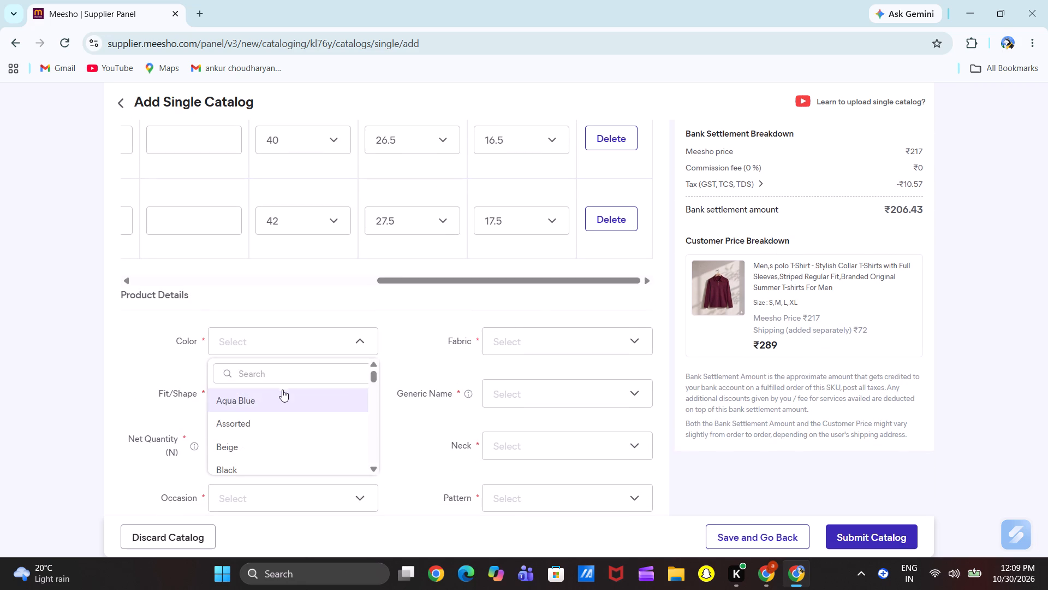
click(261, 371)
text(MAR)
click(239, 454)
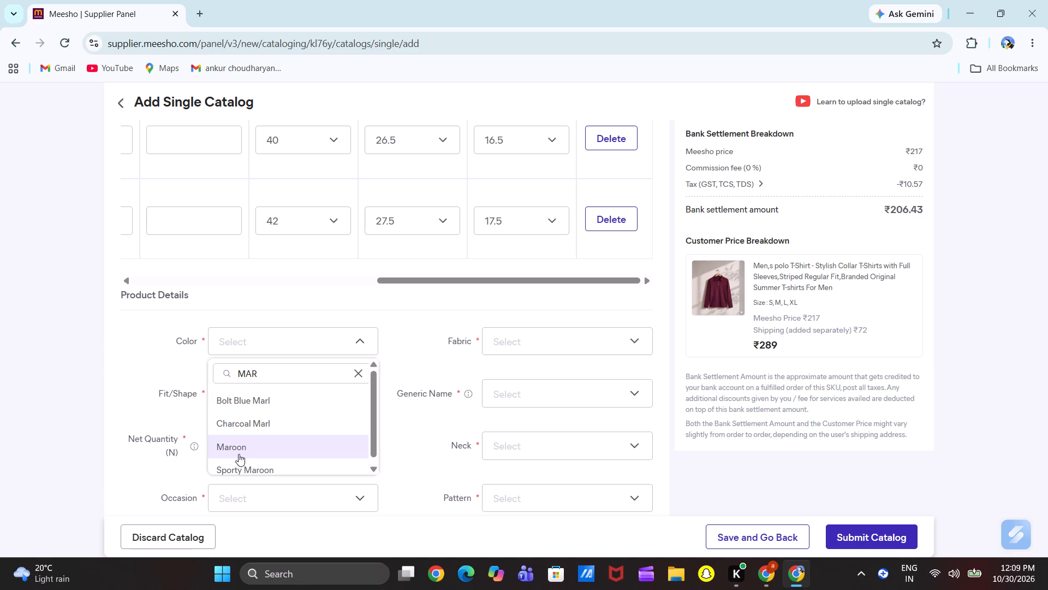
click(599, 341)
scroll(553, 430, down, 1)
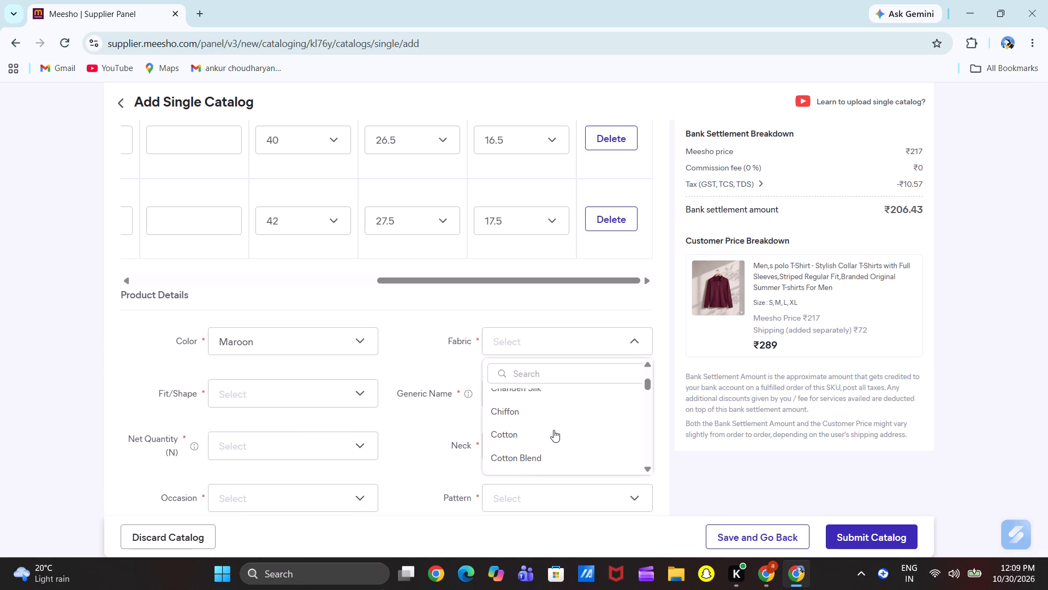
scroll(553, 430, down, 2)
click(541, 436)
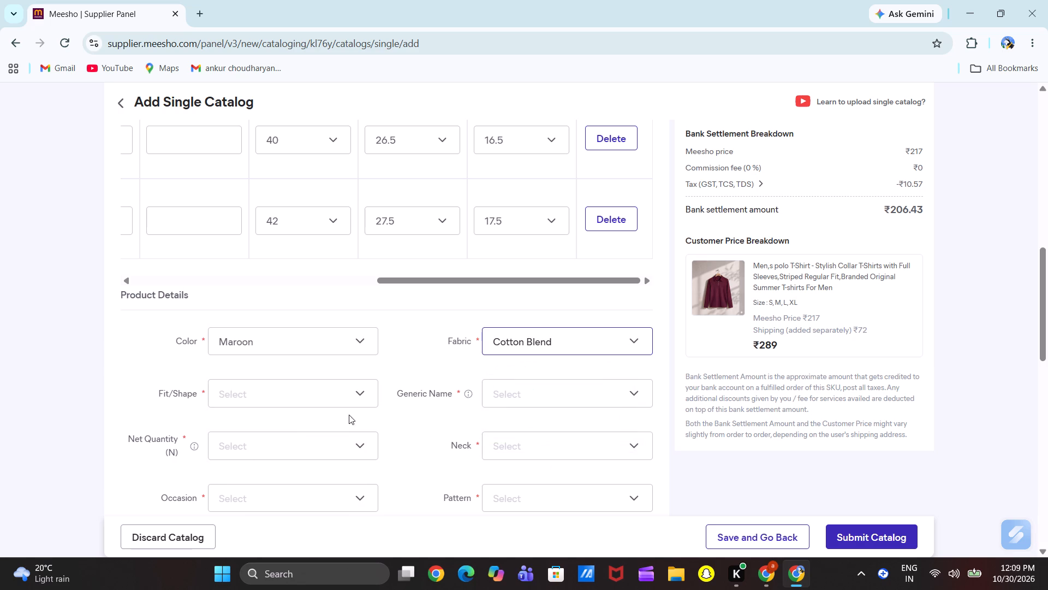
Set Product 4's fit/shape to Regular and its generic name to Tshirts.
click(308, 403)
scroll(265, 460, down, 1)
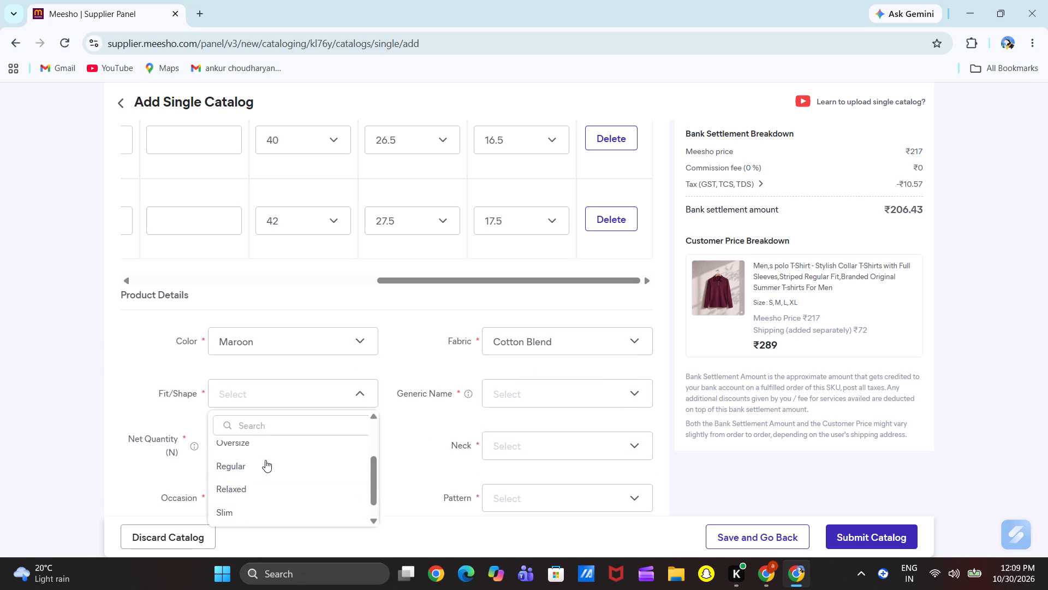
scroll(265, 460, down, 1)
click(265, 460)
click(566, 385)
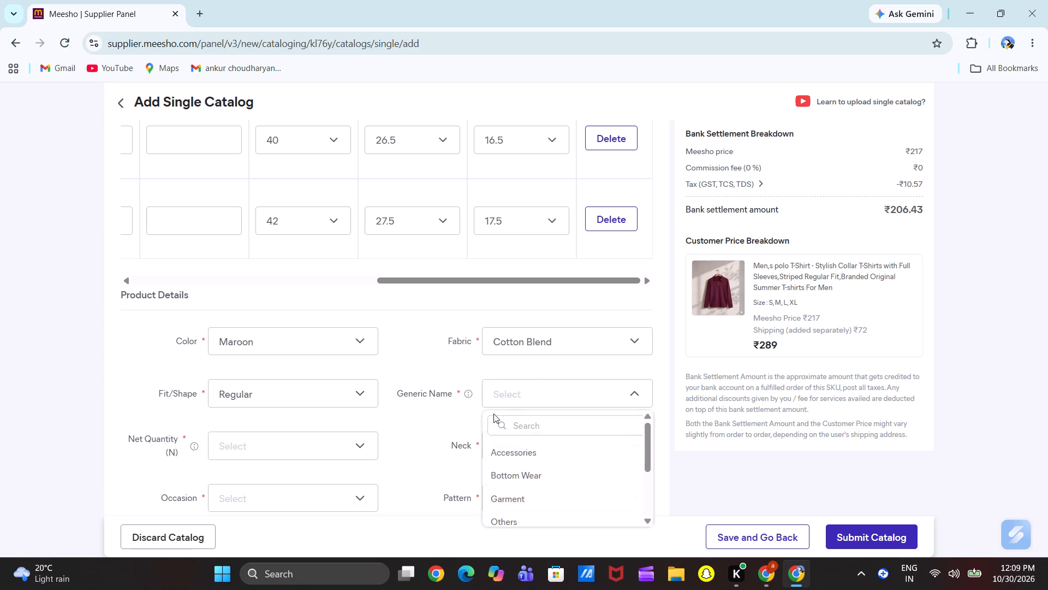
scroll(529, 481, down, 1)
click(523, 495)
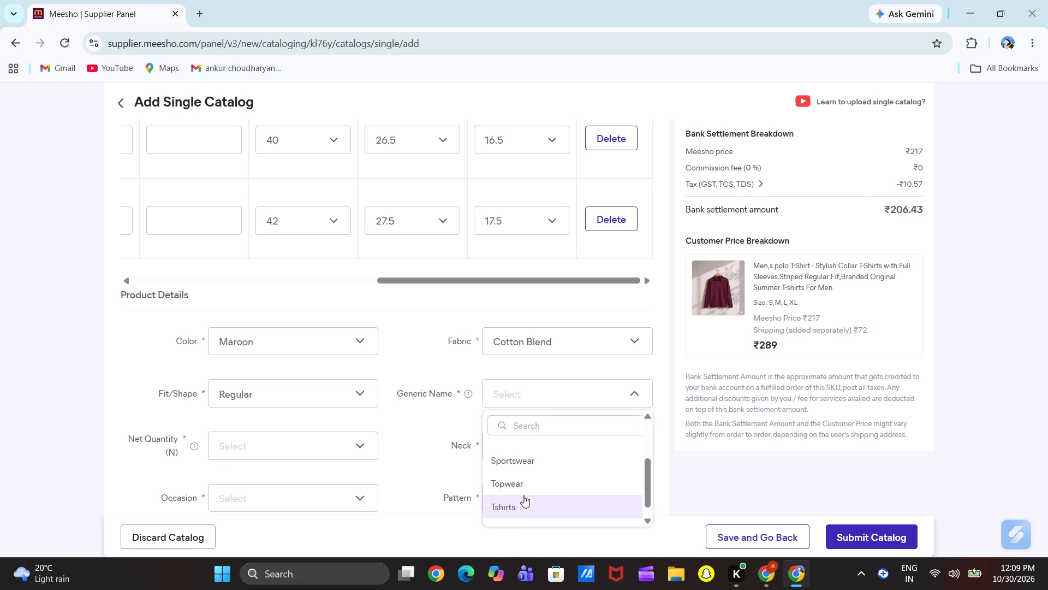
Set Product 4's net quantity to 1 and its neck to Polo.
click(299, 435)
click(253, 476)
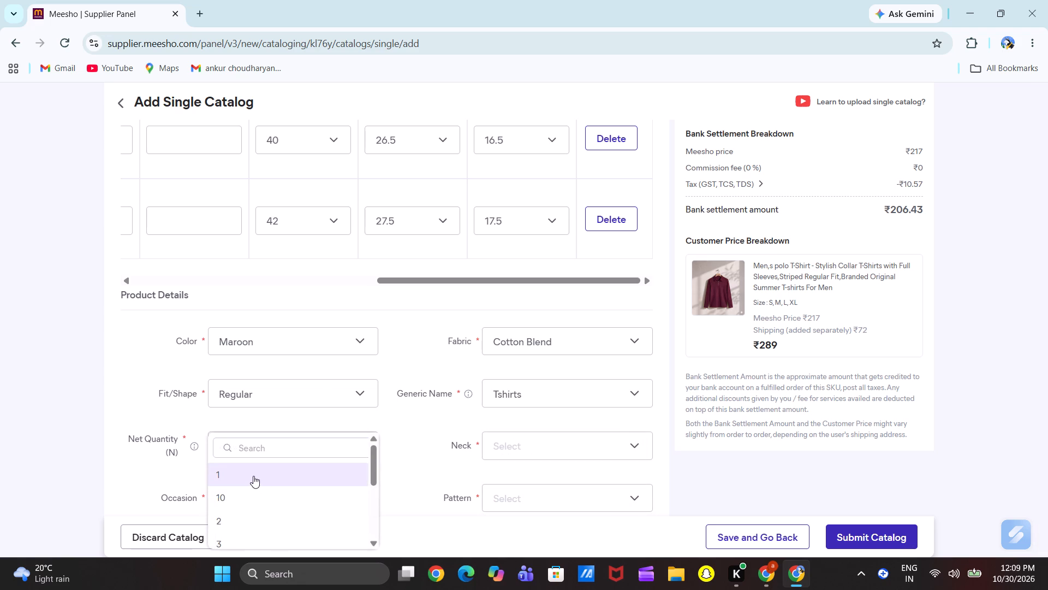
click(517, 452)
scroll(528, 521, down, 1)
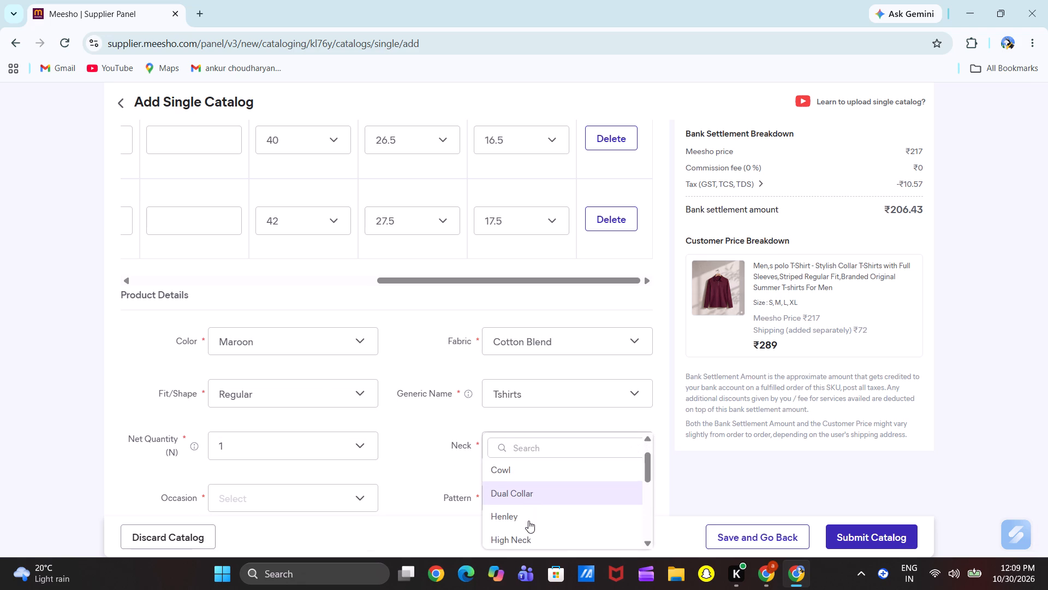
scroll(528, 521, down, 1)
click(507, 533)
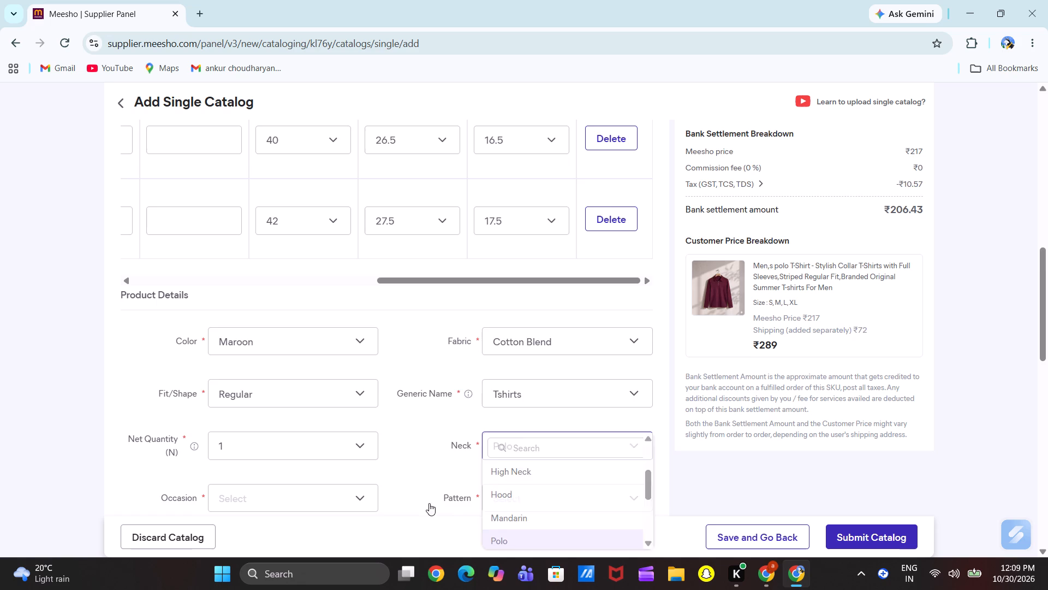
Set Product 4's occasion to Casual and its pattern to Solid.
scroll(418, 495, down, 2)
click(312, 369)
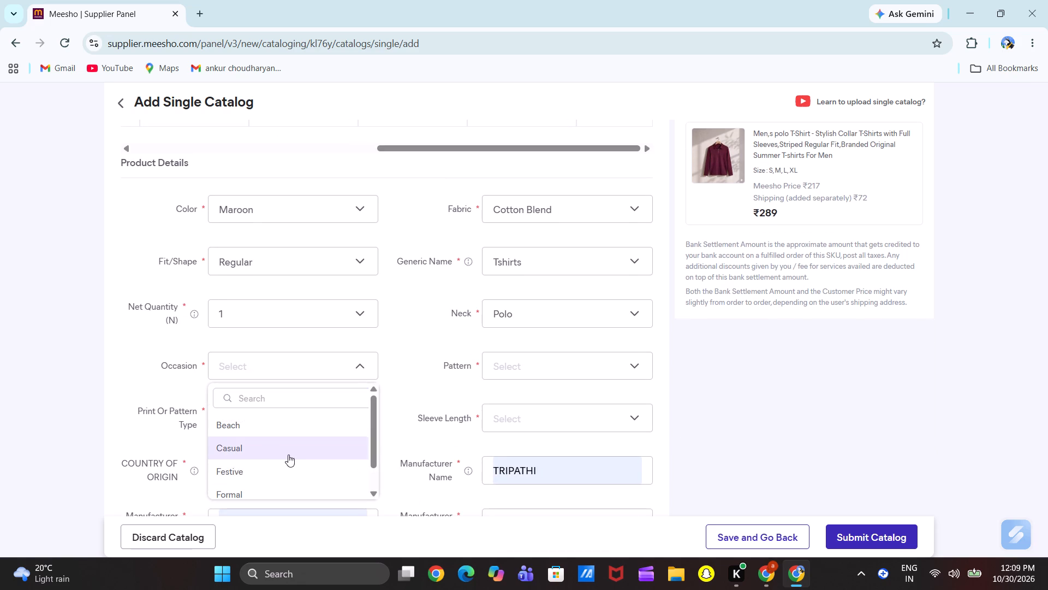
click(288, 453)
click(537, 368)
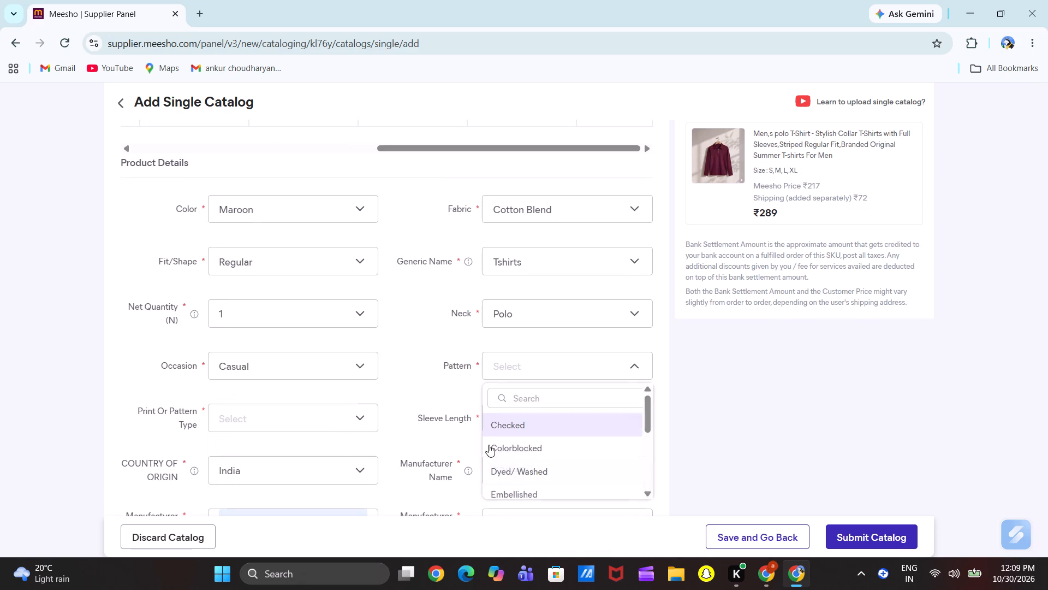
scroll(521, 465, down, 2)
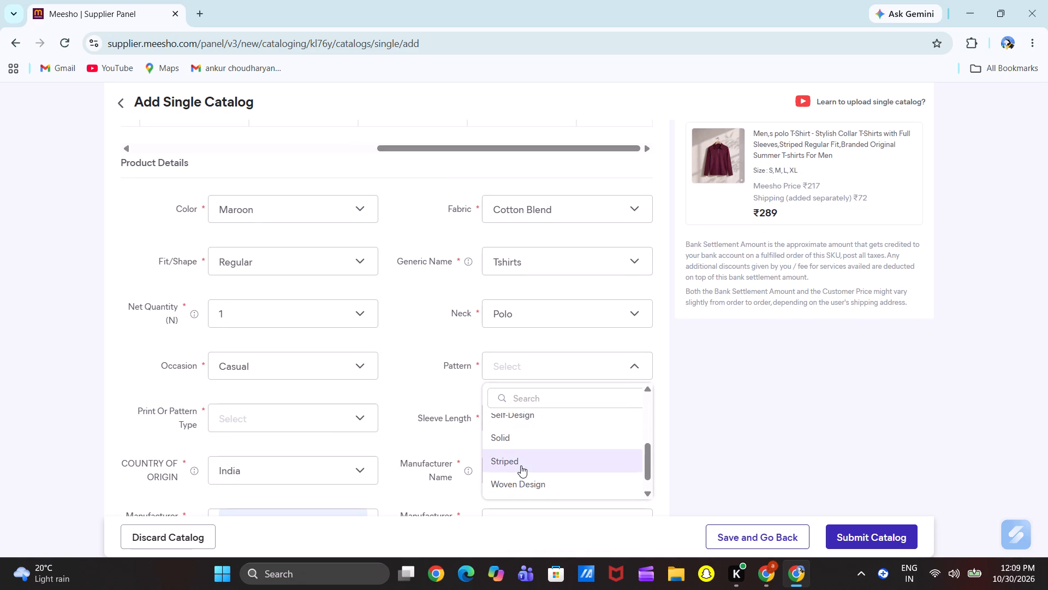
click(521, 465)
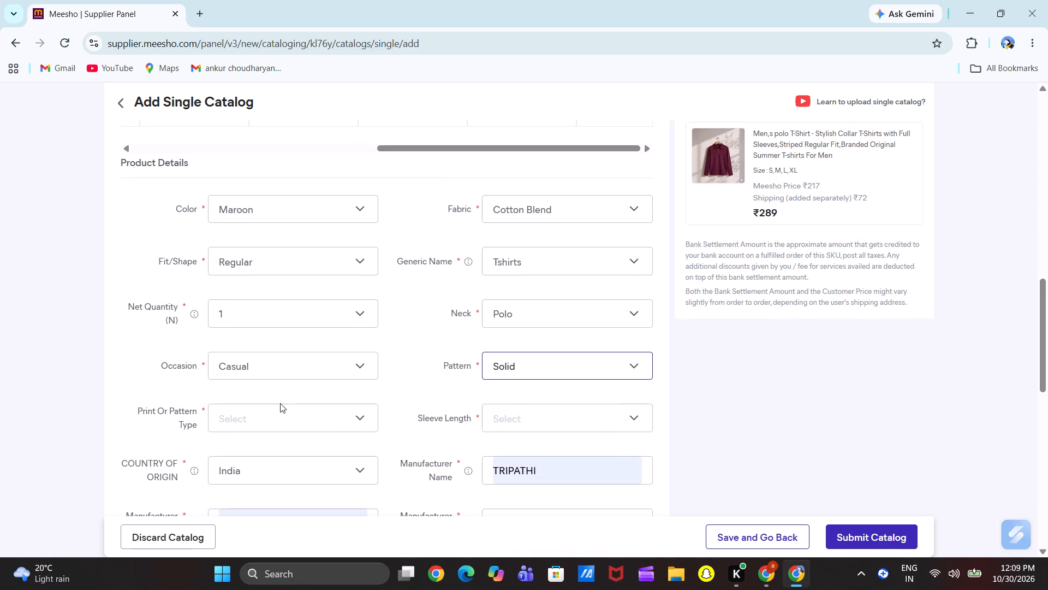
Set Product 4's print or pattern type to Solid and its sleeve length to Long Sleeves.
click(289, 412)
click(294, 454)
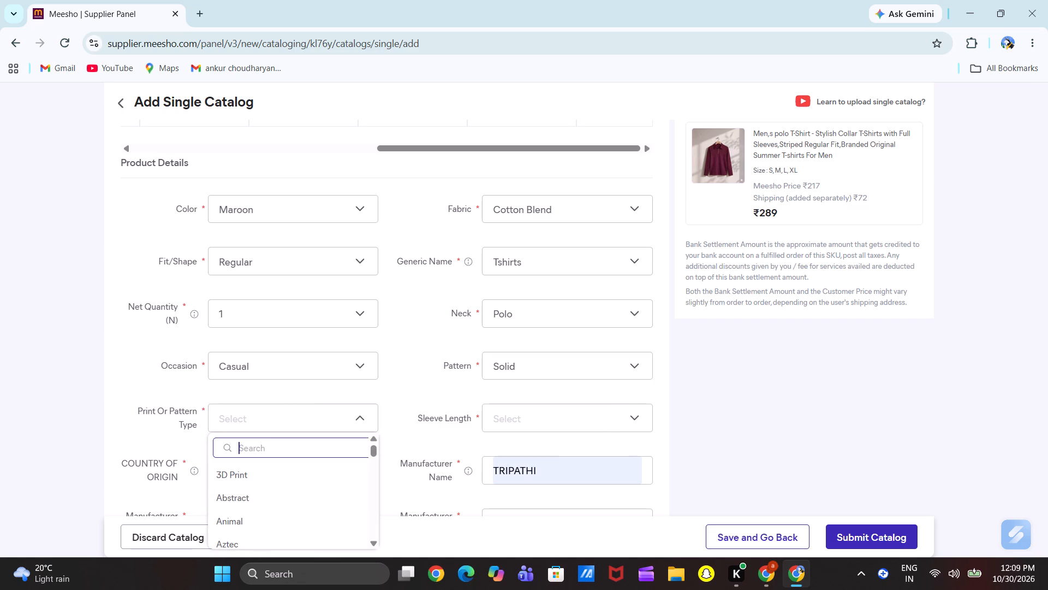
text(SO)
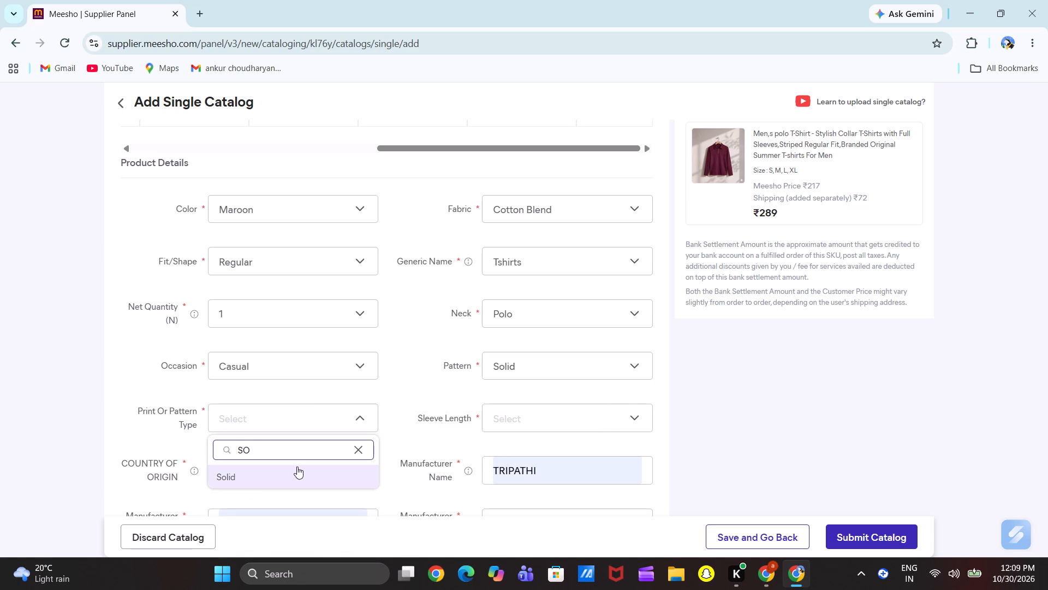
click(297, 468)
click(563, 414)
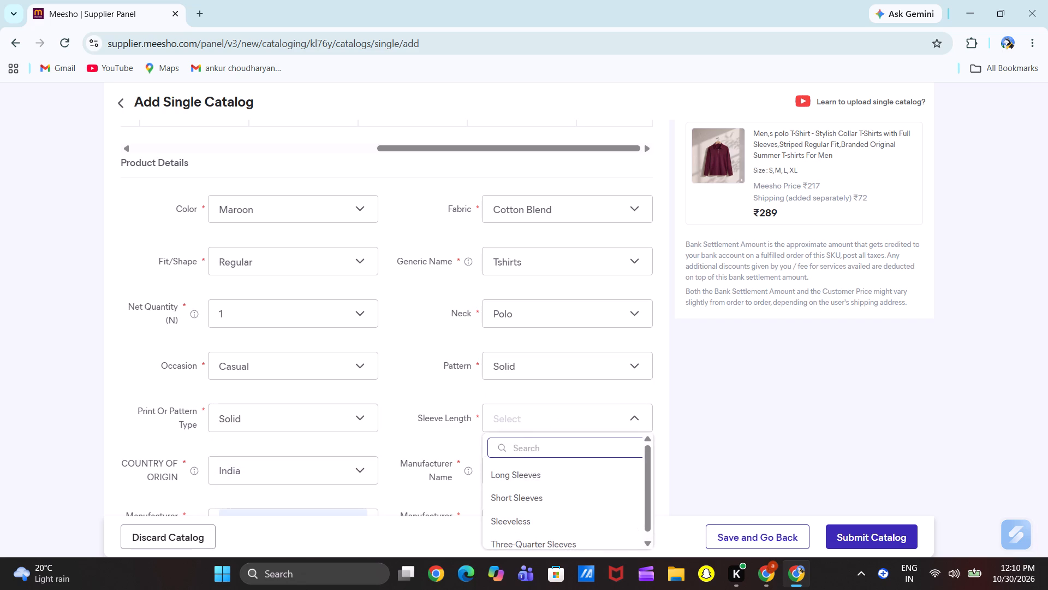
click(531, 468)
Set Product 4's other attributes: length Regular, number of pockets No Pocket and style Korean.
scroll(427, 450, down, 3)
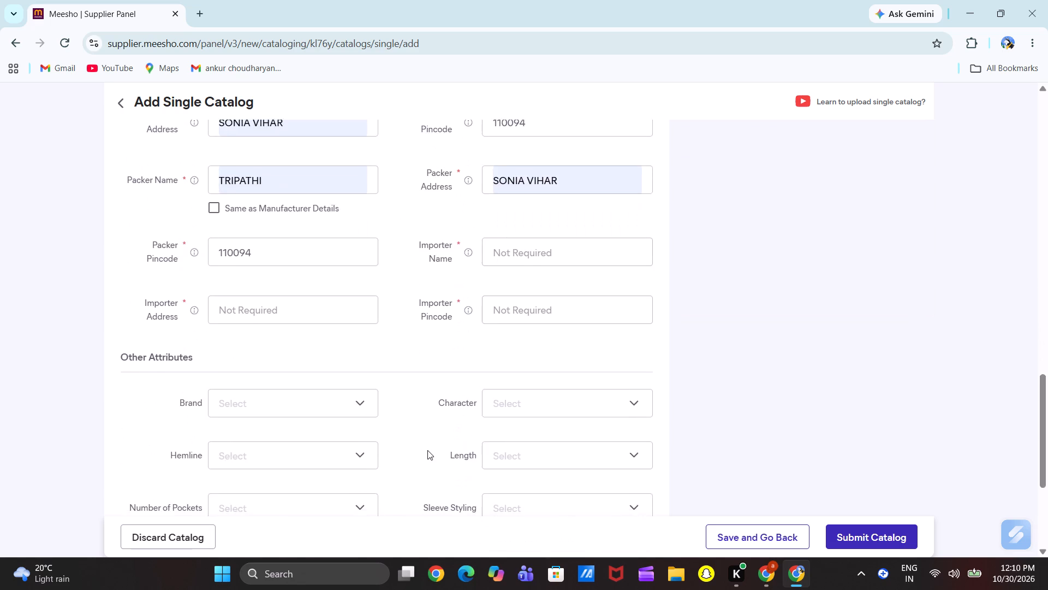
scroll(427, 450, down, 1)
click(542, 271)
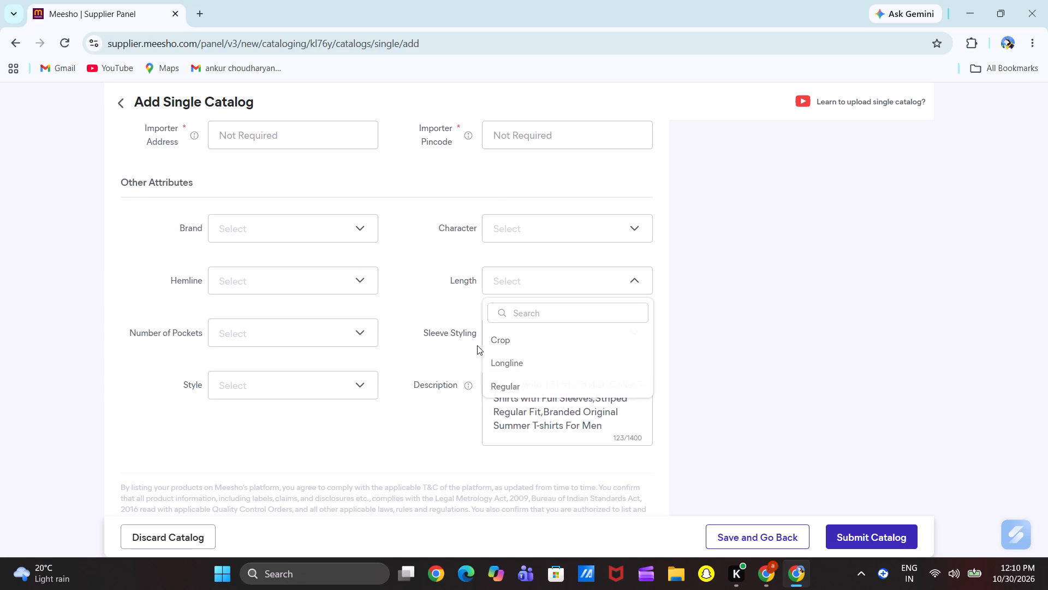
click(525, 392)
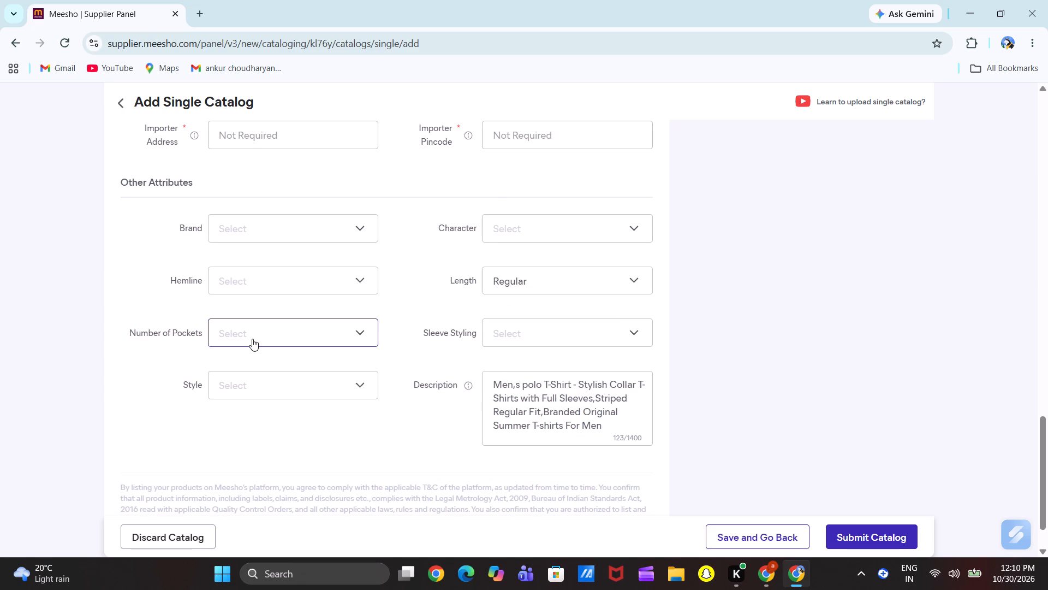
click(252, 339)
click(293, 436)
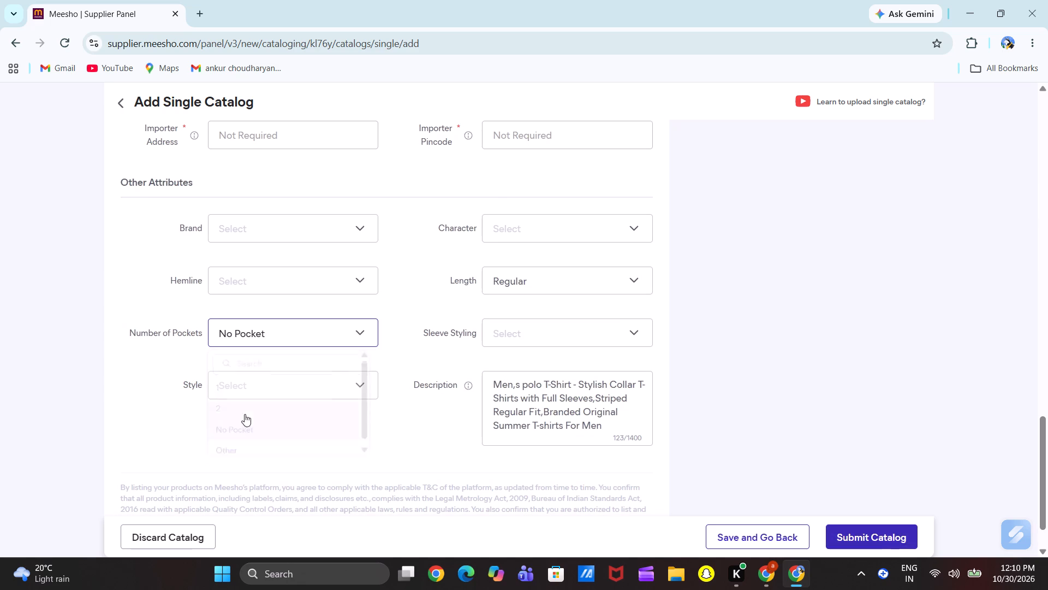
click(296, 379)
click(290, 459)
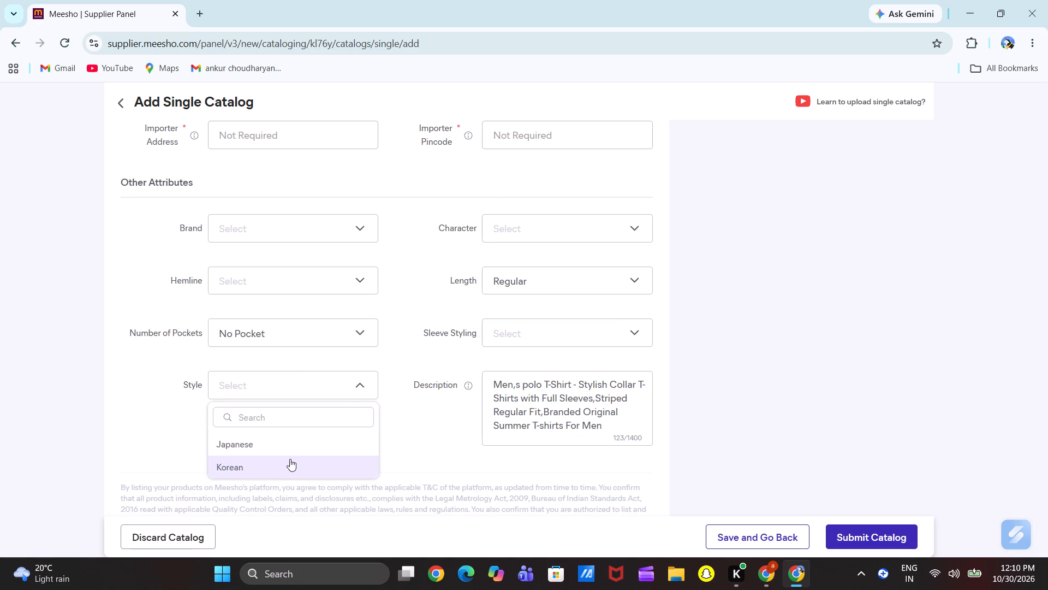
Open Product 5 and enter FULL=KARARA;/[TEAL] as its style code.
scroll(432, 366, up, 10)
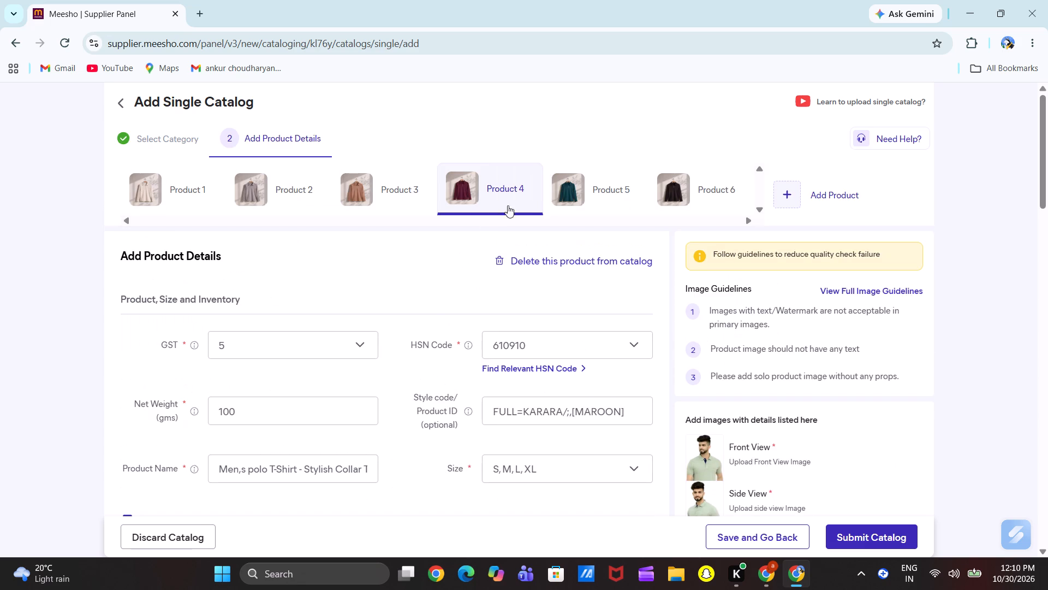
click(581, 184)
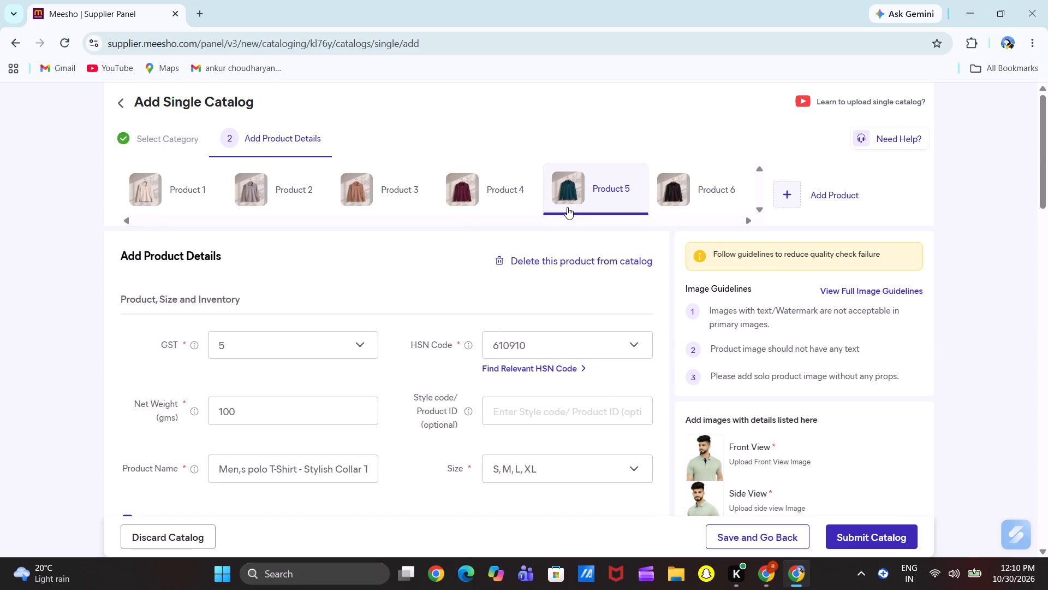
scroll(425, 335, down, 3)
scroll(425, 335, up, 1)
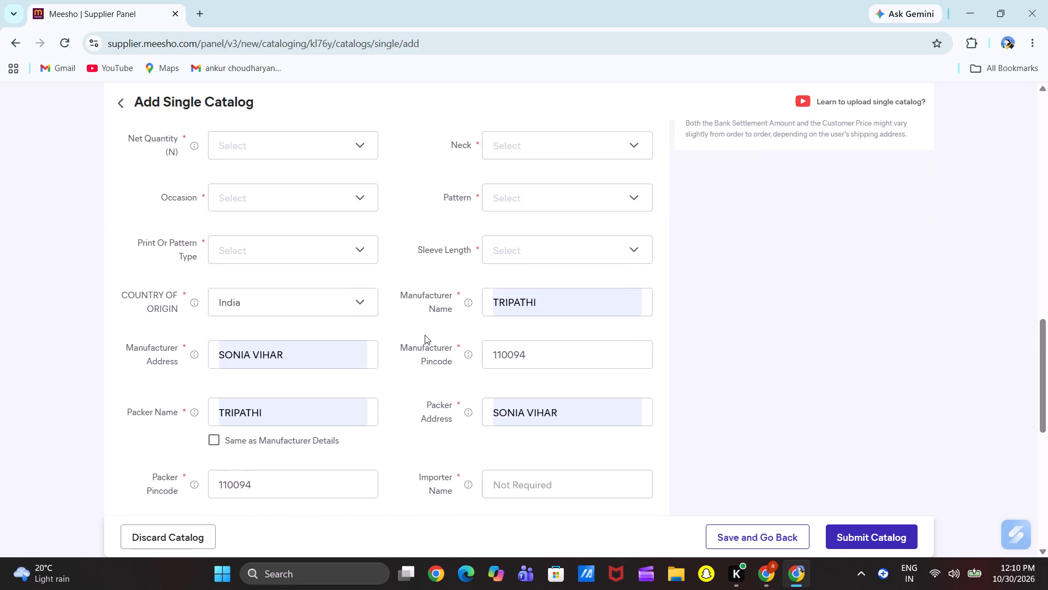
scroll(425, 335, up, 7)
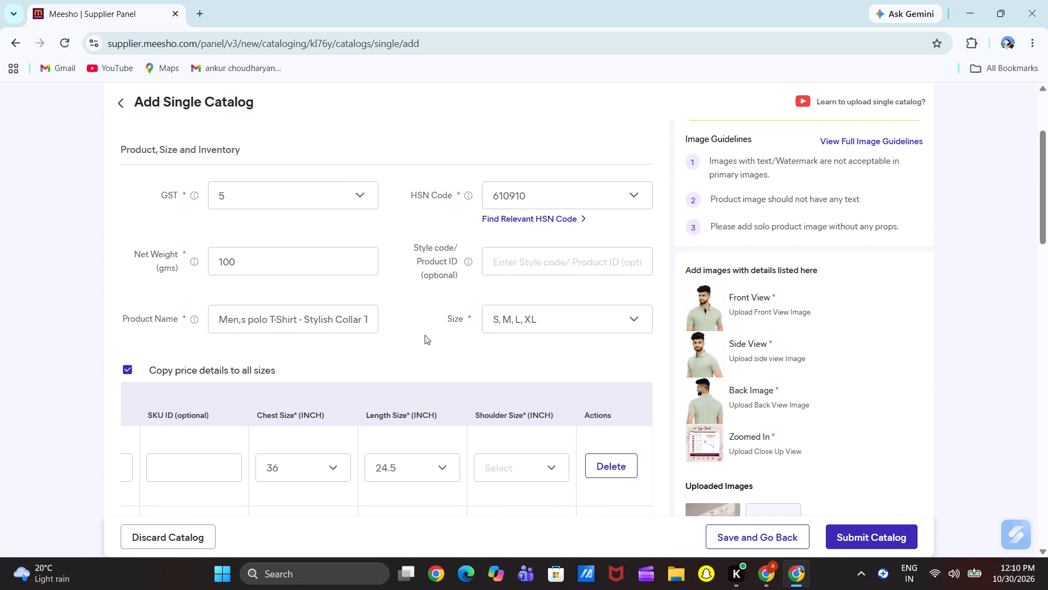
click(514, 263)
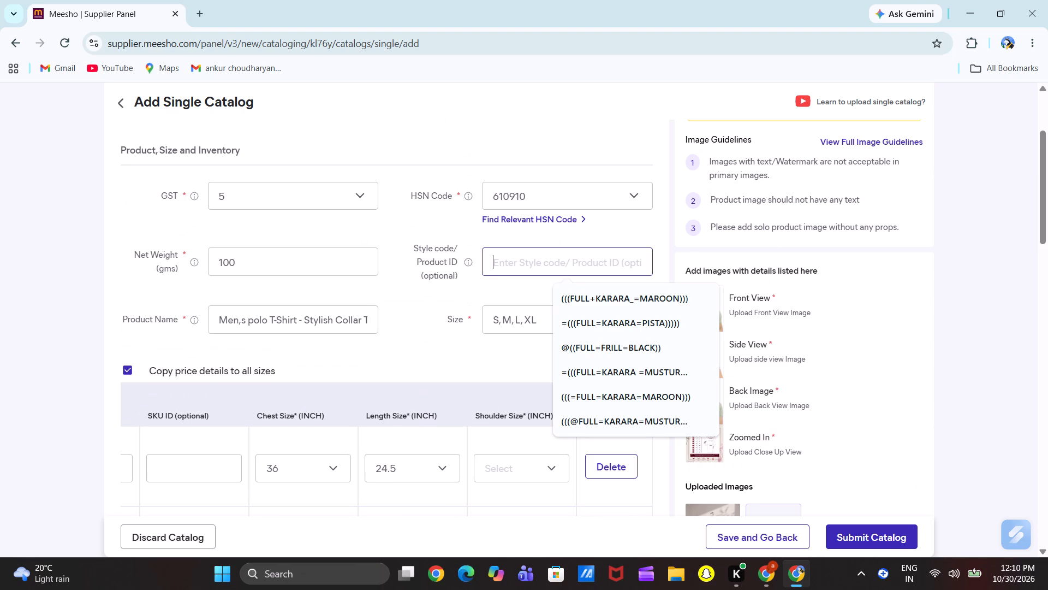
text(FULL)
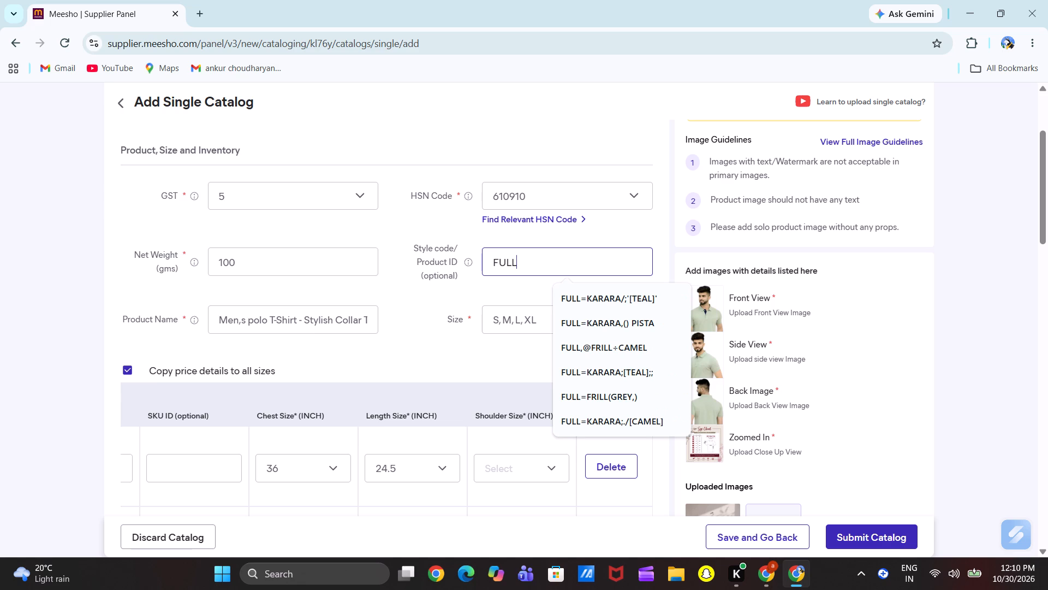
key(equal)
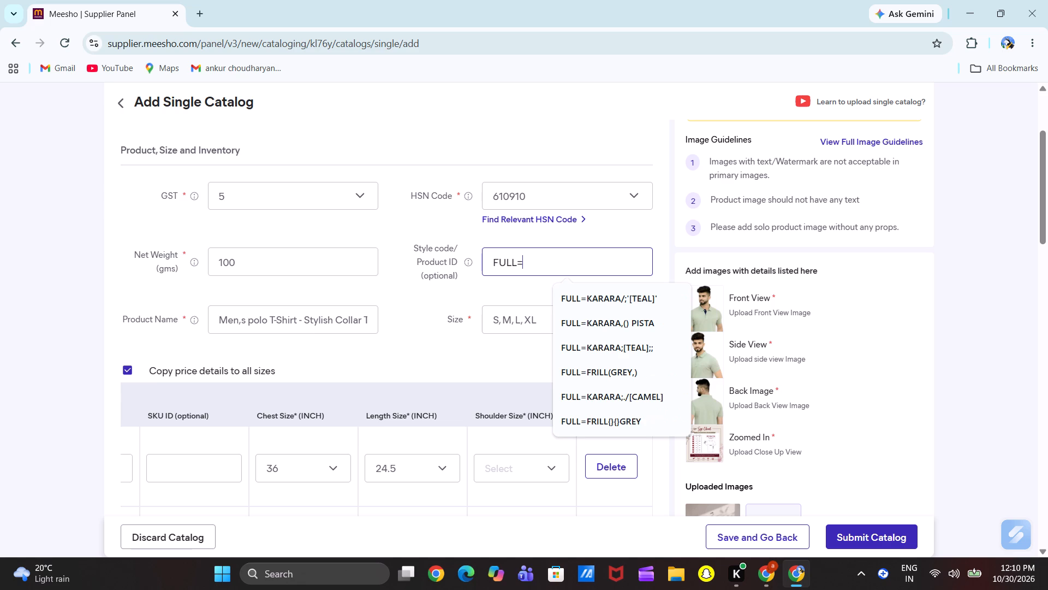
text(/;)
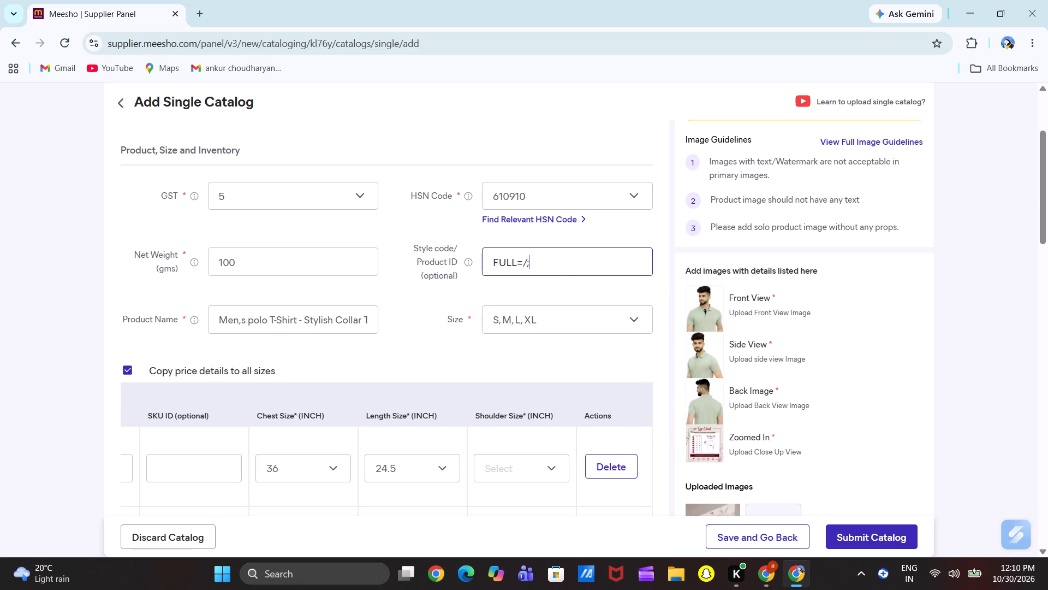
key(BackSpace)
key(BackSpace)
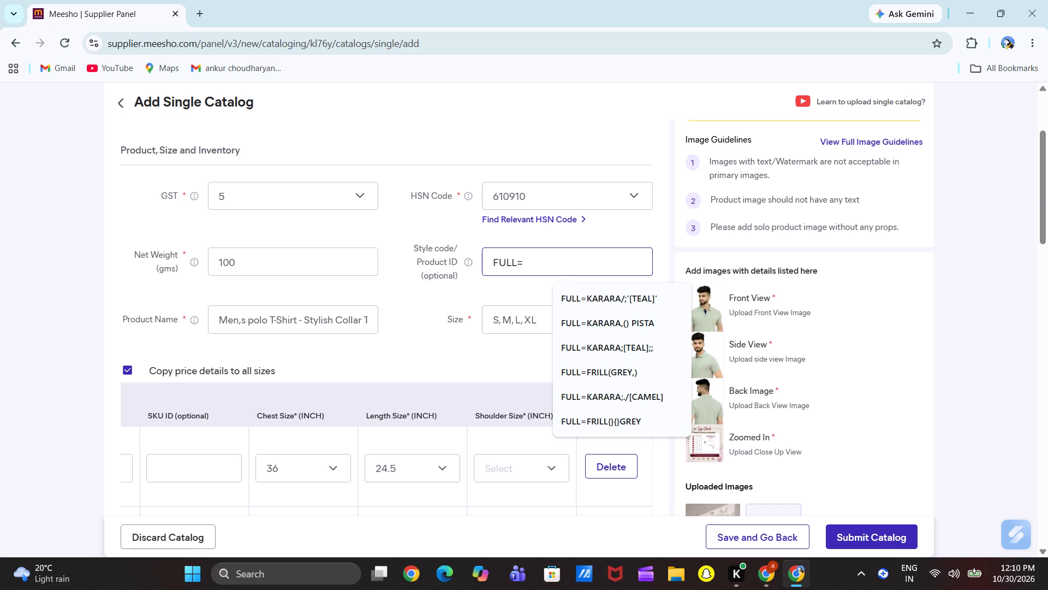
scroll(514, 263, down, 1)
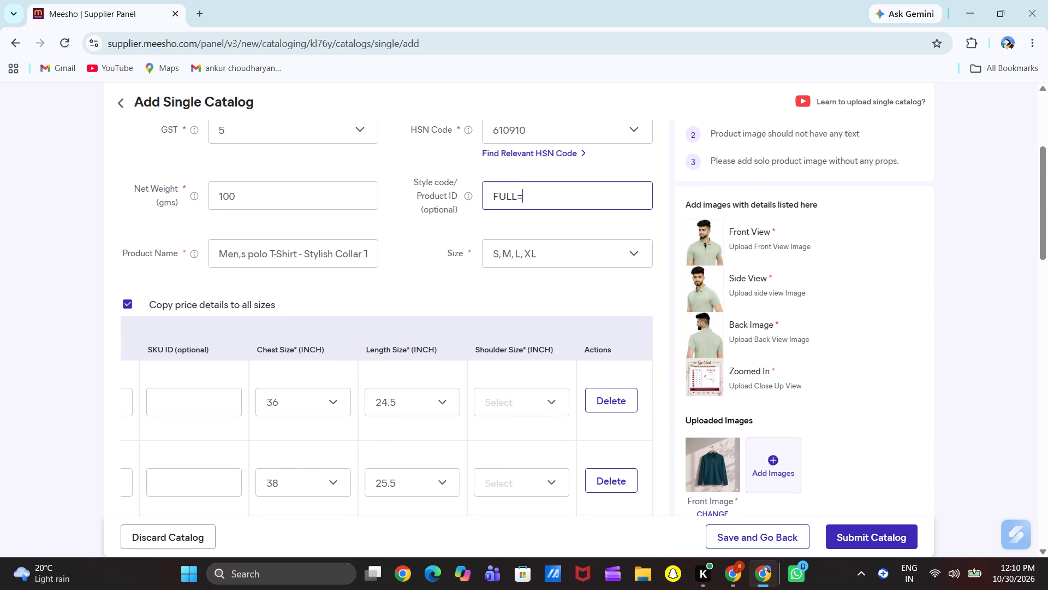
text(KAR)
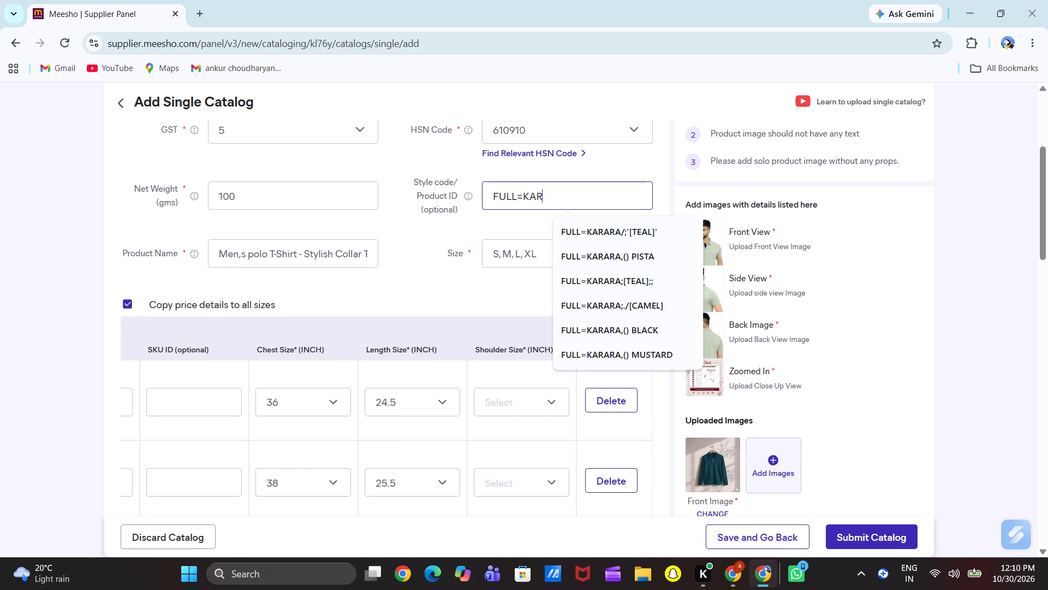
key(BackSpace)
key(BackSpace)
key(BackSpace)
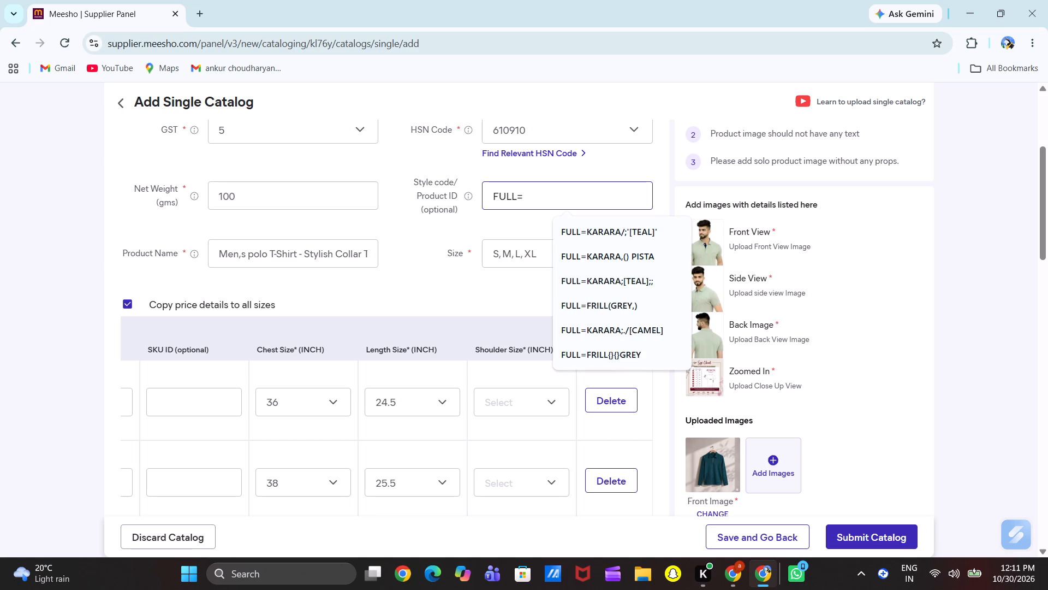
text(KAR)
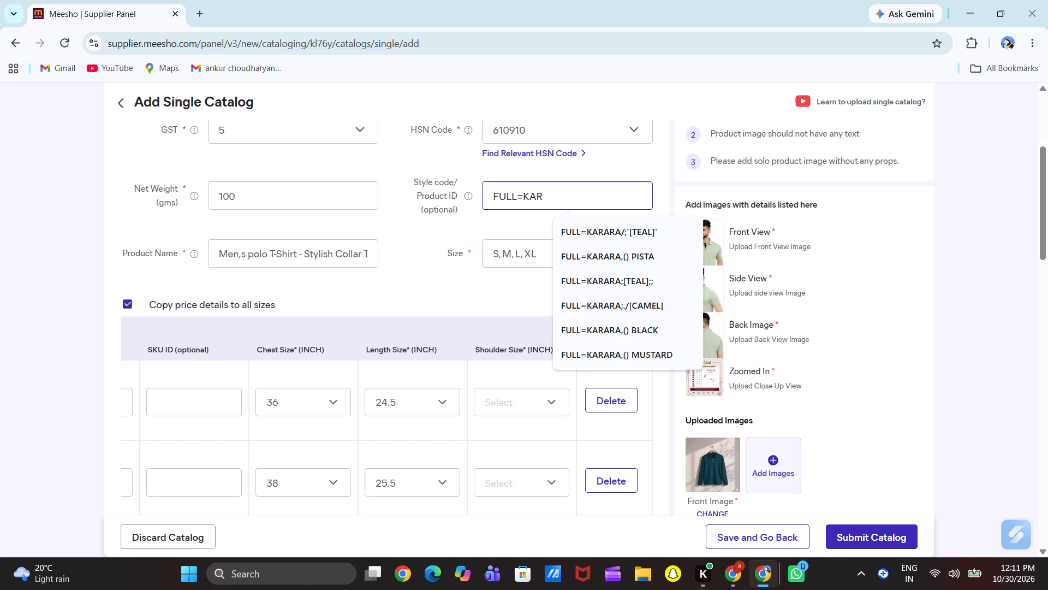
text(ARA)
key(semicolon)
key(slash)
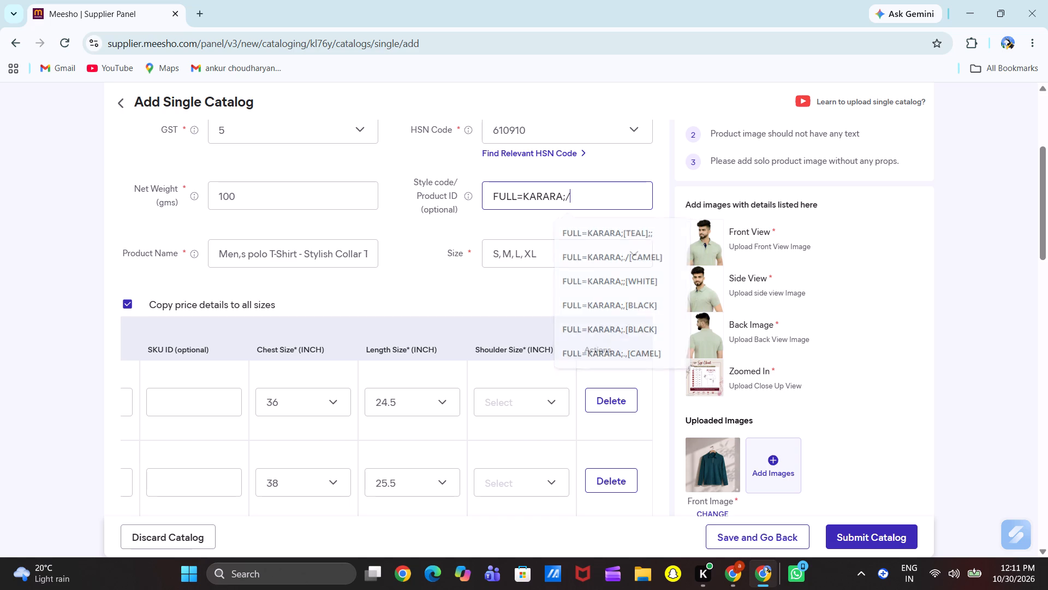
key(bracketleft)
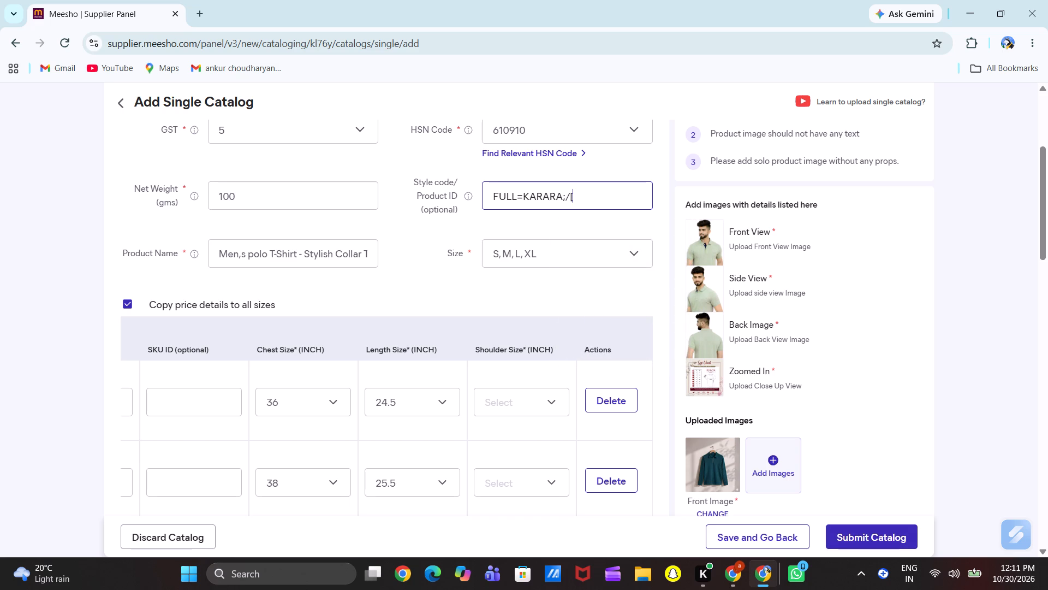
key(t)
text(CAL)
key(BackSpace)
key(BackSpace)
key(BackSpace)
text(EA)
key(l)
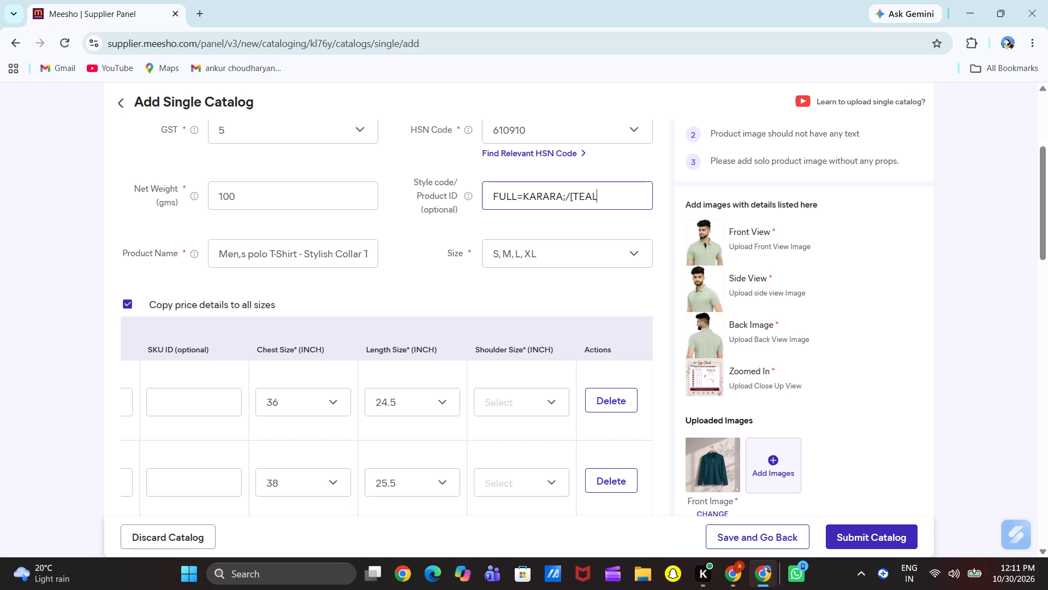
key(bracketright)
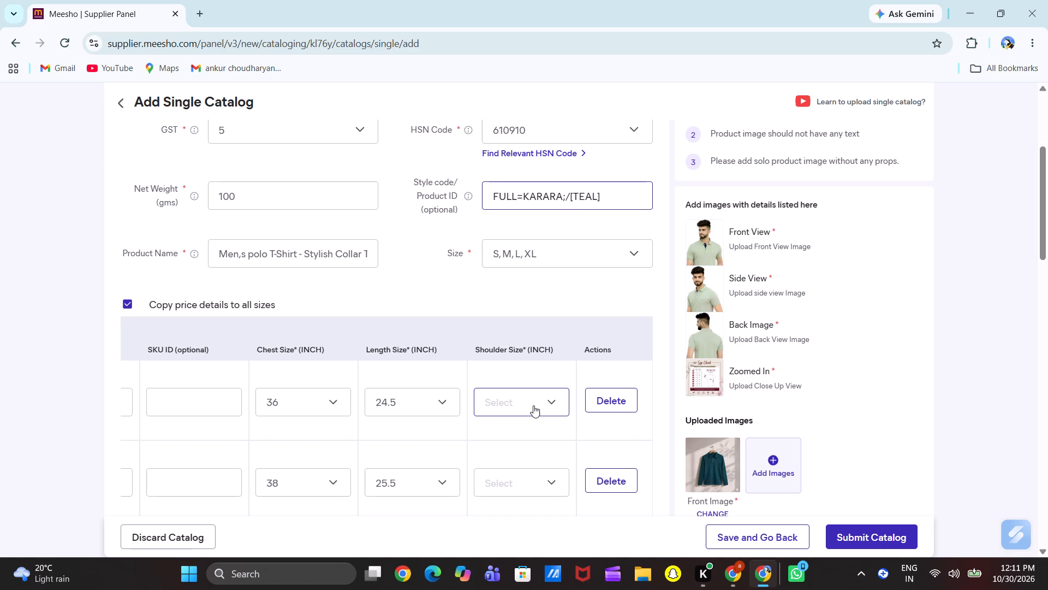
Set Product 5's shoulder size to 14.5 inches for the chest 36 row and 15.5 inches for the chest 38 row.
click(533, 405)
scroll(508, 482, down, 3)
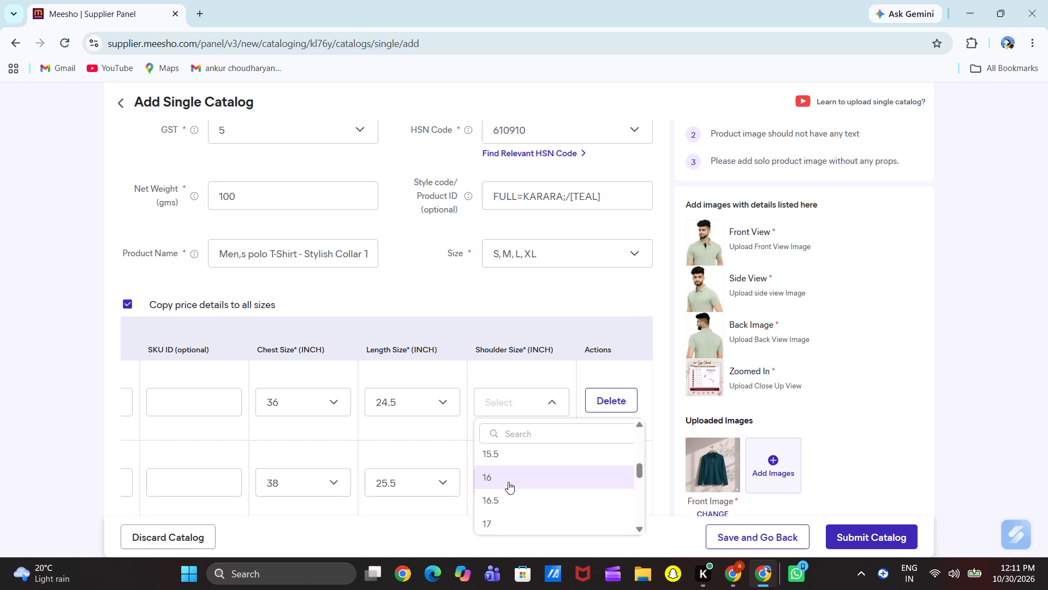
click(508, 482)
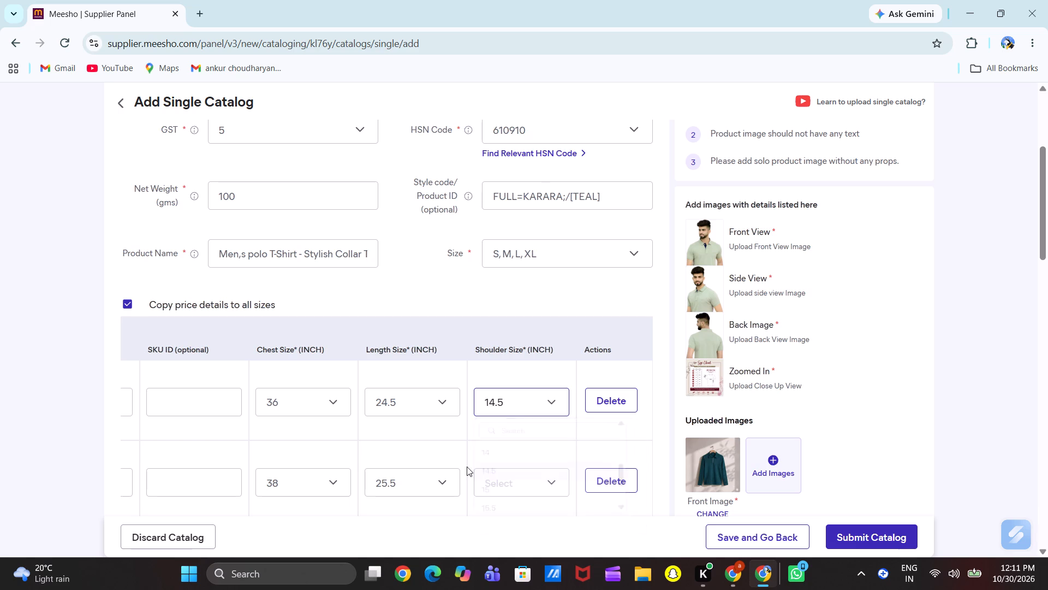
click(521, 481)
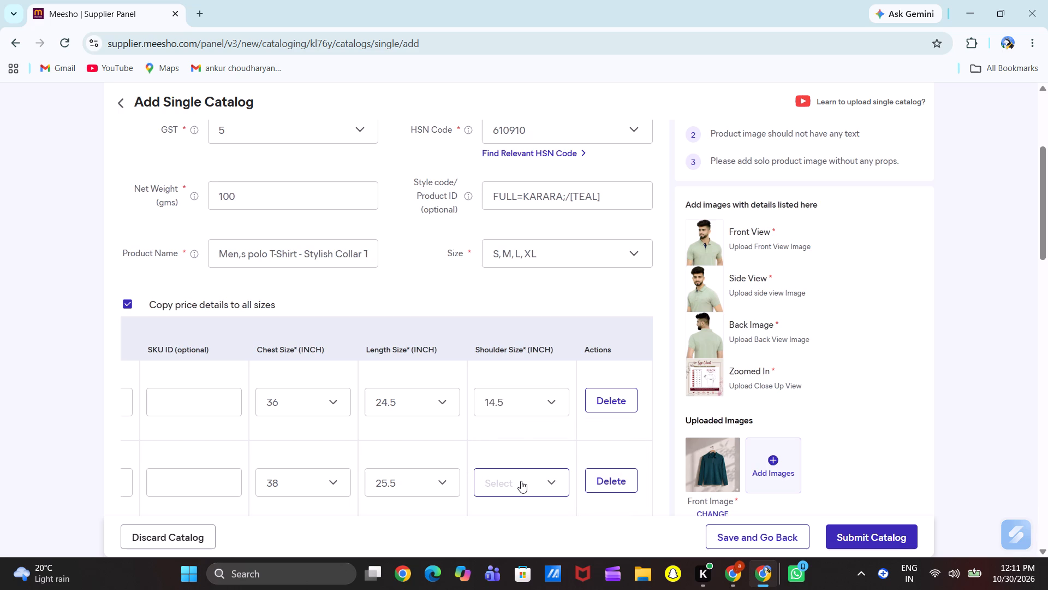
scroll(506, 495, down, 3)
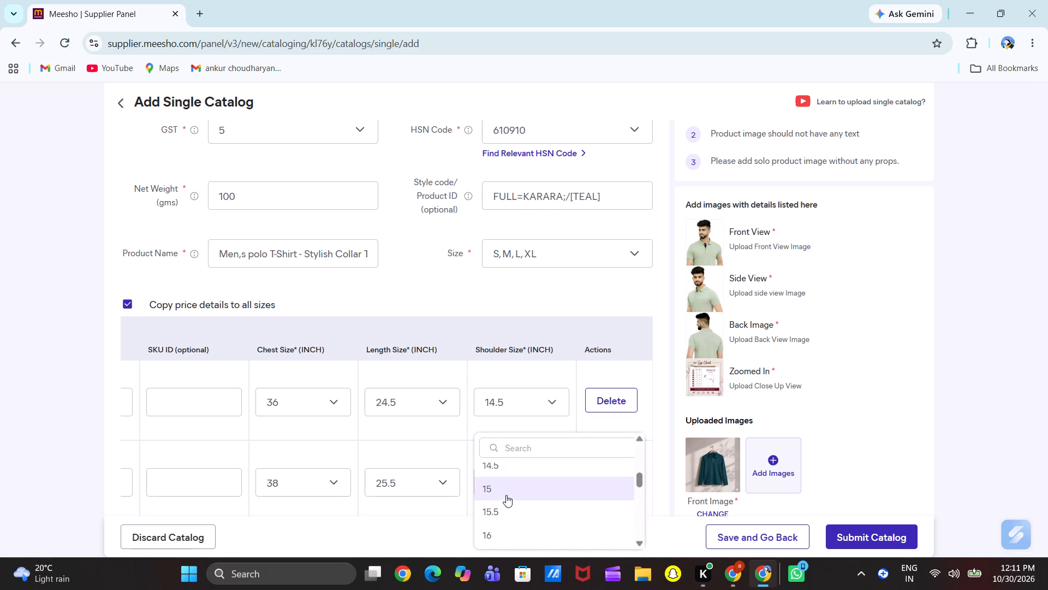
click(496, 504)
Set Product 5's shoulder size to 16.5 inches for the chest 40 row and 17.5 inches for the chest 42 row.
scroll(541, 482, down, 2)
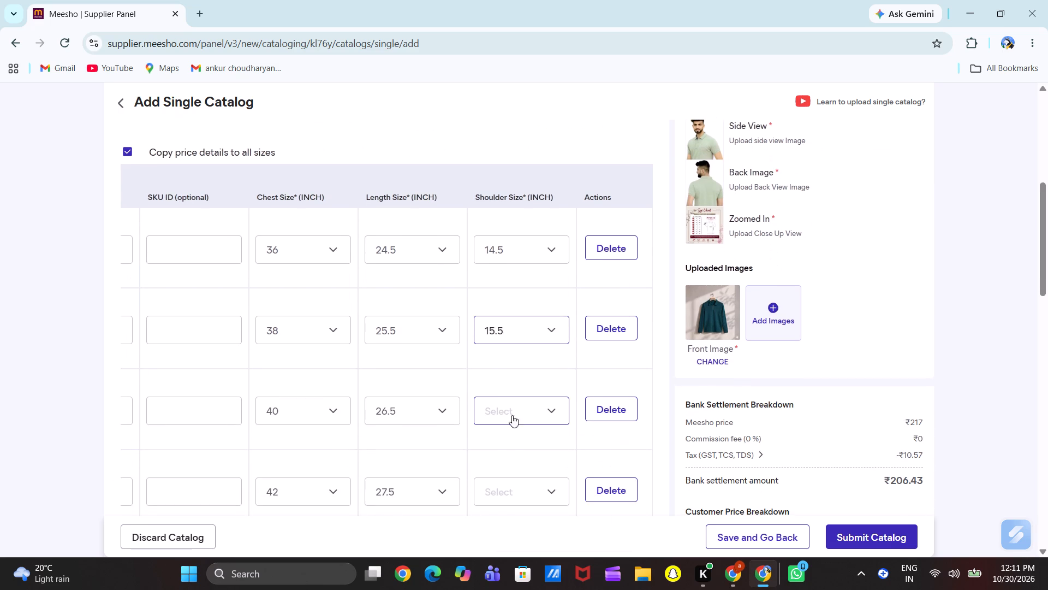
click(510, 405)
scroll(521, 493, down, 1)
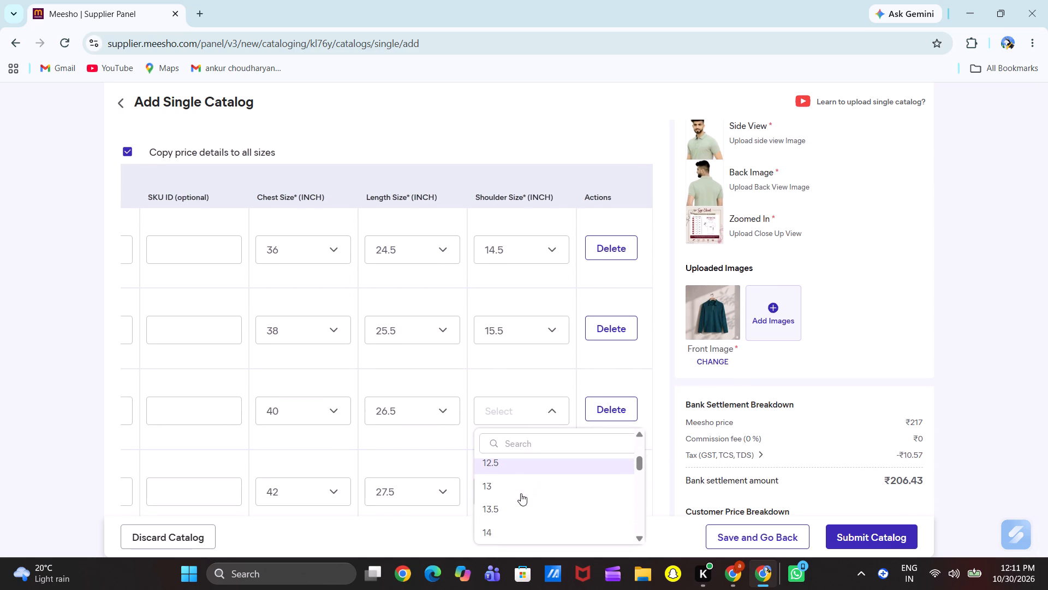
scroll(521, 493, down, 2)
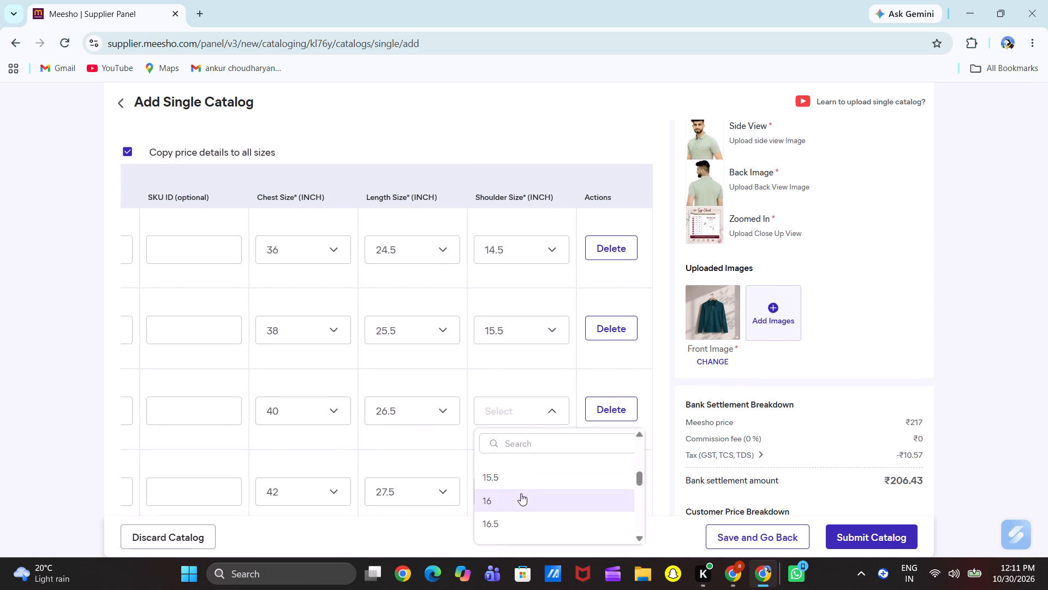
scroll(521, 493, down, 1)
click(521, 493)
click(487, 489)
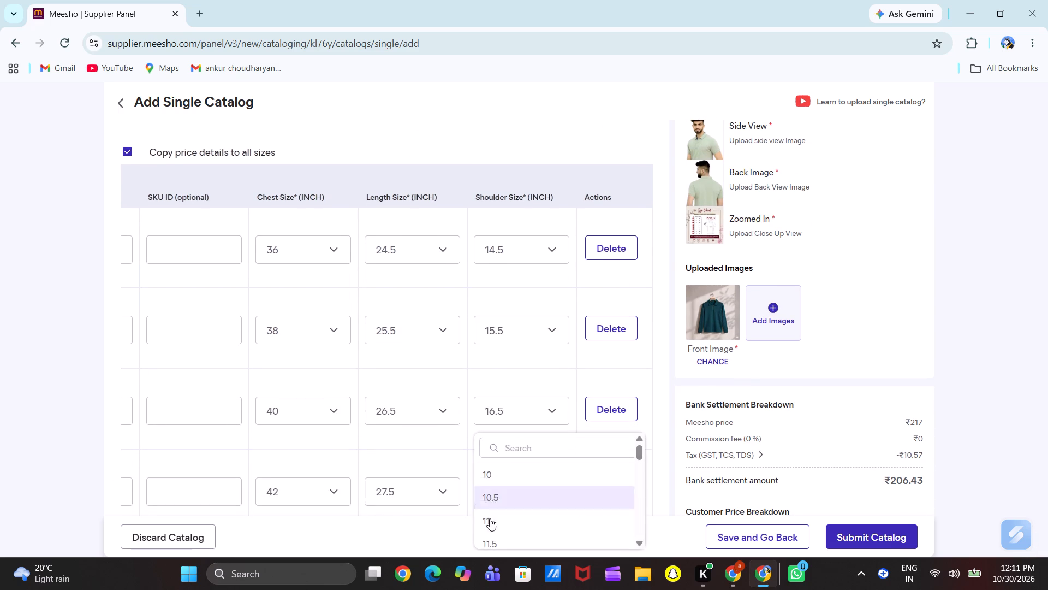
scroll(519, 529, down, 3)
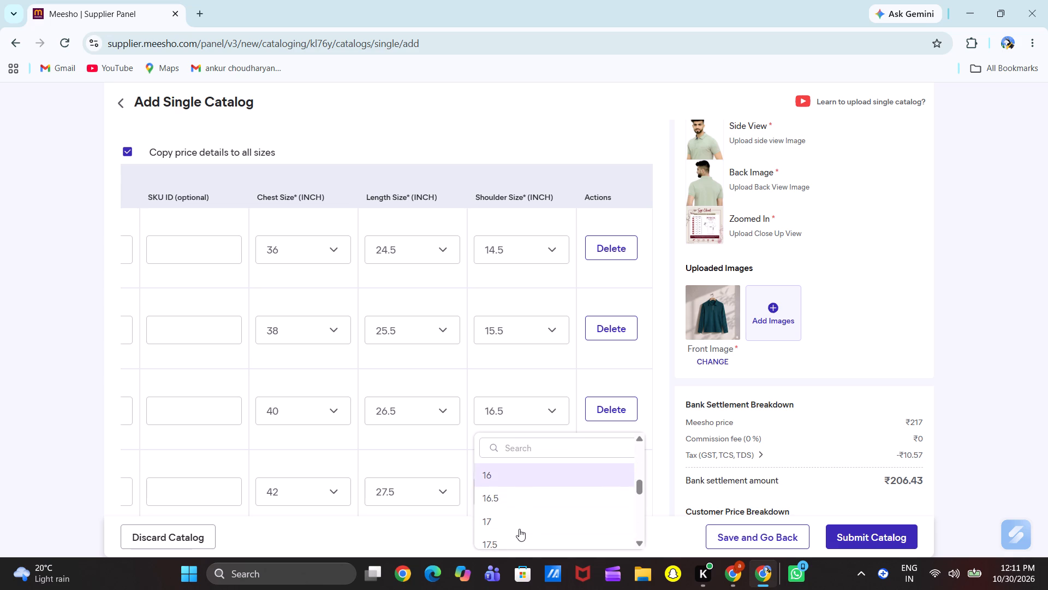
scroll(519, 529, down, 2)
click(502, 498)
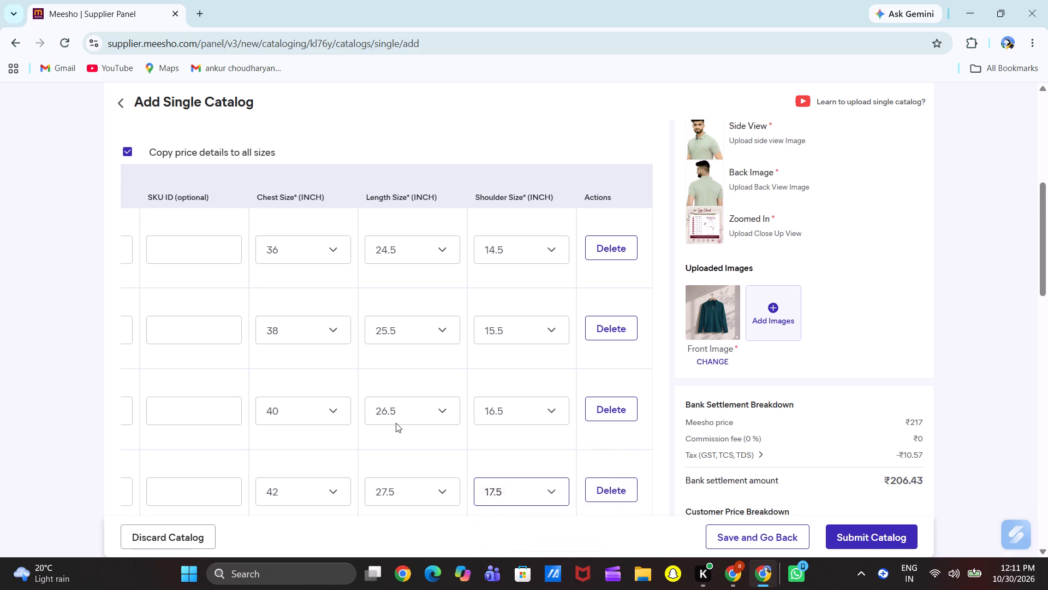
Set Product 5's color to Teal, fit/shape to Regular and fabric to Cotton Blend.
scroll(396, 423, down, 2)
click(270, 406)
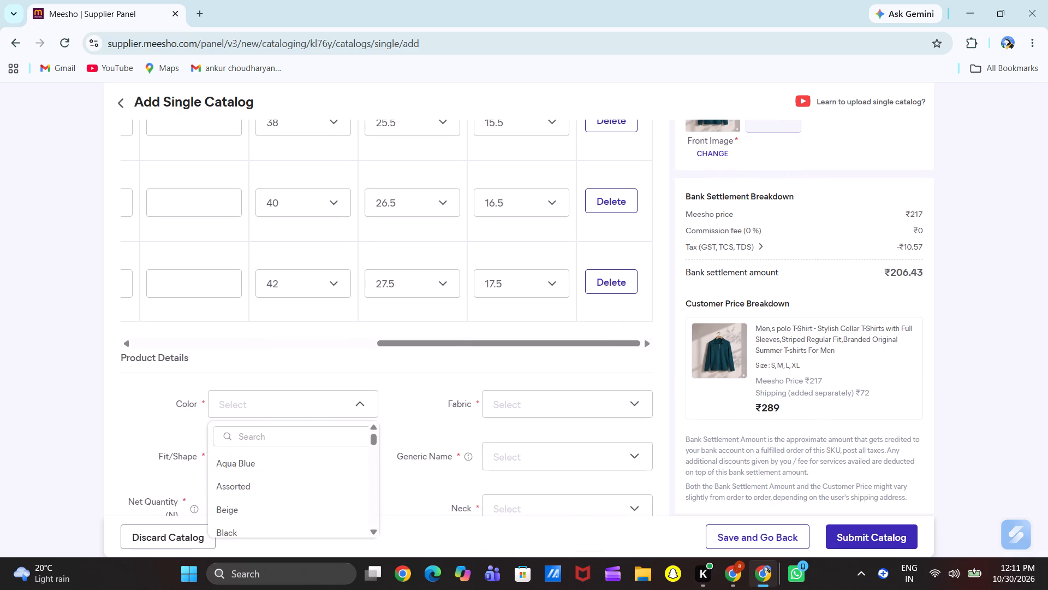
click(279, 431)
text(TE)
key(a)
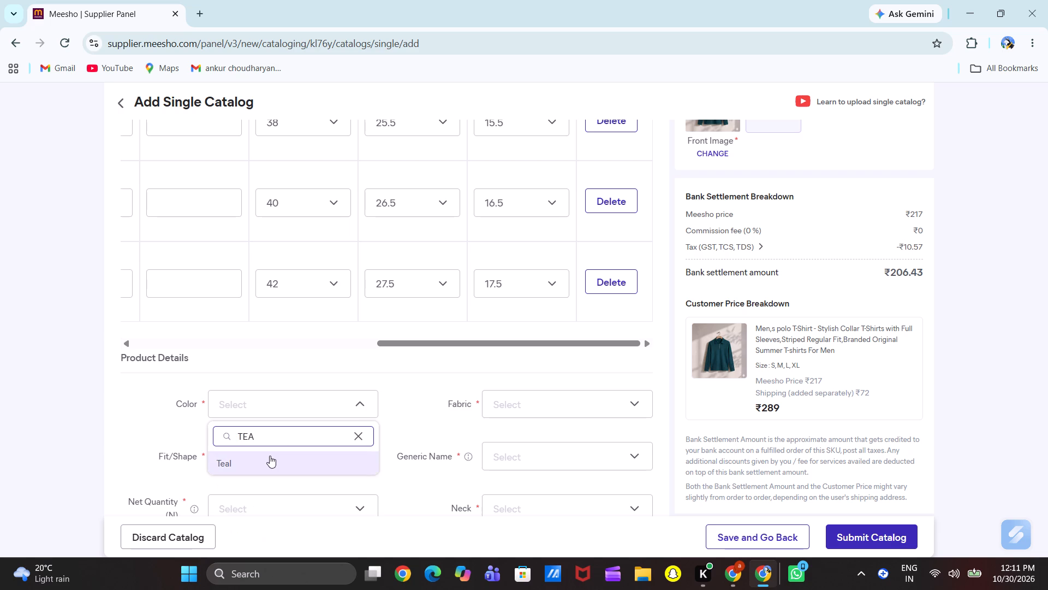
click(295, 459)
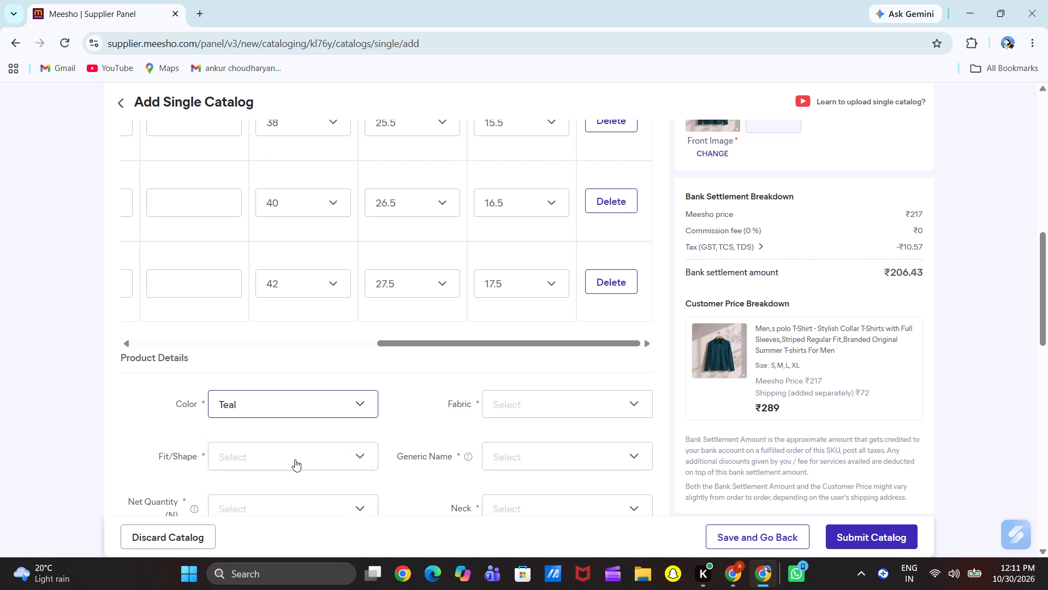
click(295, 459)
scroll(260, 515, down, 1)
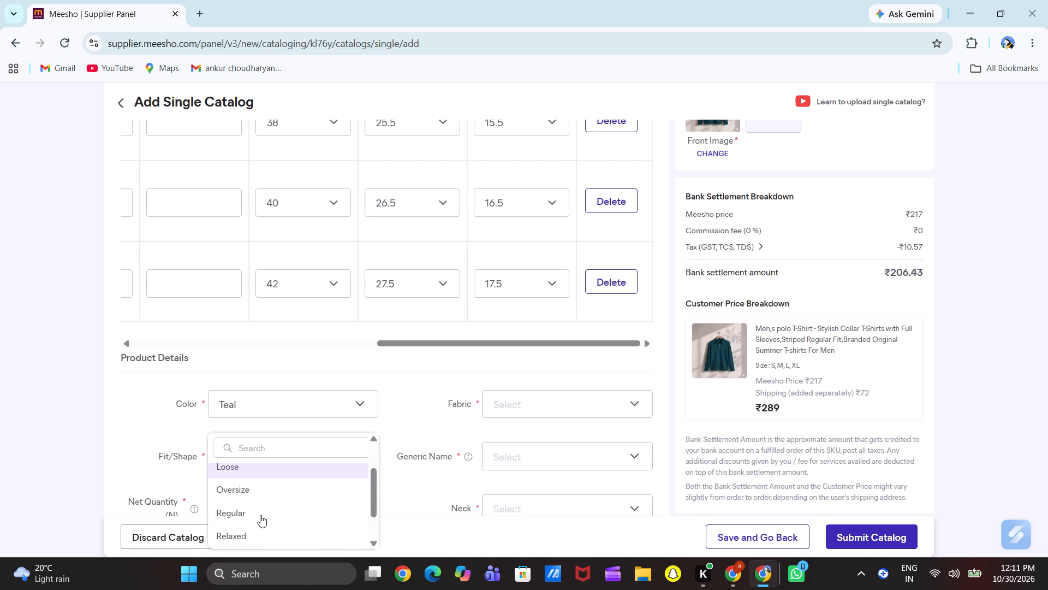
scroll(260, 515, down, 1)
click(260, 515)
click(516, 406)
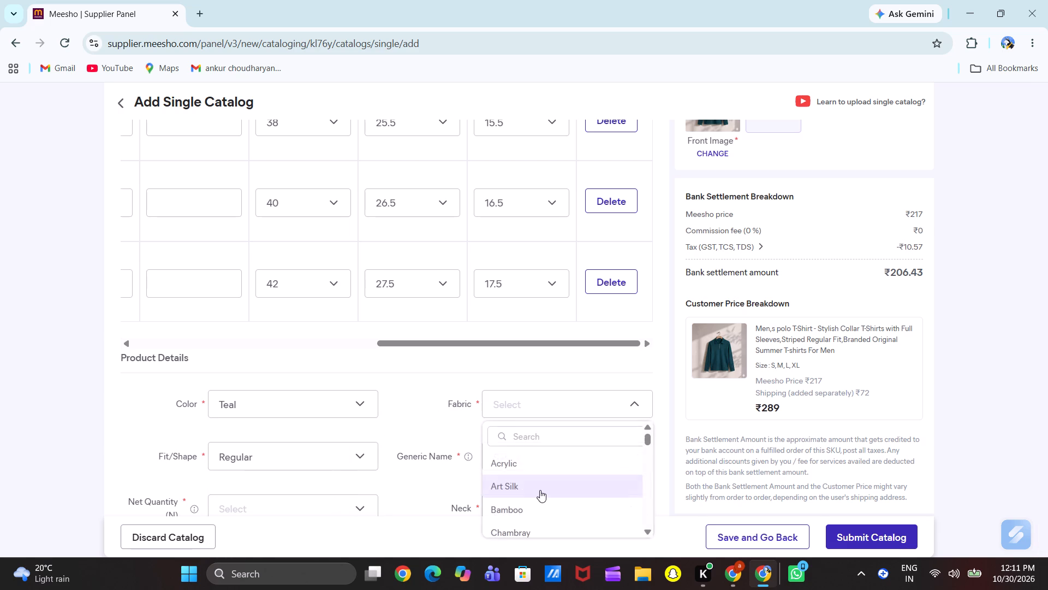
scroll(540, 490, down, 2)
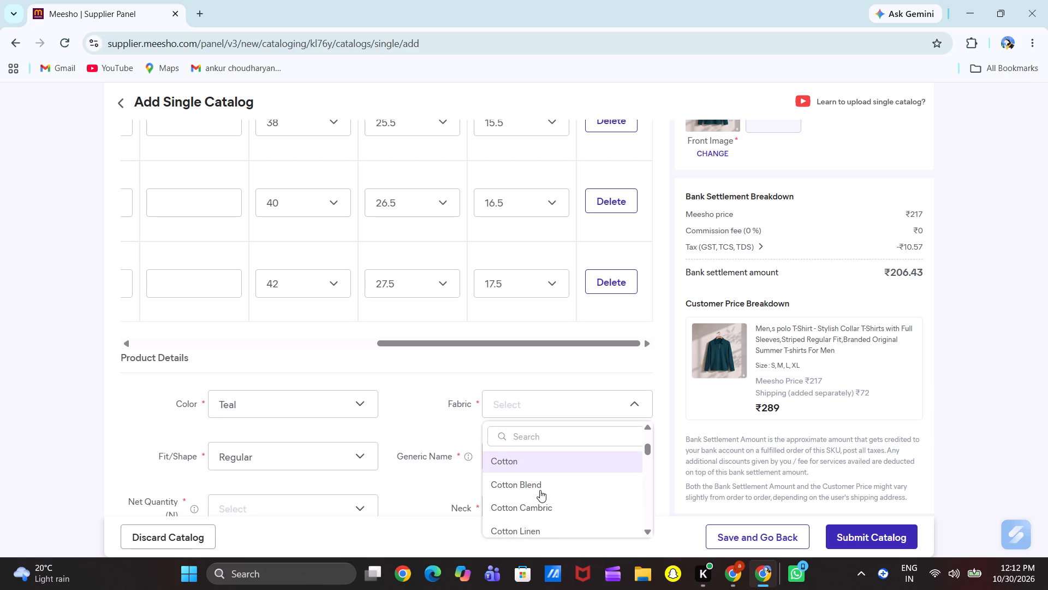
click(540, 490)
Set Product 5's generic name to Tshirts, net quantity to 1 and neck to Polo.
scroll(295, 474, down, 1)
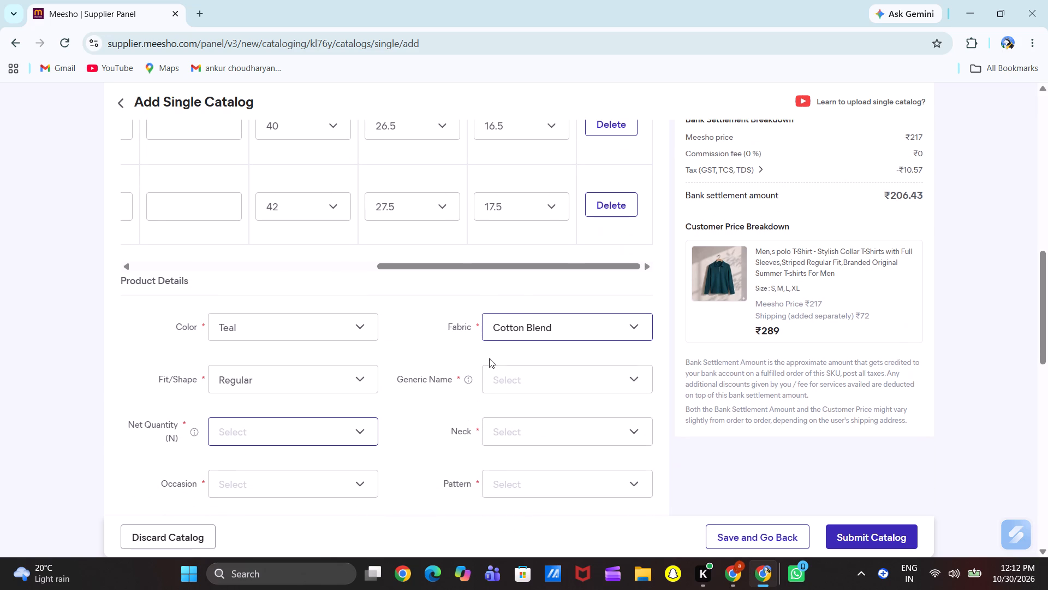
click(528, 375)
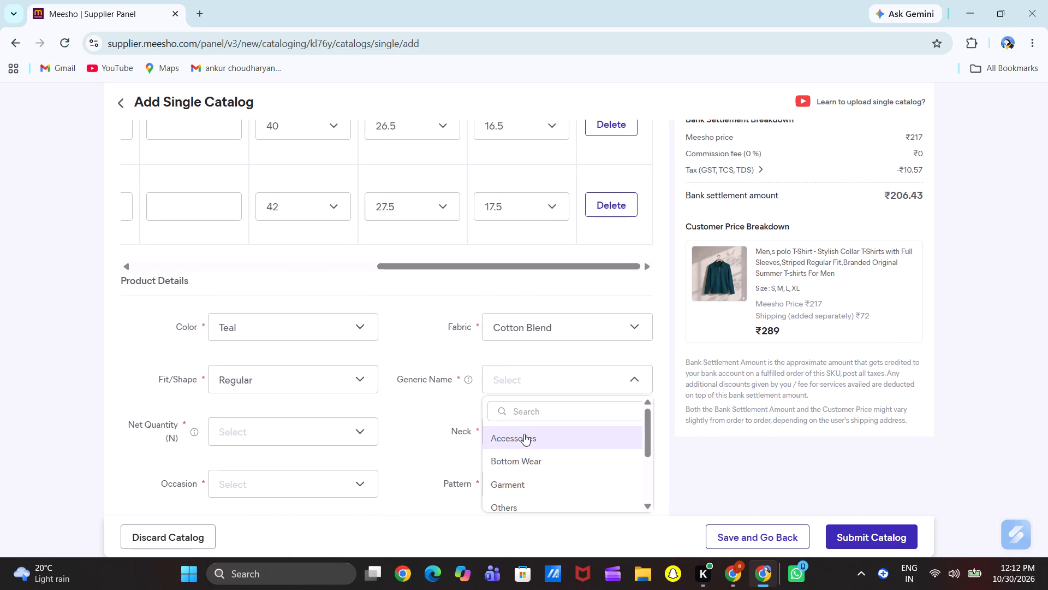
scroll(532, 453, down, 1)
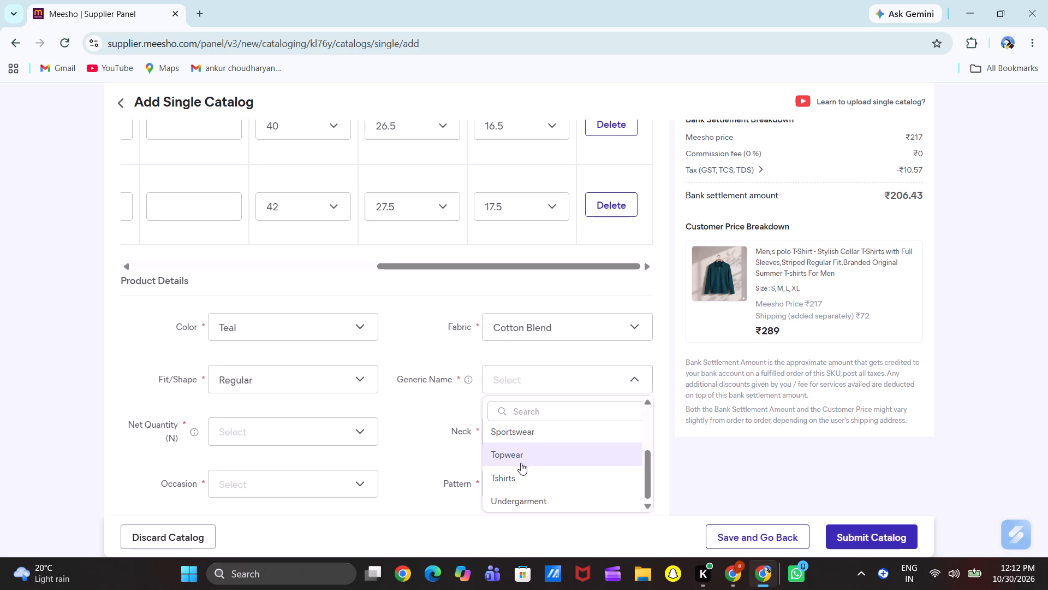
click(511, 477)
click(305, 428)
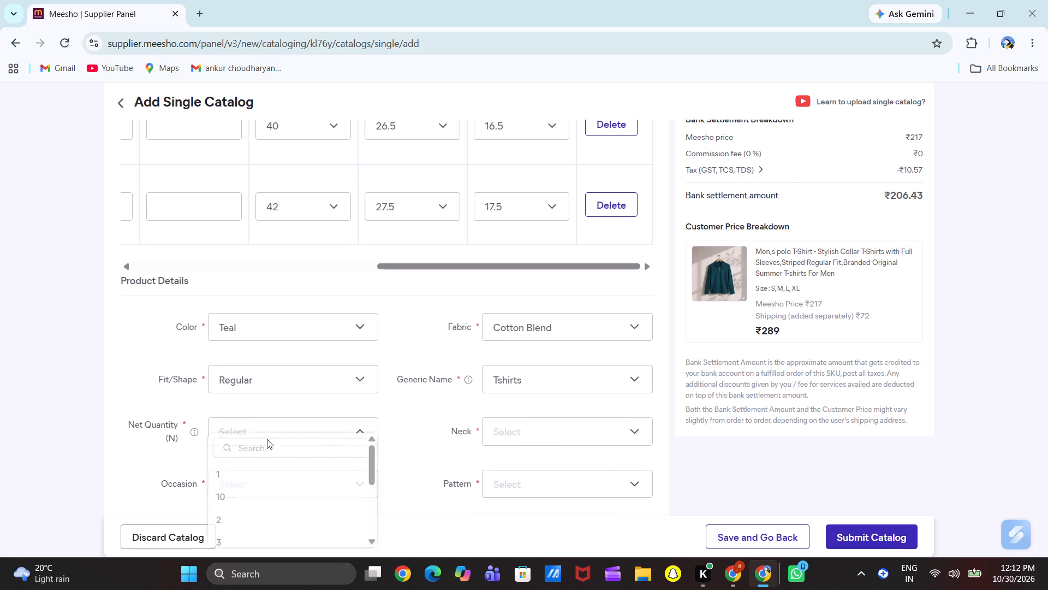
click(231, 477)
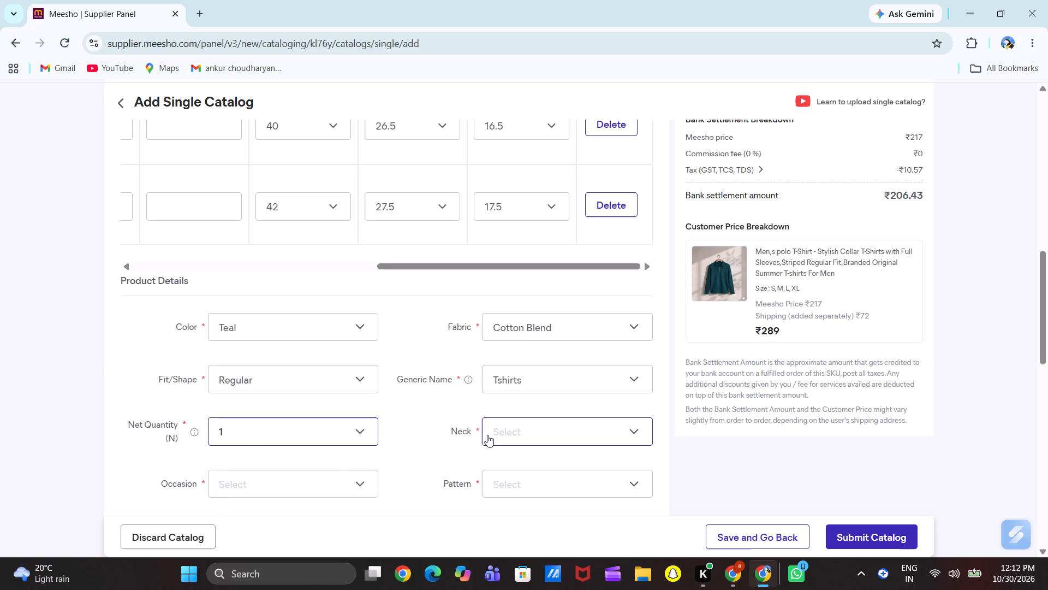
click(526, 429)
scroll(515, 487, down, 1)
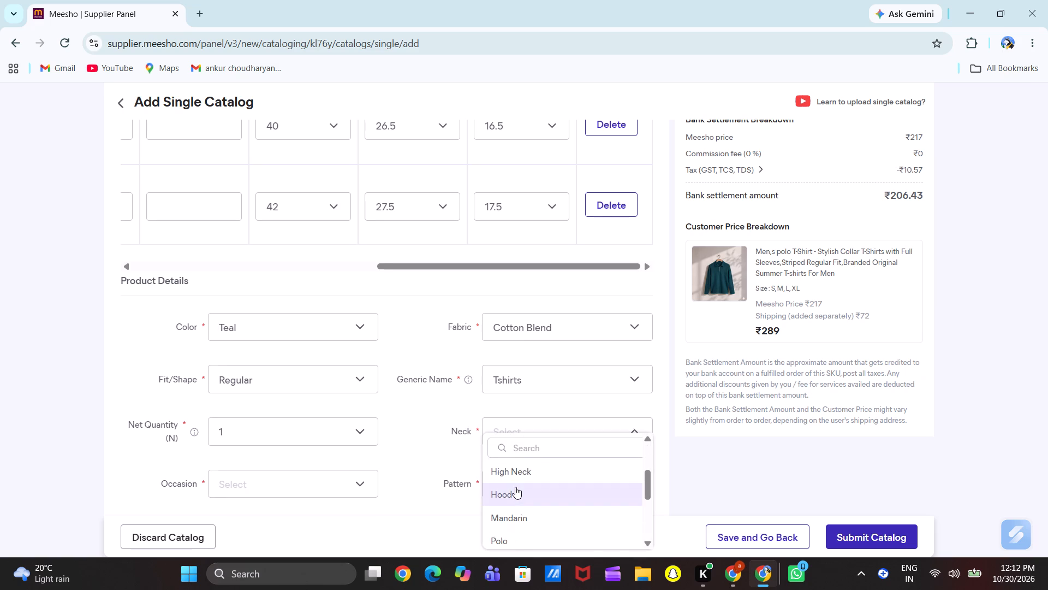
scroll(515, 487, down, 1)
click(515, 487)
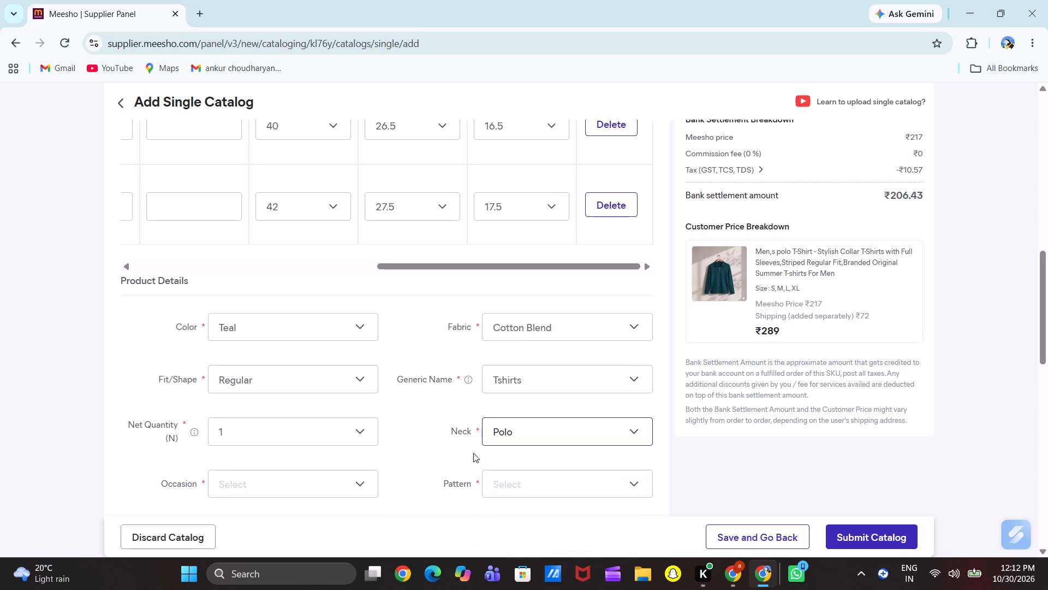
Set Product 5's occasion to Casual and its pattern to Solid.
scroll(471, 445, down, 2)
click(266, 356)
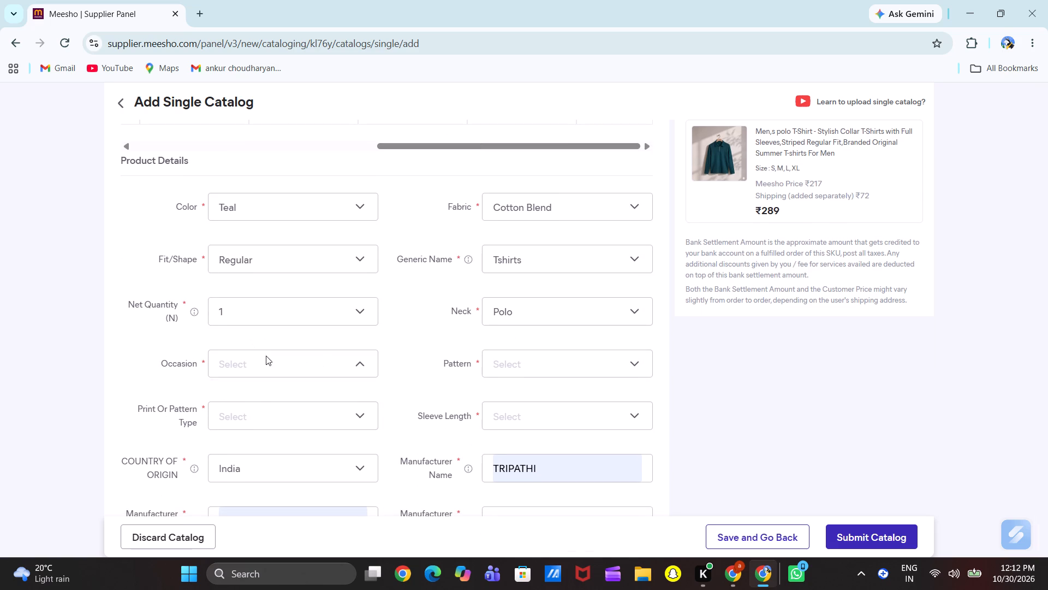
scroll(272, 440, down, 1)
click(272, 440)
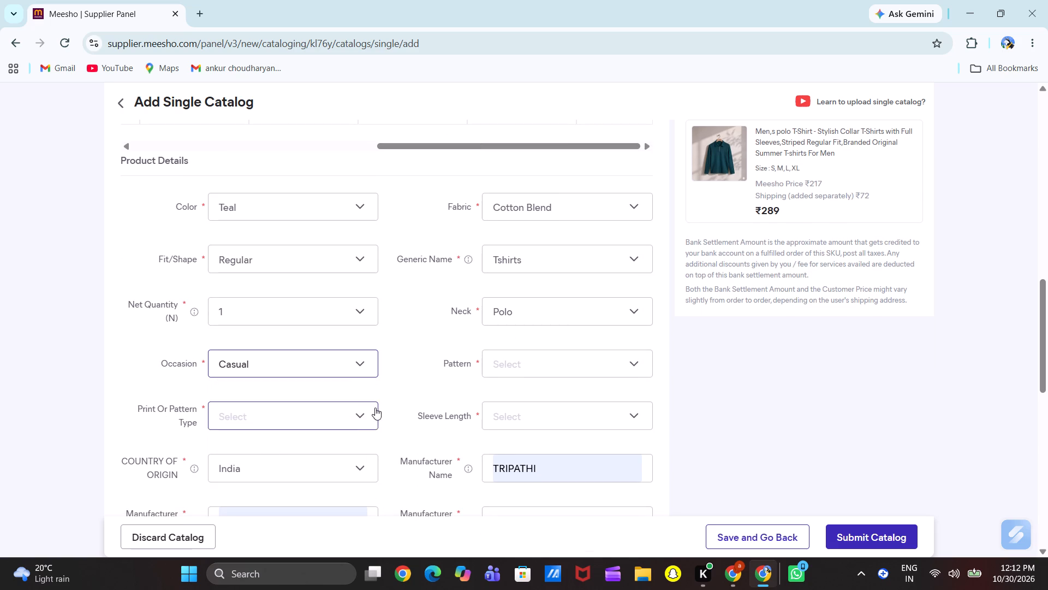
click(534, 366)
scroll(526, 452, down, 1)
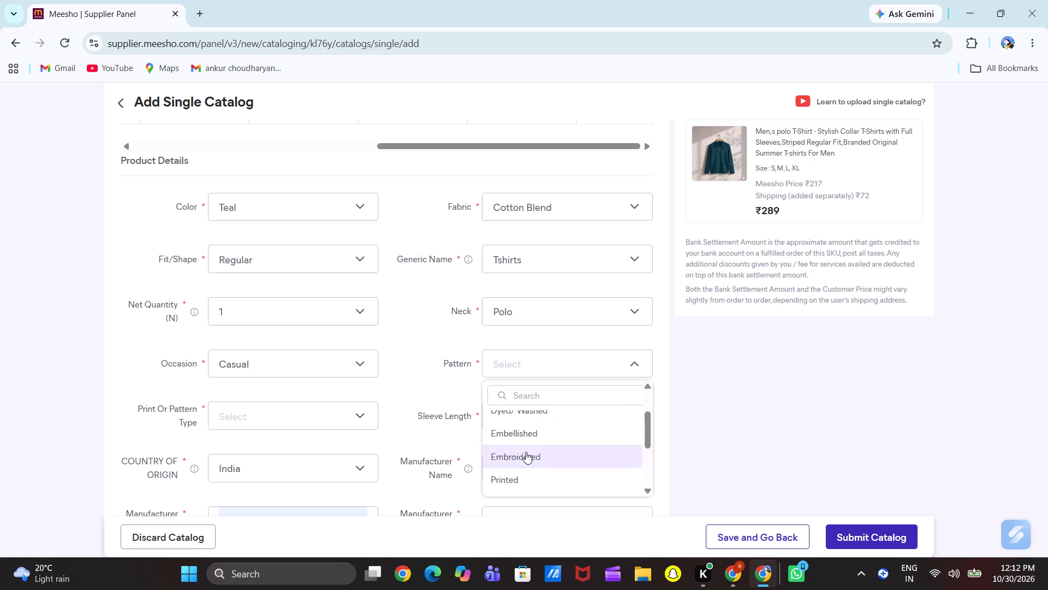
scroll(526, 452, down, 1)
click(526, 452)
Set Product 5's sleeve length to Long Sleeves and its print or pattern type to Solid.
scroll(448, 439, down, 2)
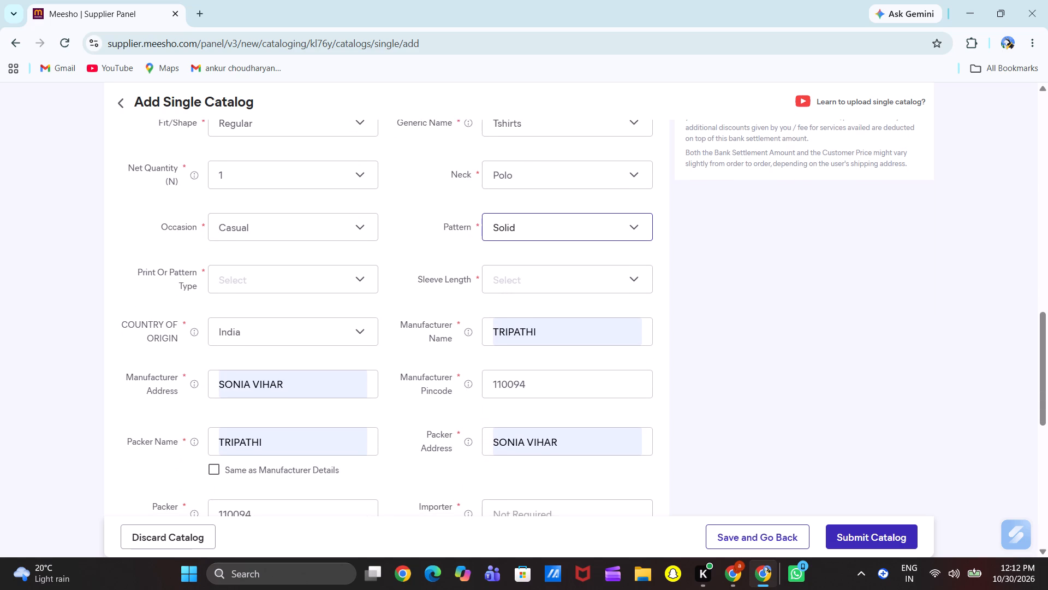
click(544, 273)
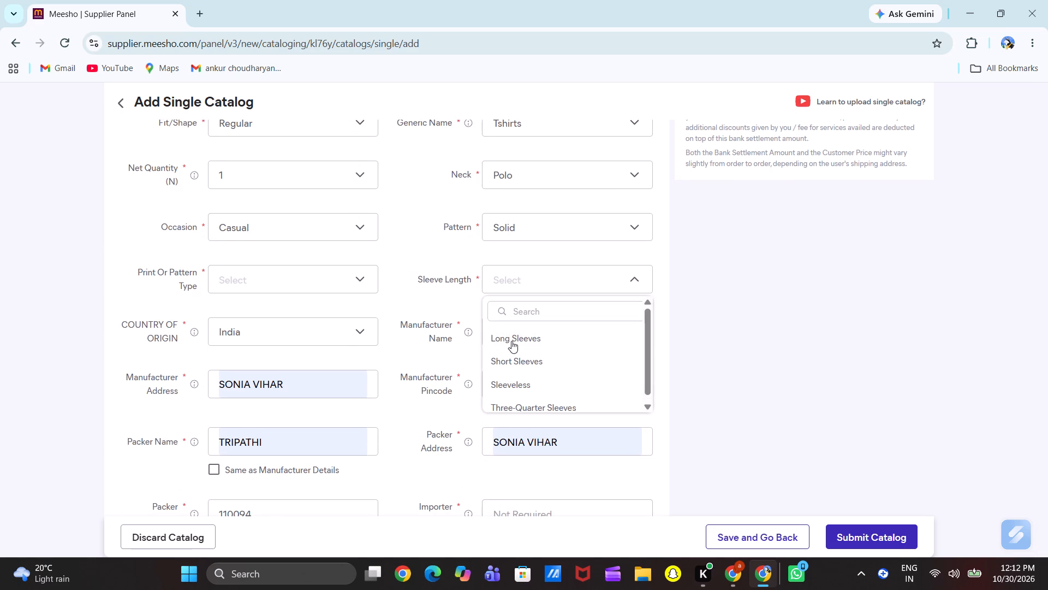
click(511, 341)
scroll(420, 352, down, 1)
click(259, 259)
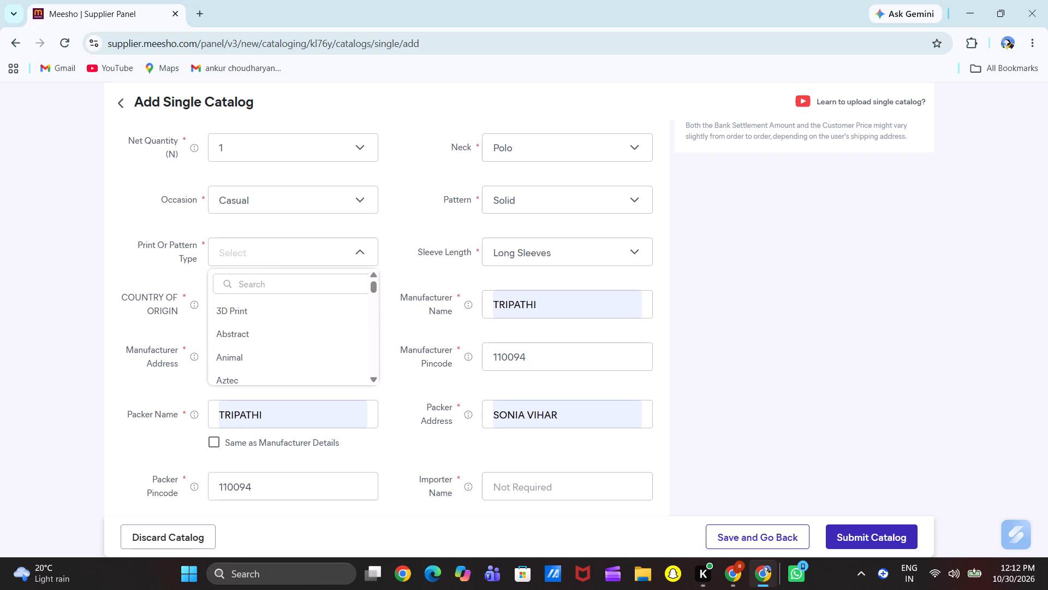
click(275, 282)
text(SO)
click(288, 295)
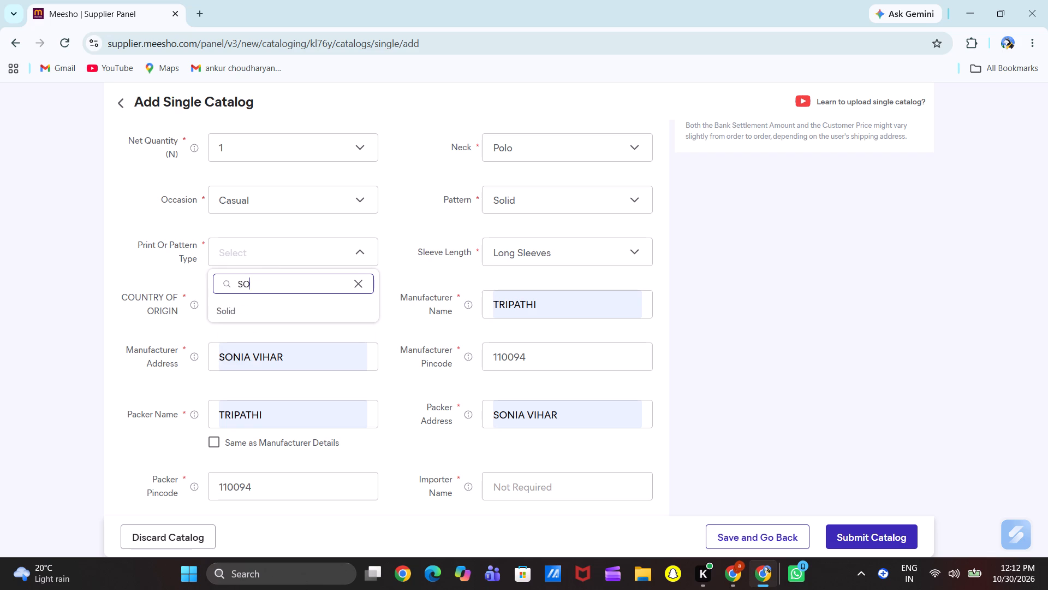
click(296, 306)
Set Product 5's other attributes: length Regular, number of pockets No Pocket and style Korean.
scroll(426, 432, down, 1)
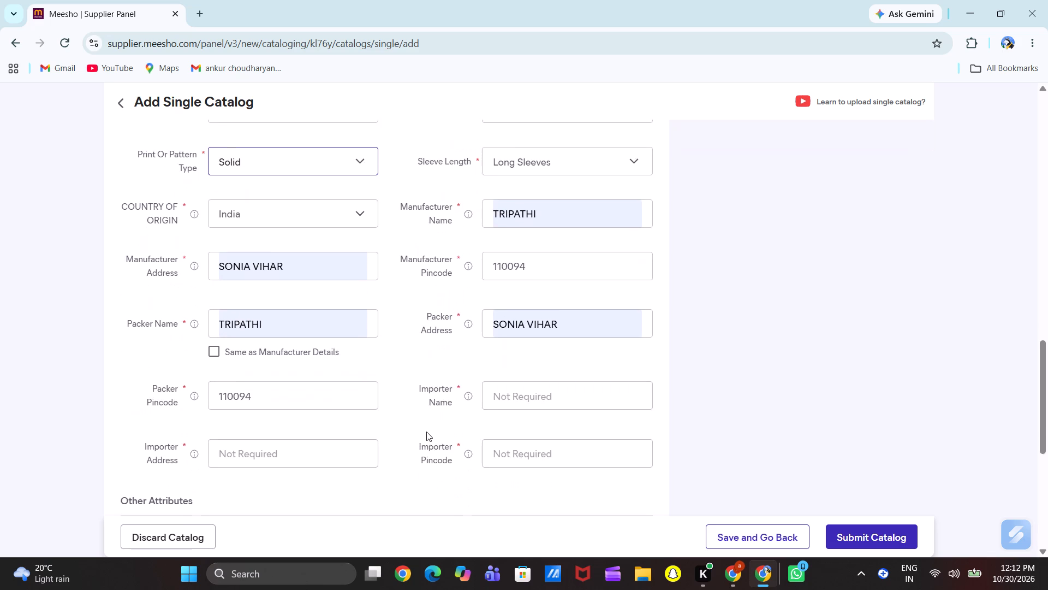
scroll(424, 402, down, 3)
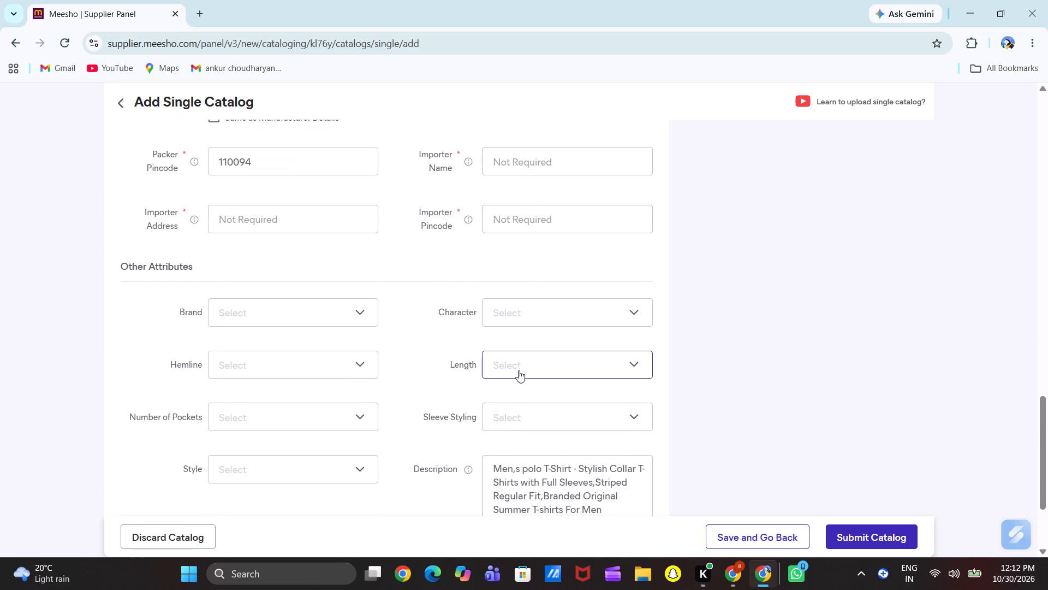
click(521, 367)
click(528, 461)
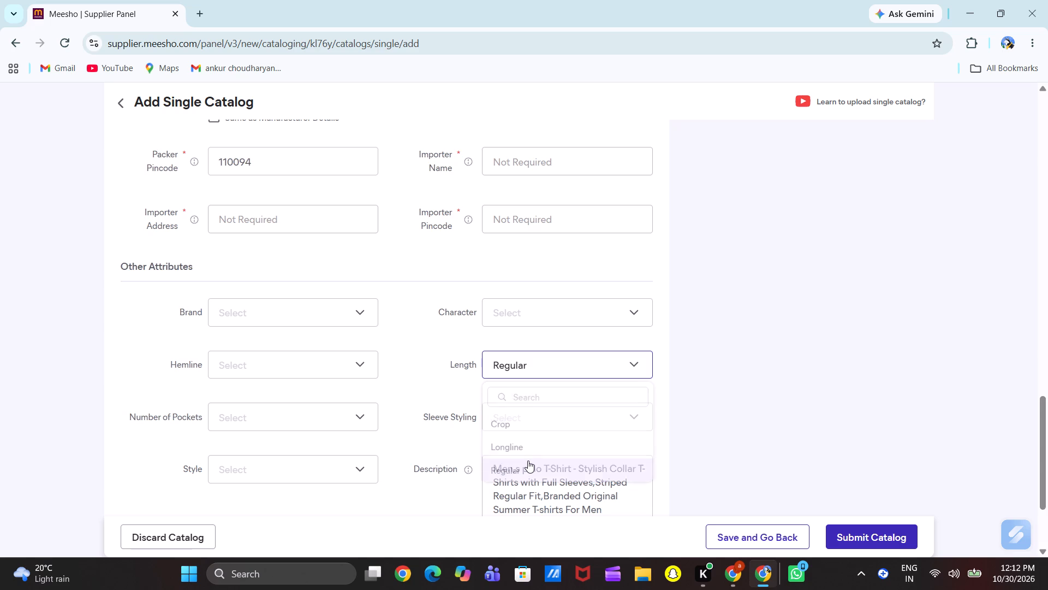
click(271, 364)
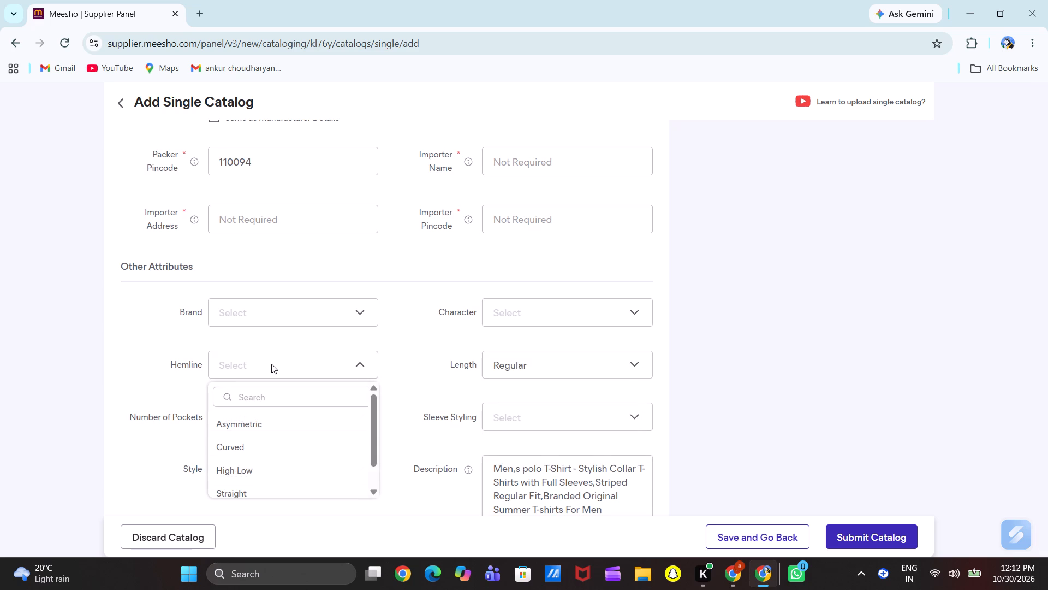
click(167, 396)
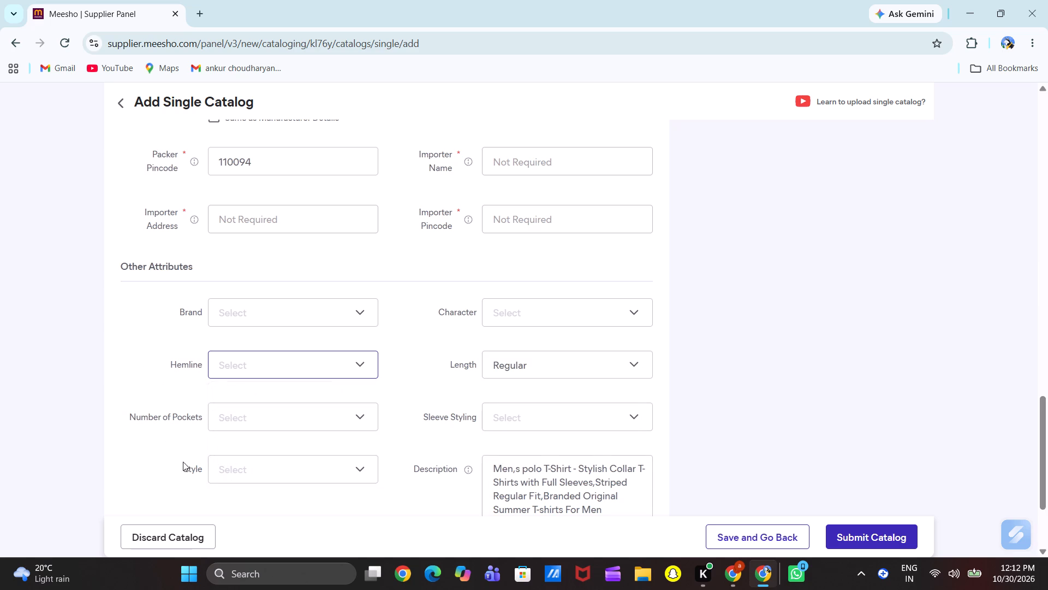
click(295, 420)
click(273, 518)
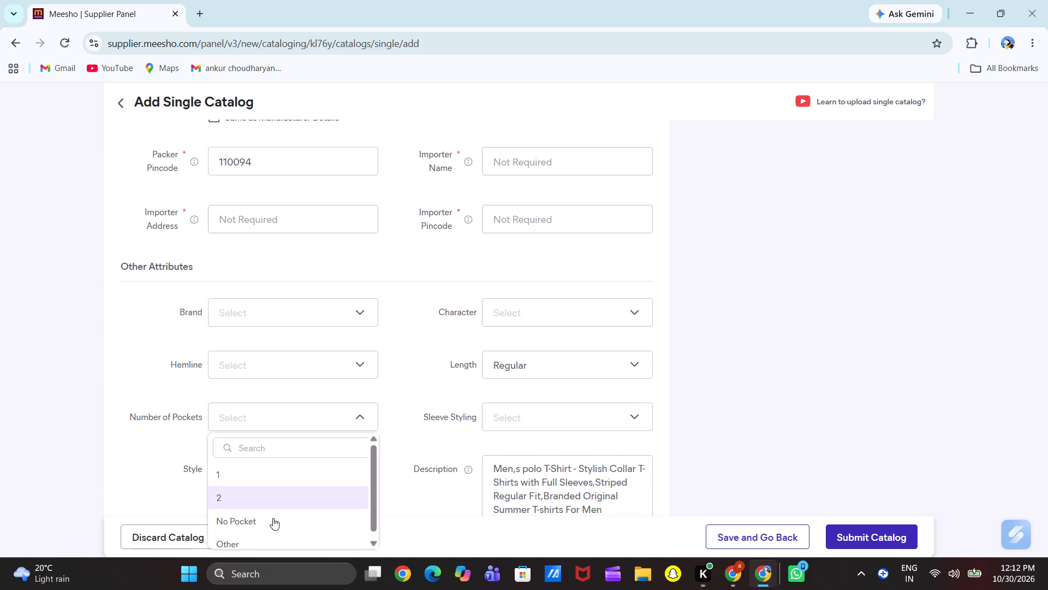
click(253, 470)
click(252, 536)
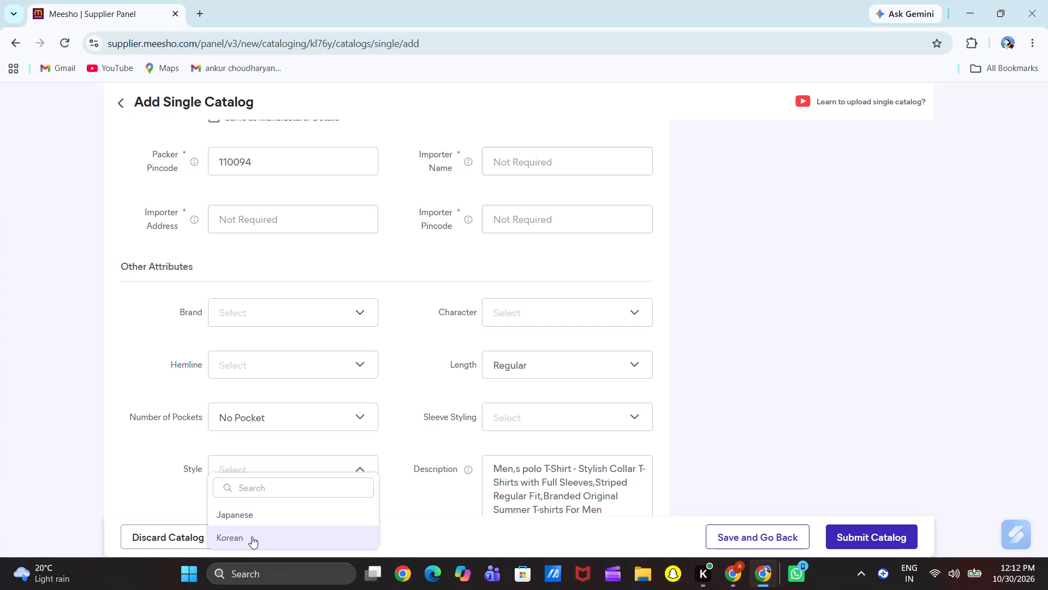
Open Product 6 and enter its style code as FULL=KARARA;,\[BLACK].
scroll(390, 462, down, 2)
scroll(390, 462, up, 6)
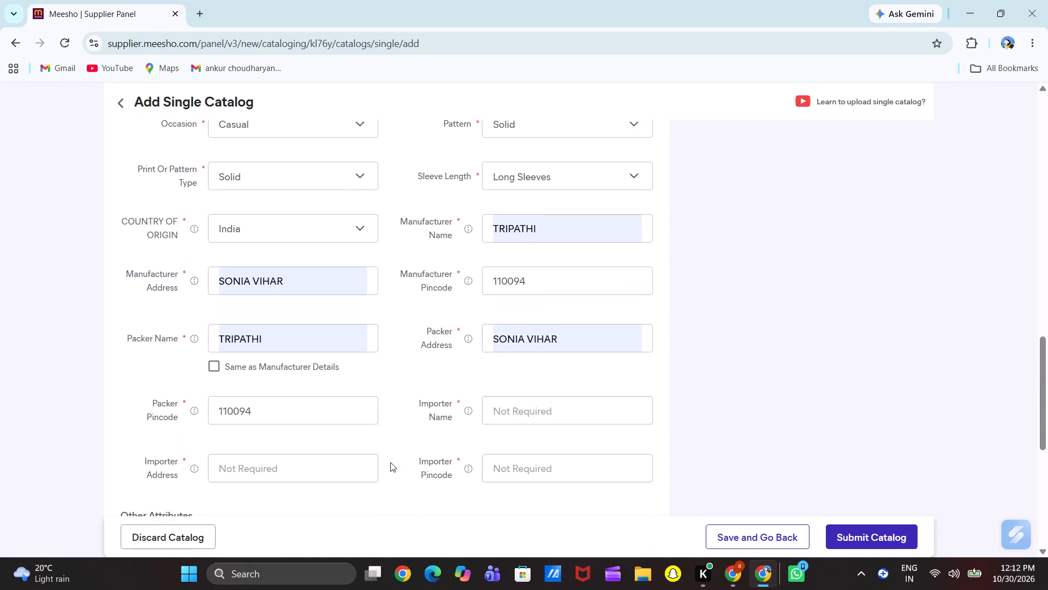
scroll(390, 462, up, 3)
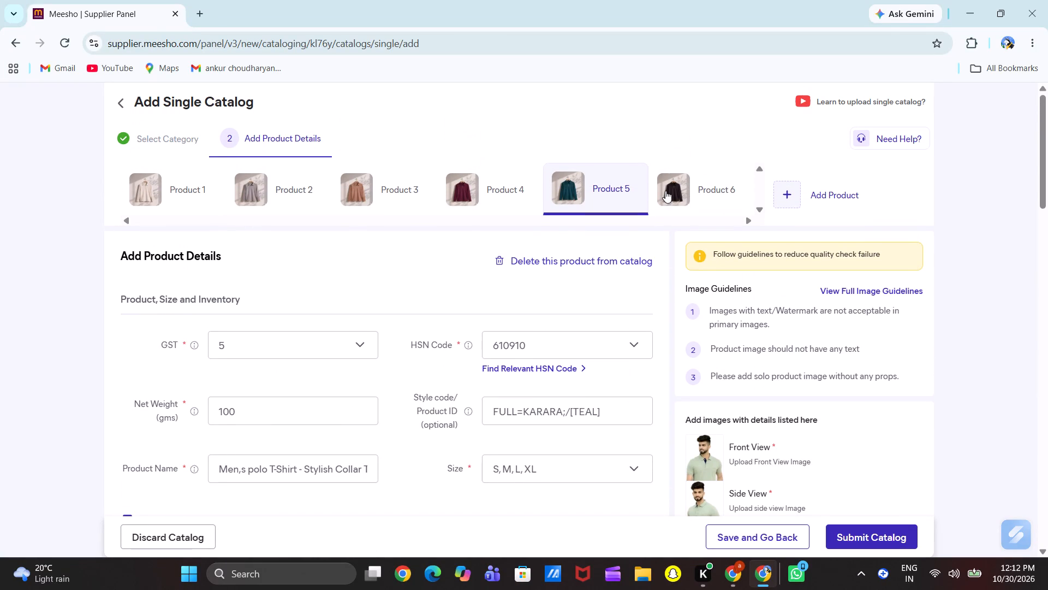
click(665, 191)
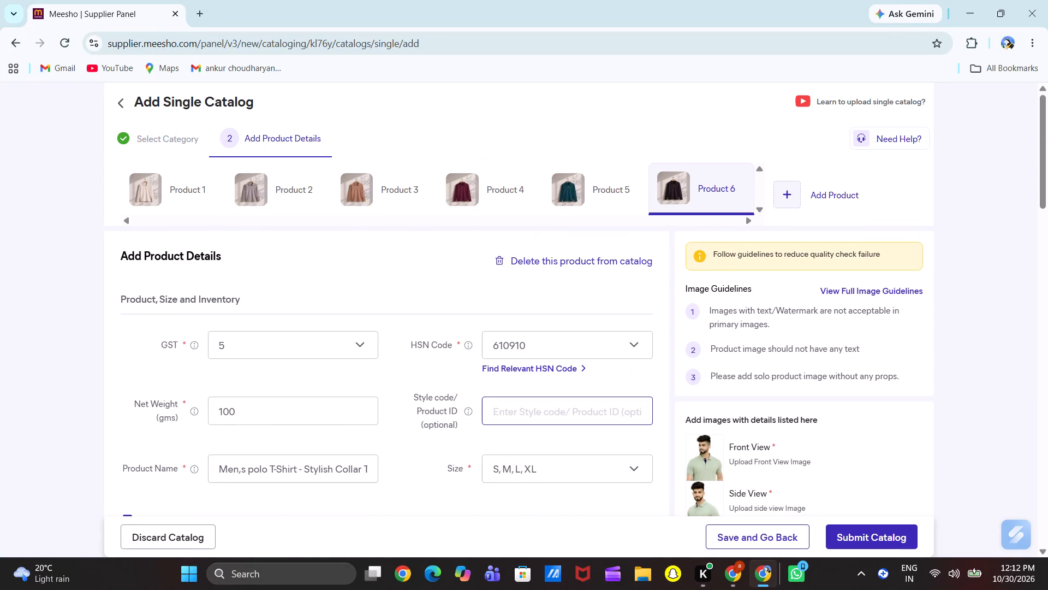
click(517, 419)
text(FULL)
key(equal)
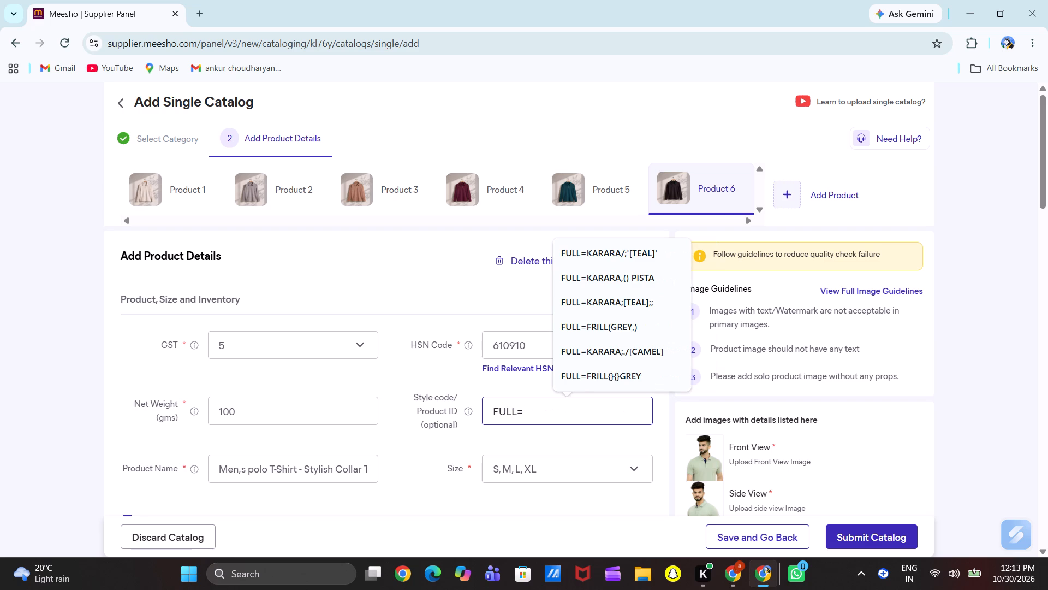
text(KARARA)
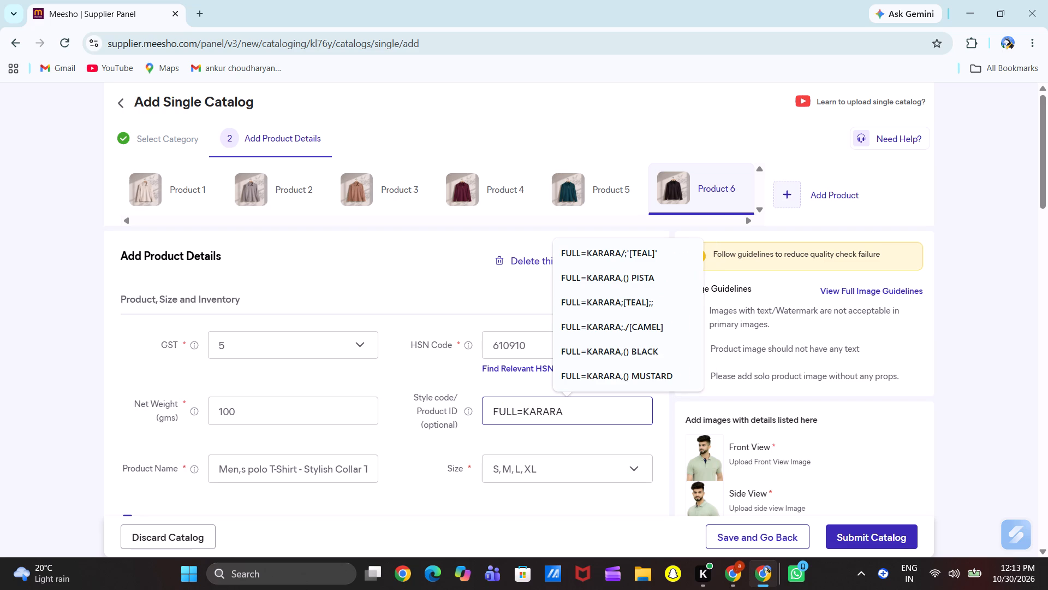
key(semicolon)
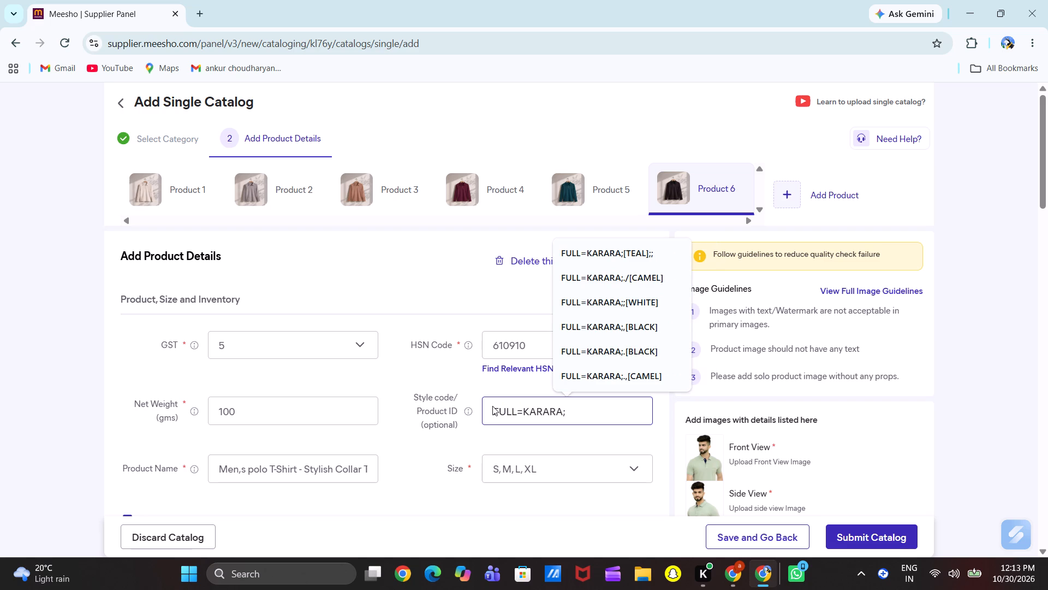
key(comma)
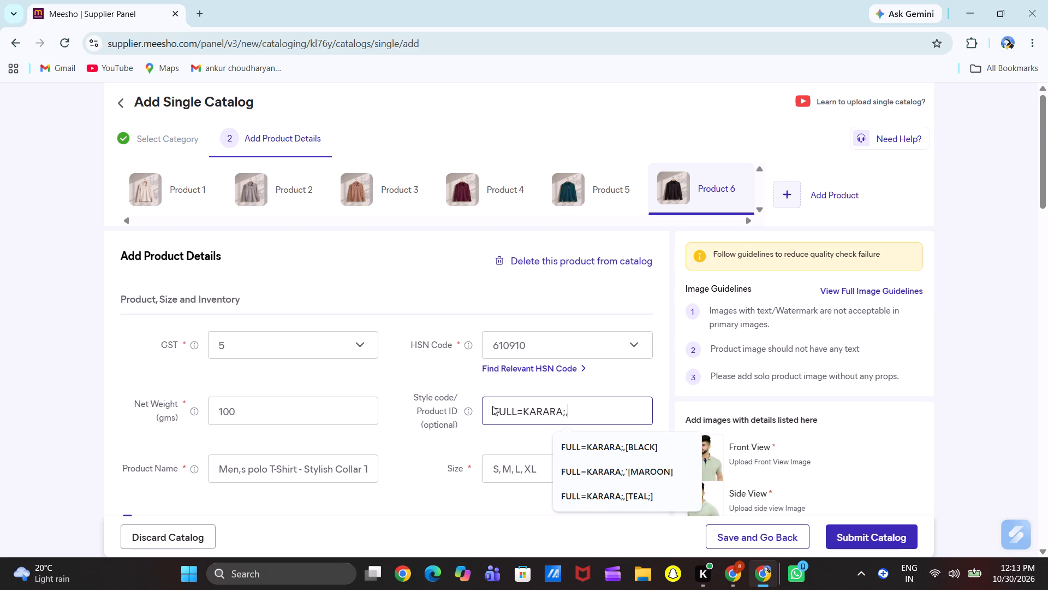
key(backslash)
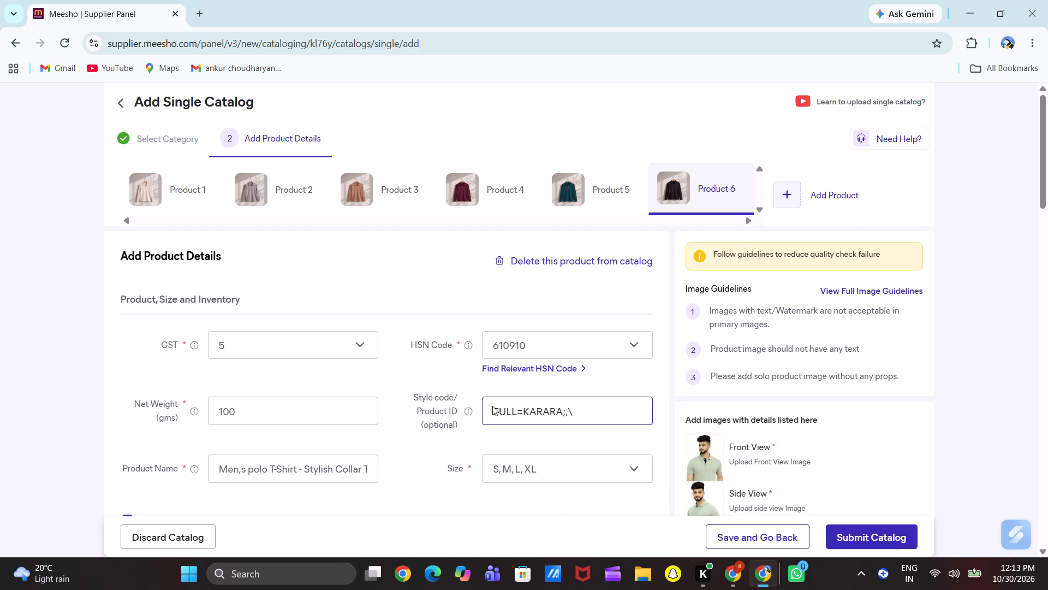
key(bracketleft)
text(BLACK)
key(bracketright)
scroll(467, 421, down, 1)
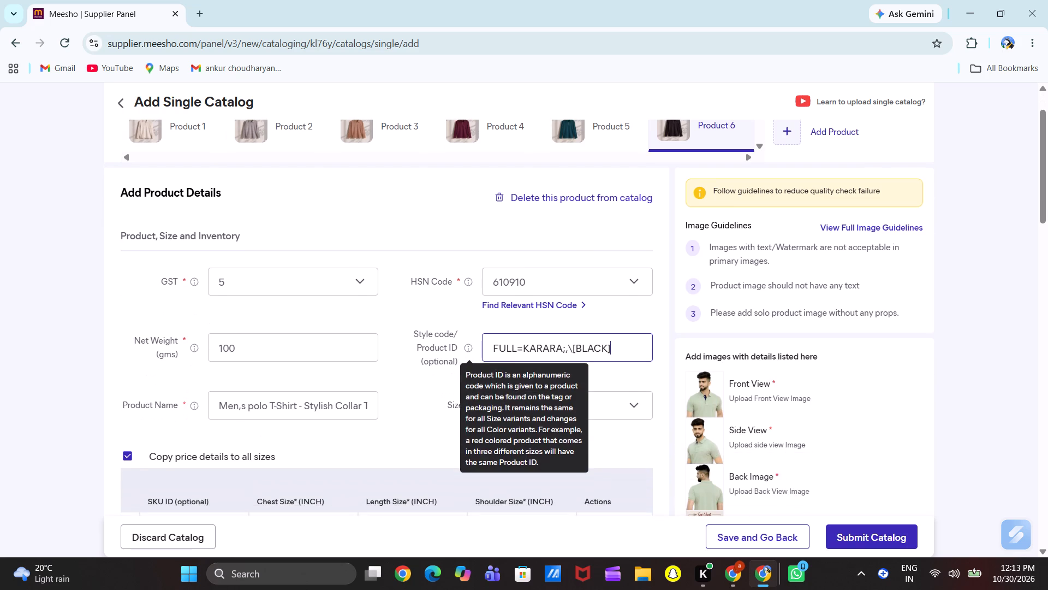
click(432, 424)
Set Product 6's Meesho price to 217, wrong/defective returns price to 216 and MRP to 799 for all sizes.
scroll(432, 424, down, 4)
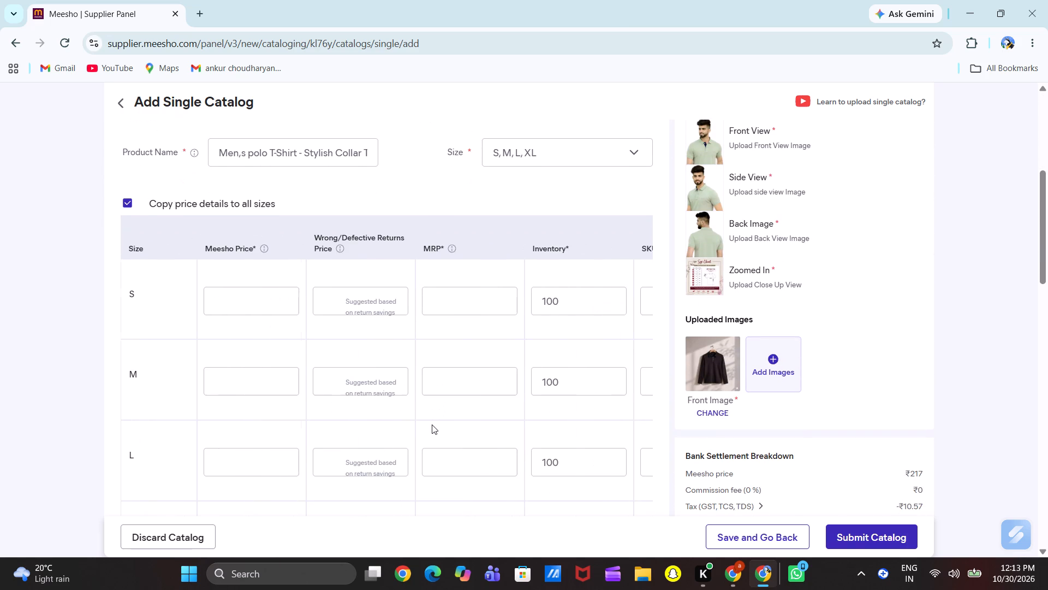
click(250, 300)
text(217)
click(317, 300)
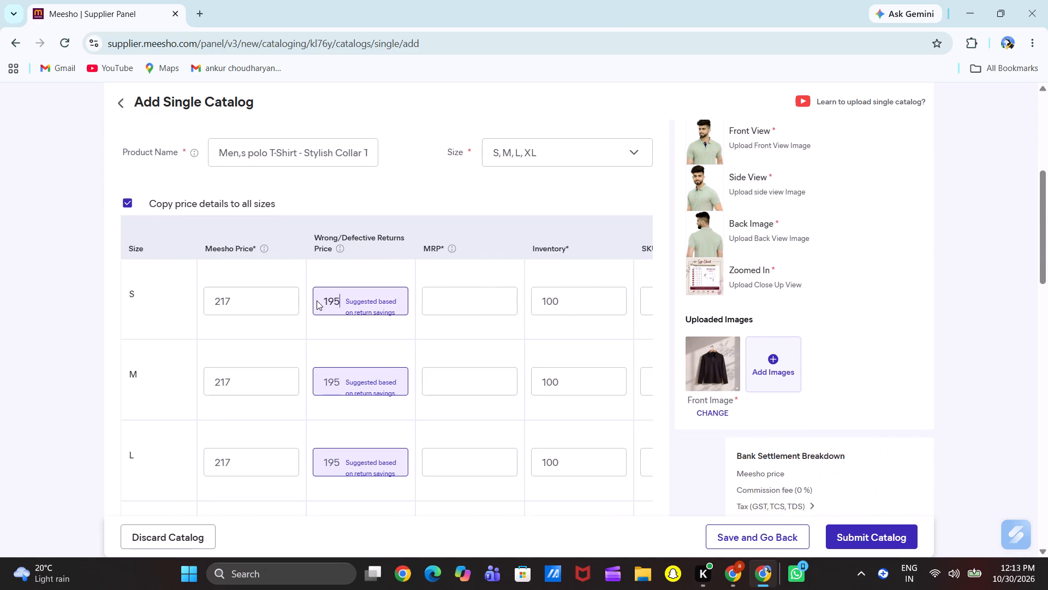
key(BackSpace)
key(BackSpace)
key(BackSpace)
key(BackSpace)
text(216)
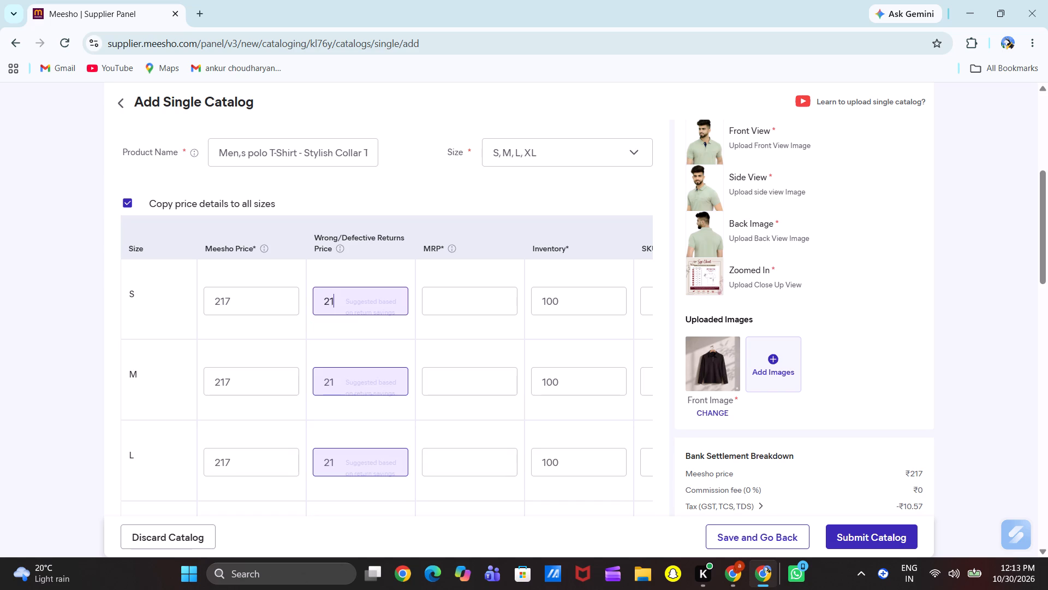
click(445, 286)
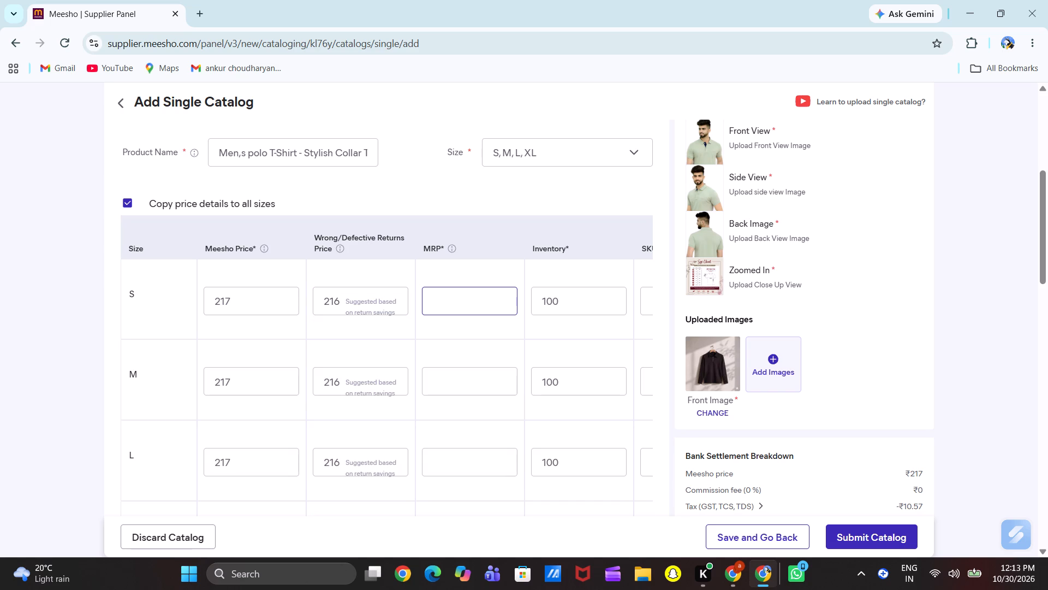
text(799)
Set Product 6's shoulder size to 14.5 inches for size S and 15.5 inches for size M.
scroll(510, 362, left, 6)
click(509, 306)
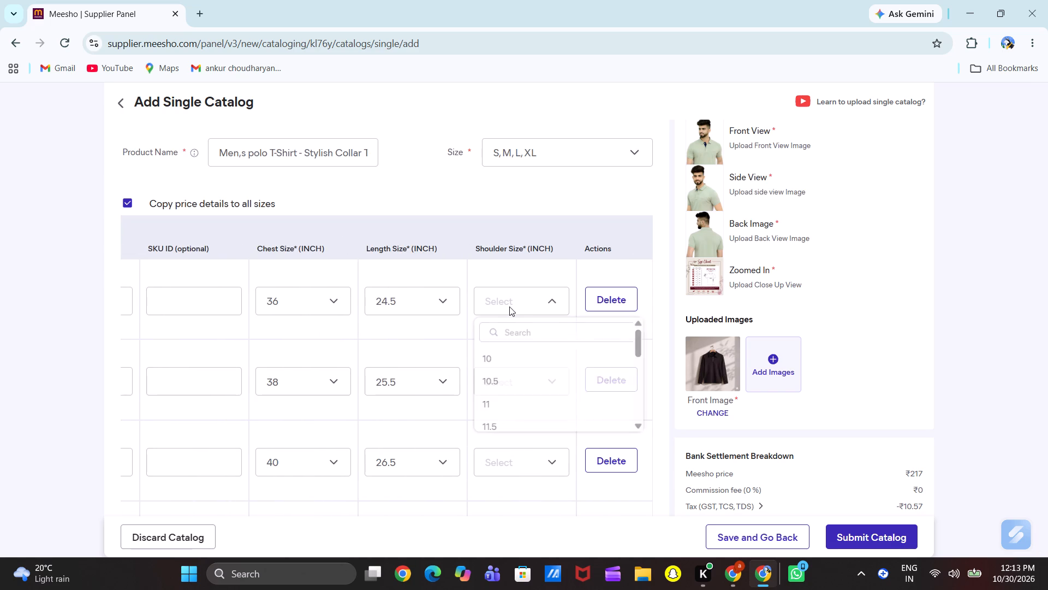
scroll(507, 396, down, 1)
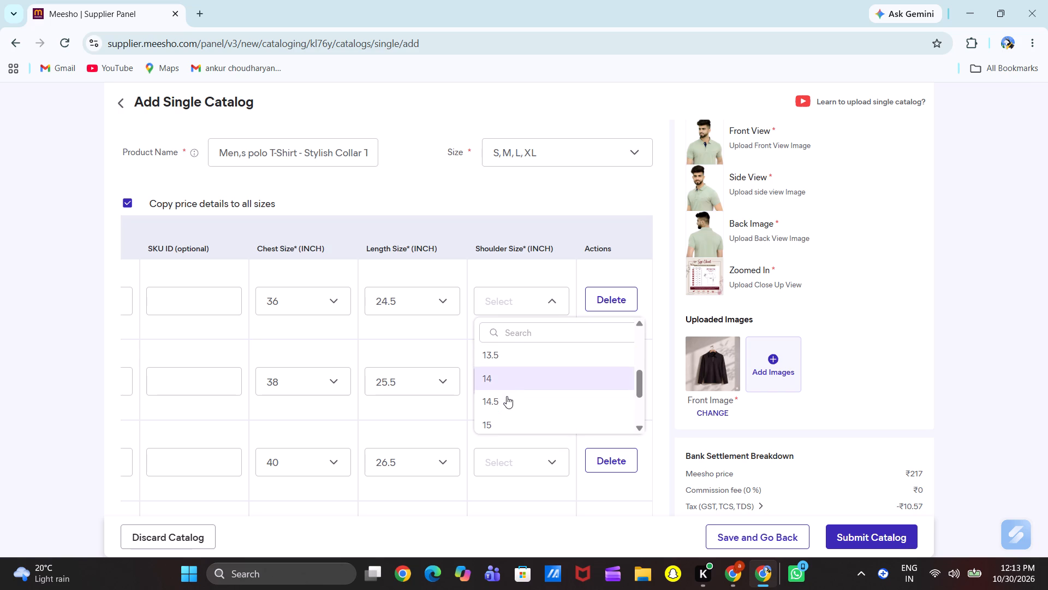
scroll(507, 396, down, 1)
click(502, 396)
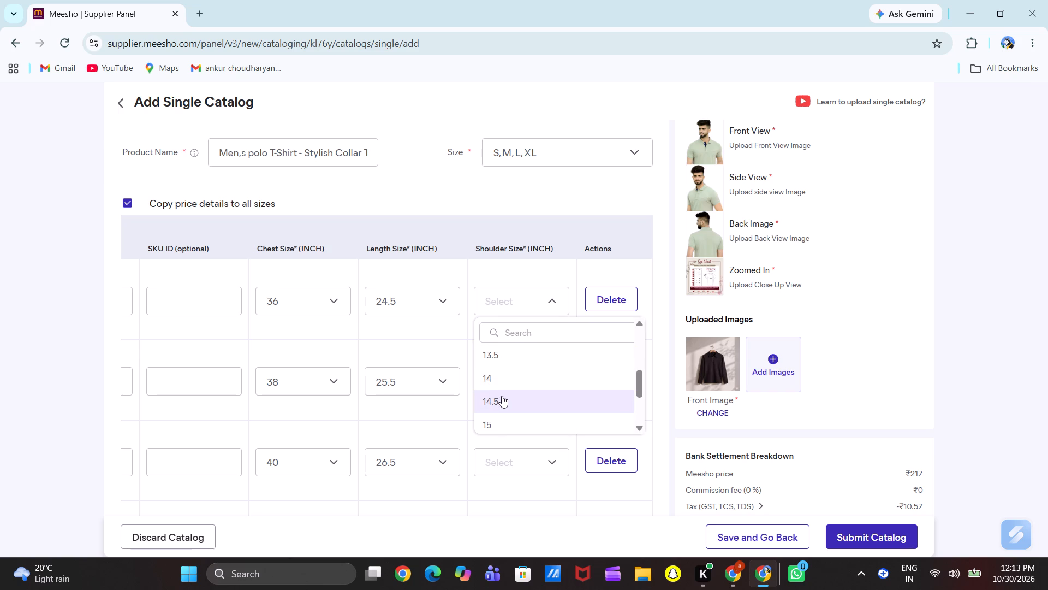
click(502, 382)
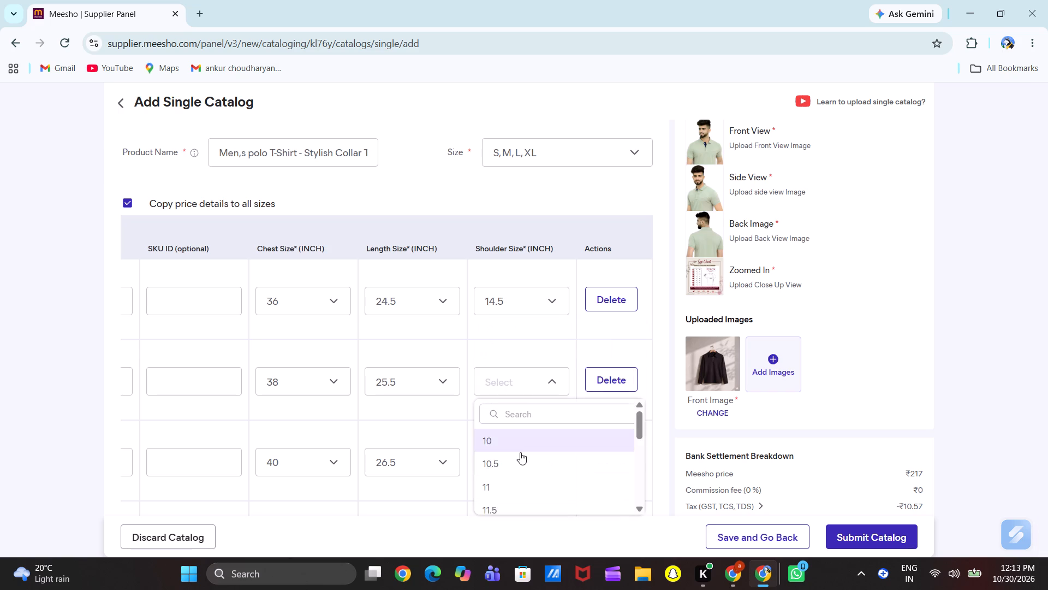
scroll(520, 452, down, 4)
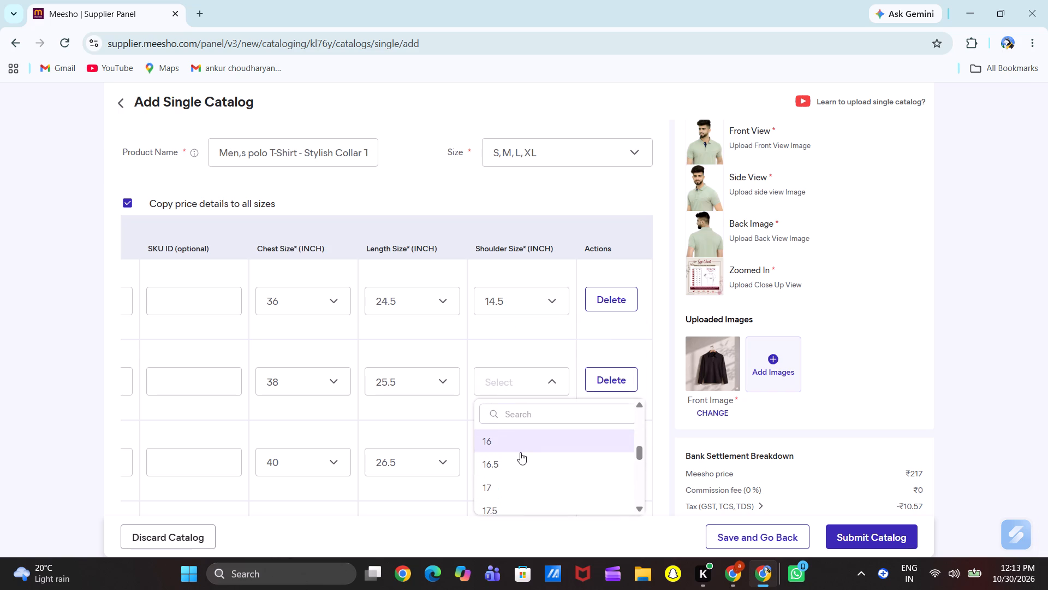
click(520, 452)
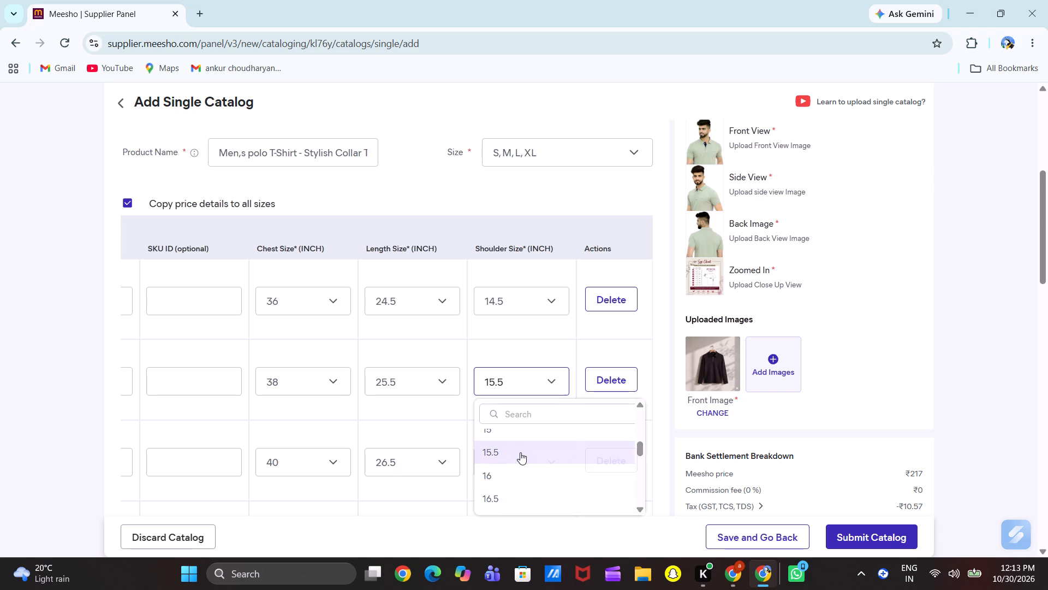
Set Product 6's shoulder size to 16.5 inches for size L and 17.5 inches for size XL.
click(505, 458)
scroll(509, 503, down, 1)
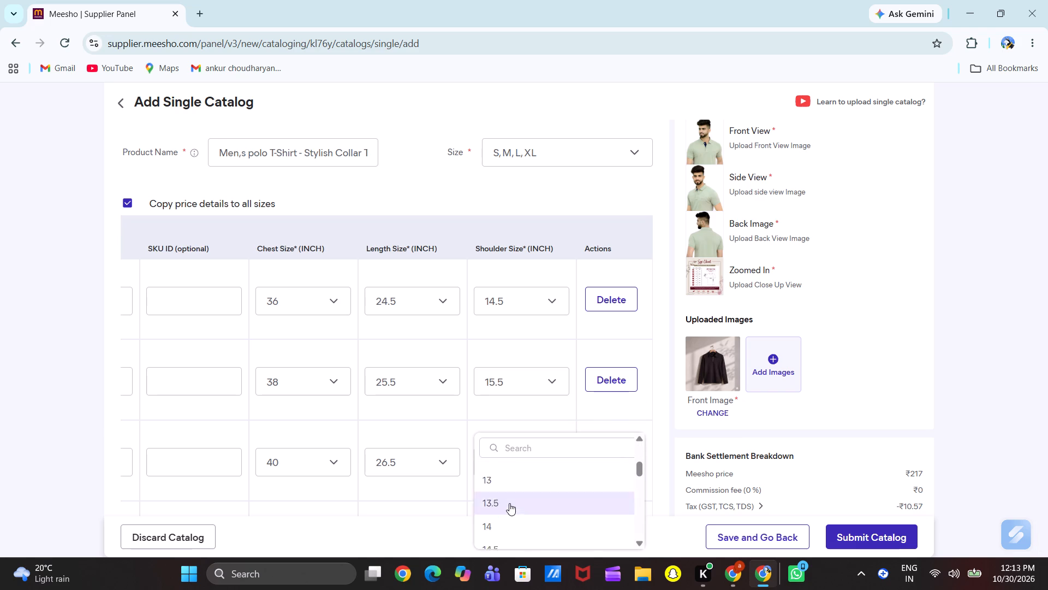
scroll(509, 503, down, 3)
click(509, 503)
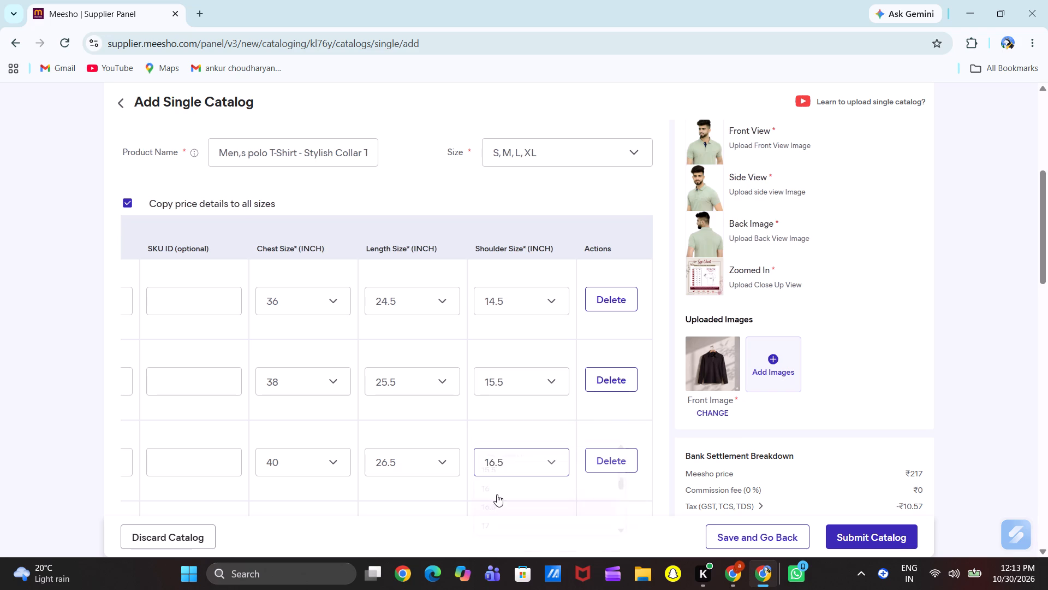
scroll(514, 478, down, 1)
click(504, 423)
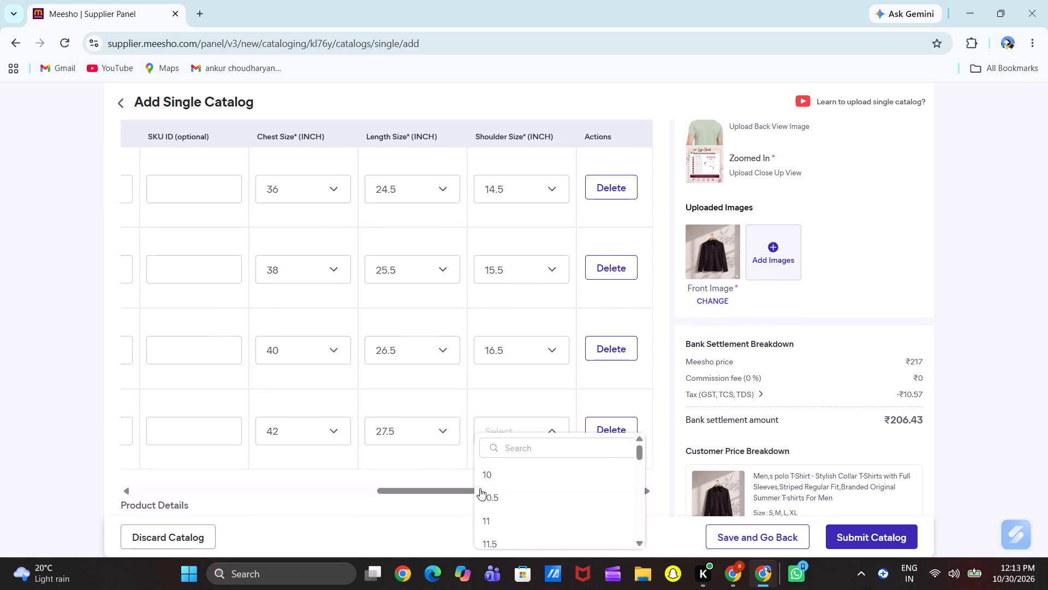
scroll(503, 503, down, 2)
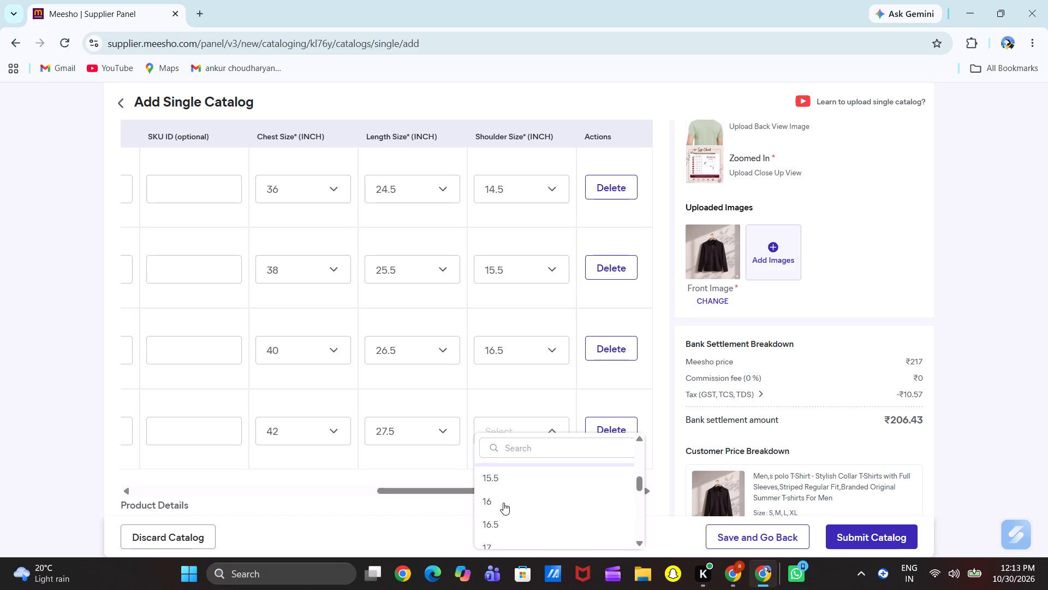
scroll(503, 503, down, 2)
click(503, 503)
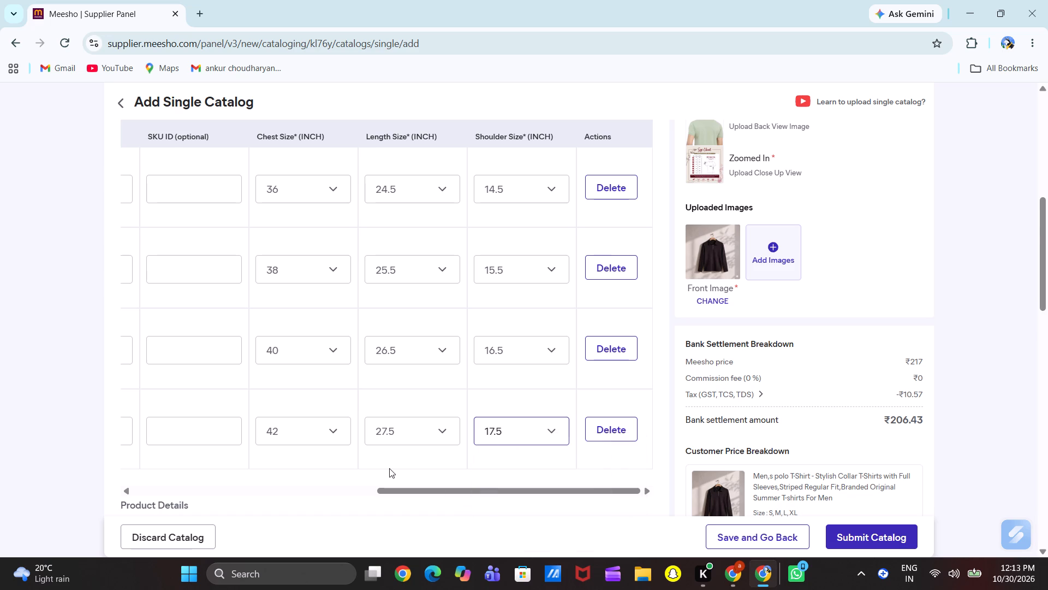
Set Product 6's color to Black and its fabric to Cotton Blend.
scroll(389, 468, down, 3)
click(258, 245)
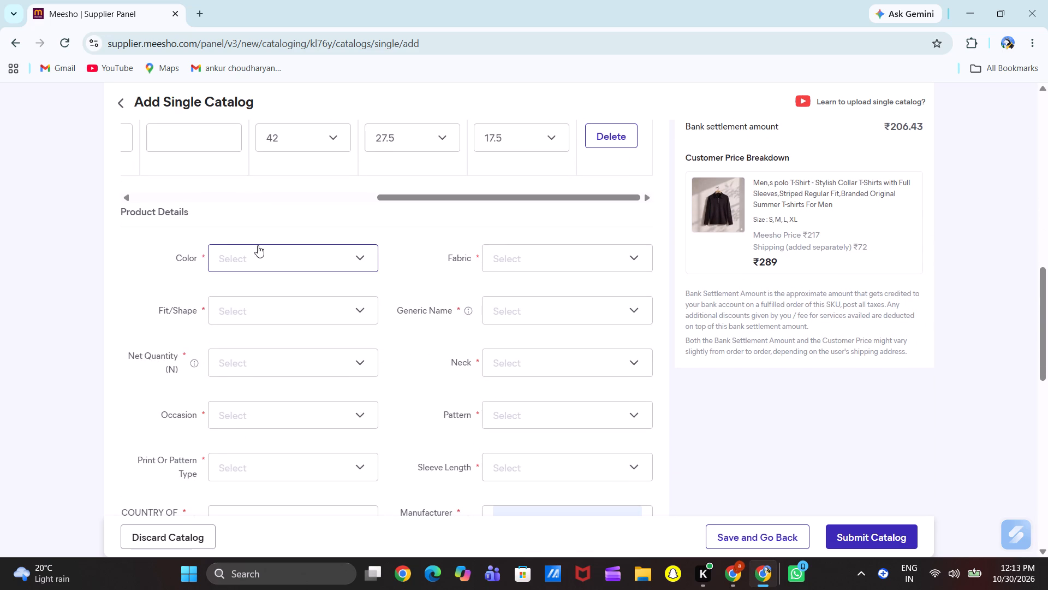
click(264, 375)
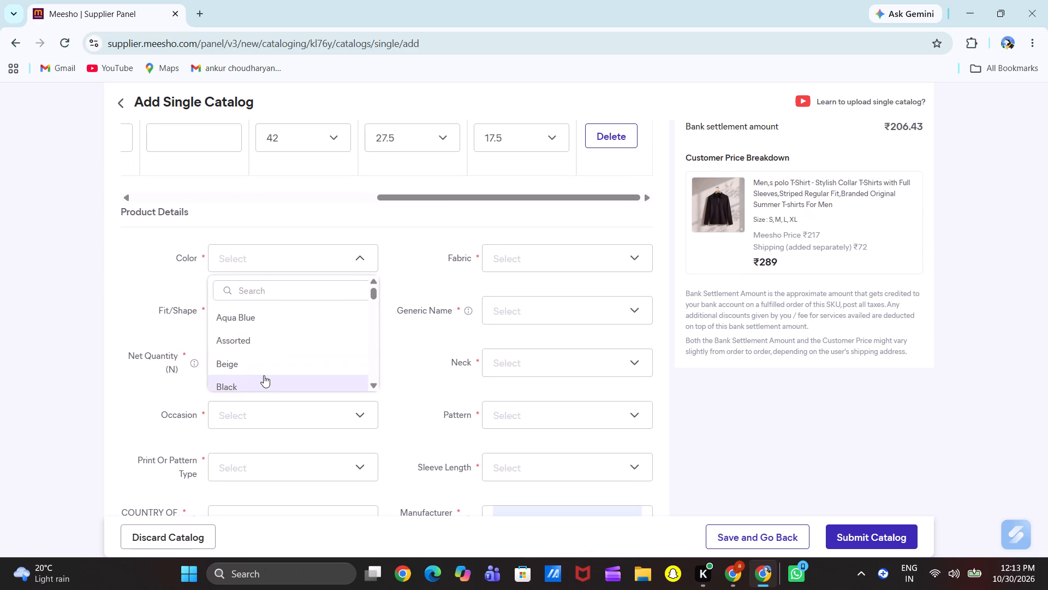
click(523, 278)
click(518, 253)
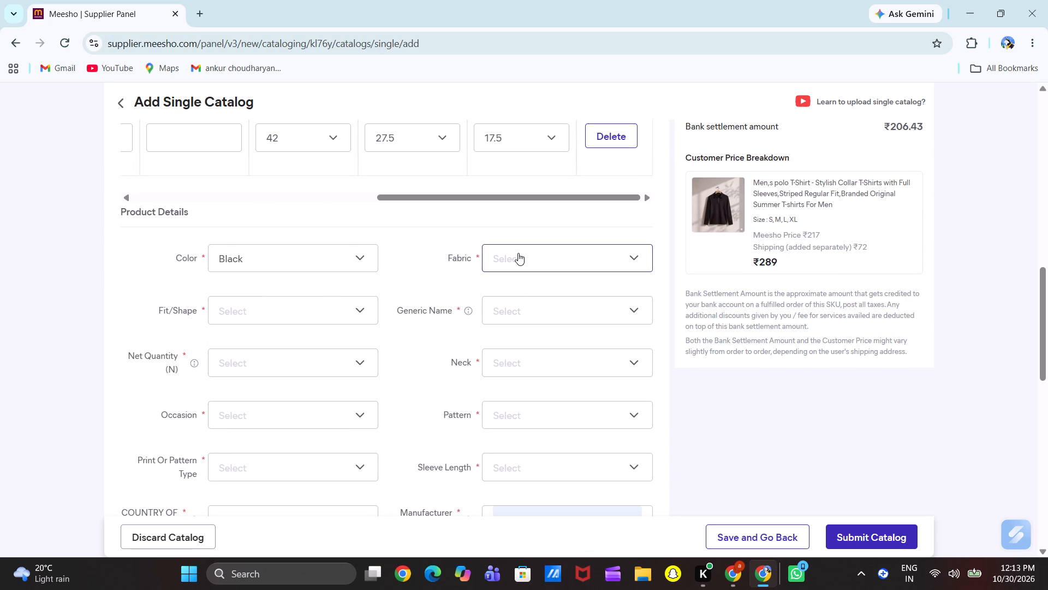
scroll(528, 353, down, 2)
click(528, 353)
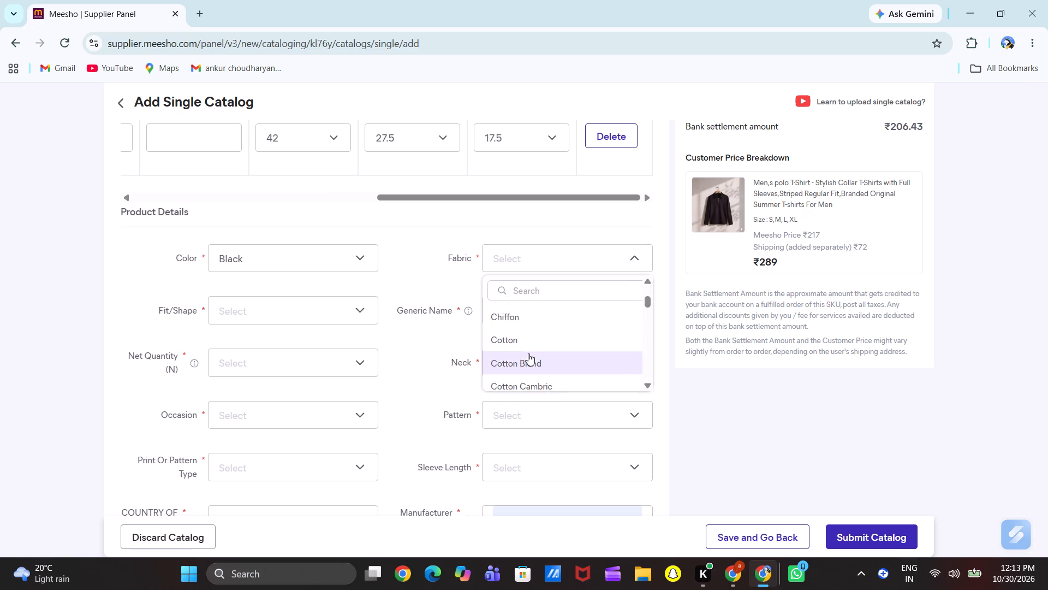
Set Product 6's fit/shape to Regular and its generic name to Tshirts.
click(295, 311)
scroll(270, 406, down, 1)
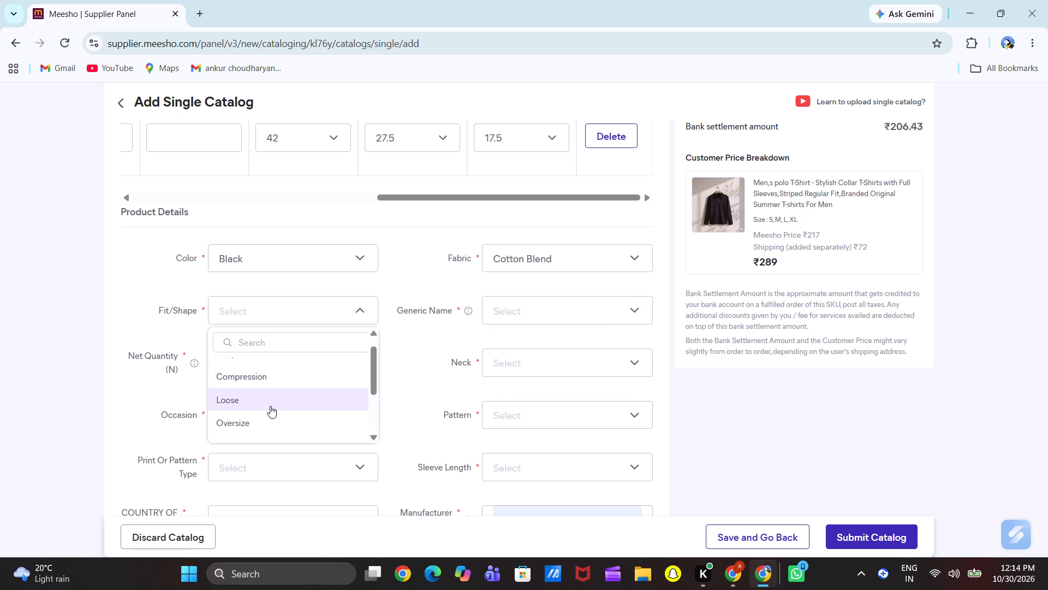
scroll(270, 406, down, 1)
click(270, 406)
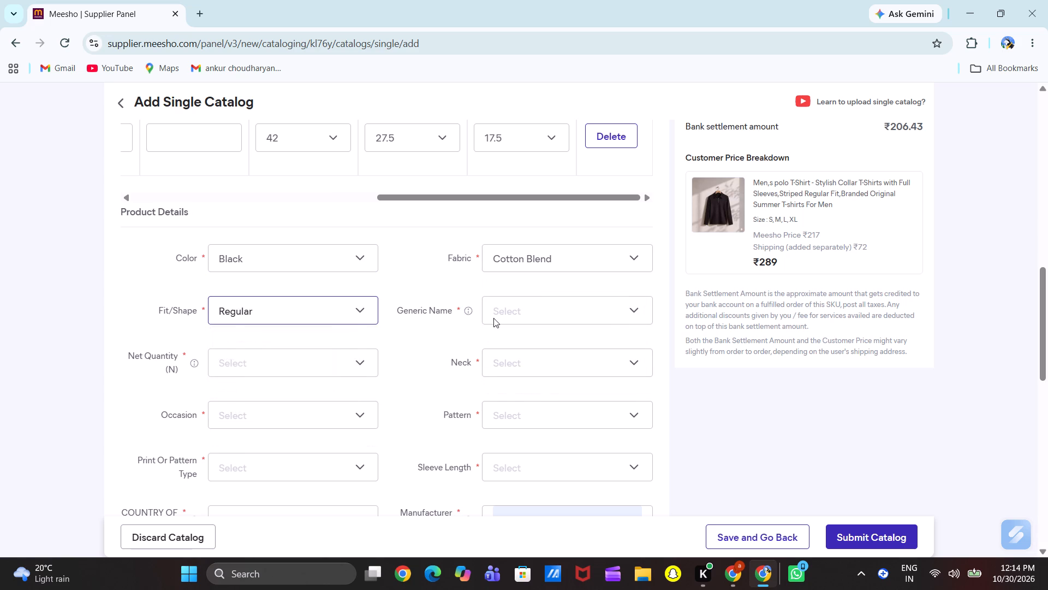
click(572, 308)
scroll(486, 399, down, 1)
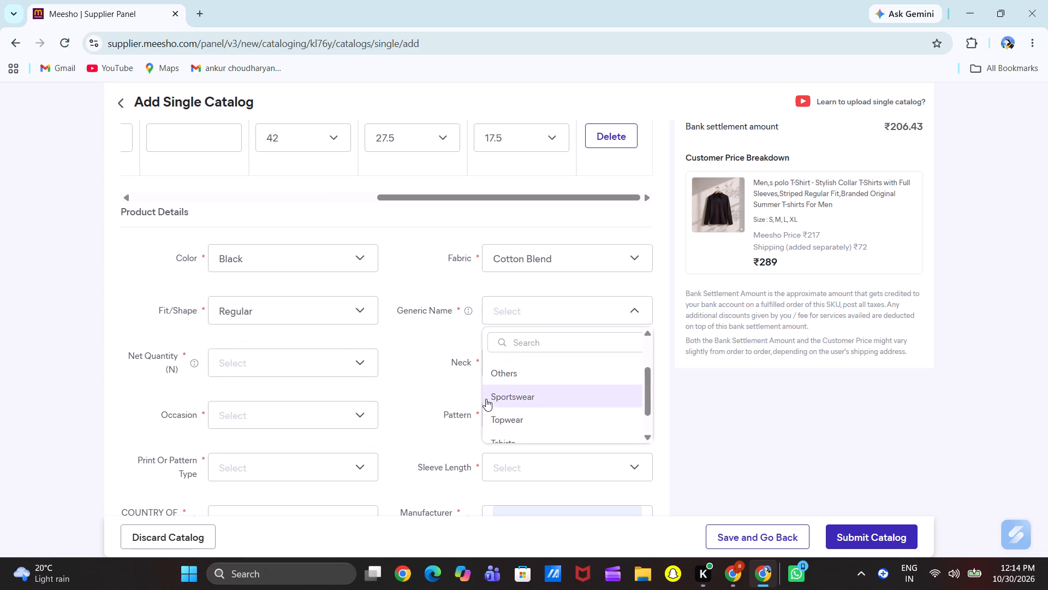
scroll(486, 399, down, 1)
click(518, 410)
scroll(406, 409, down, 1)
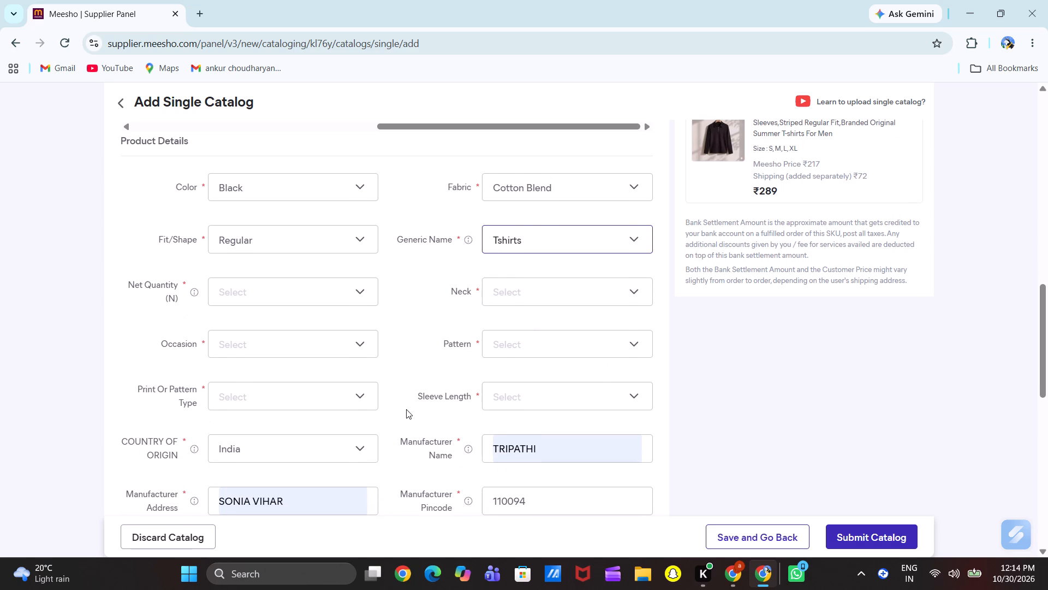
Set Product 6's net quantity to 1 and its neck to Polo.
click(297, 279)
click(248, 343)
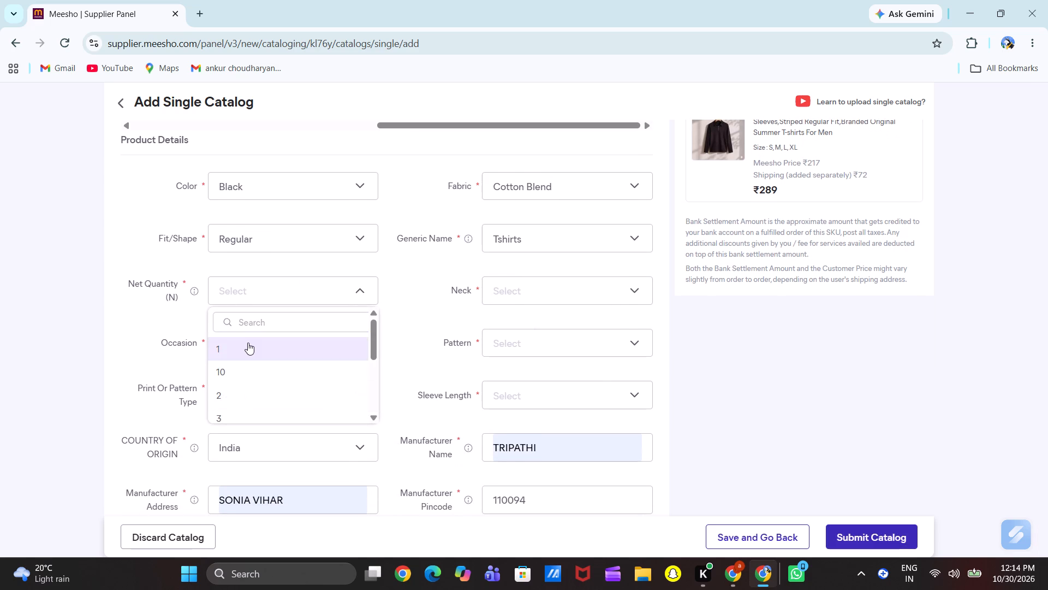
click(519, 288)
scroll(538, 421, down, 1)
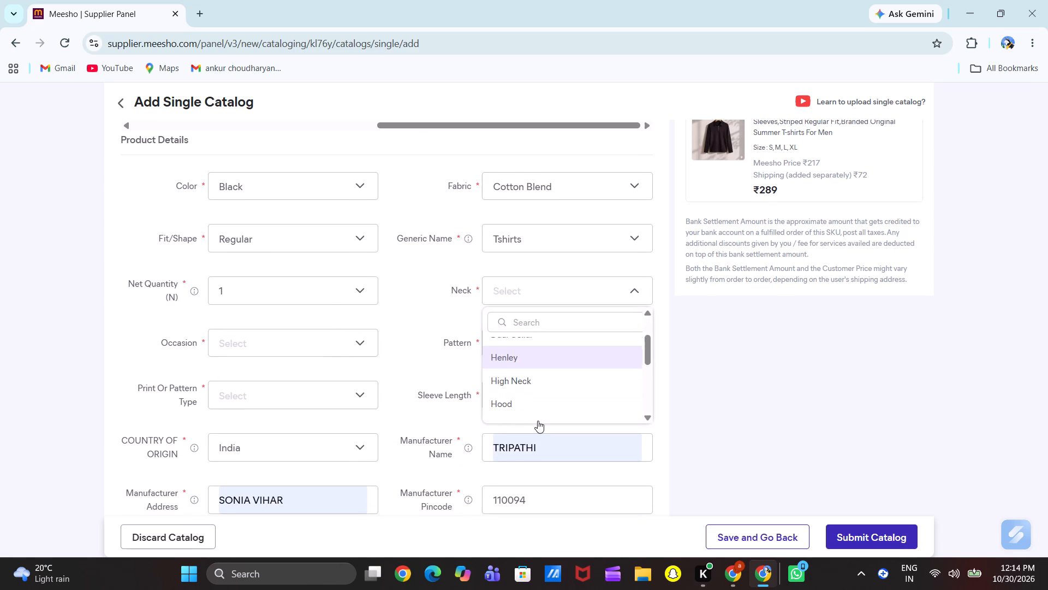
scroll(538, 421, down, 1)
click(508, 374)
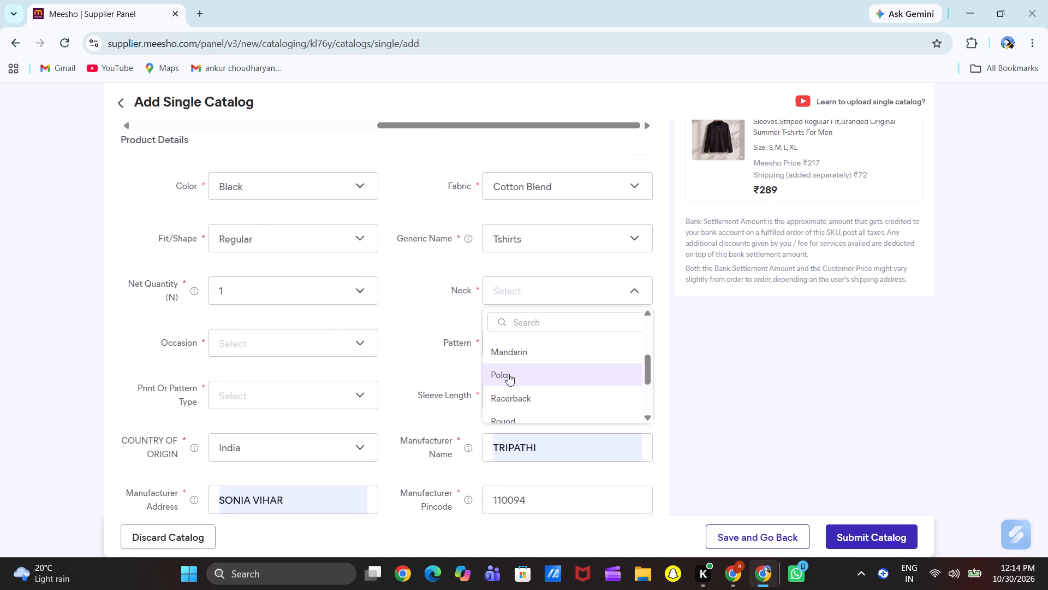
Set Product 6's occasion to Casual and its pattern to Solid.
click(289, 346)
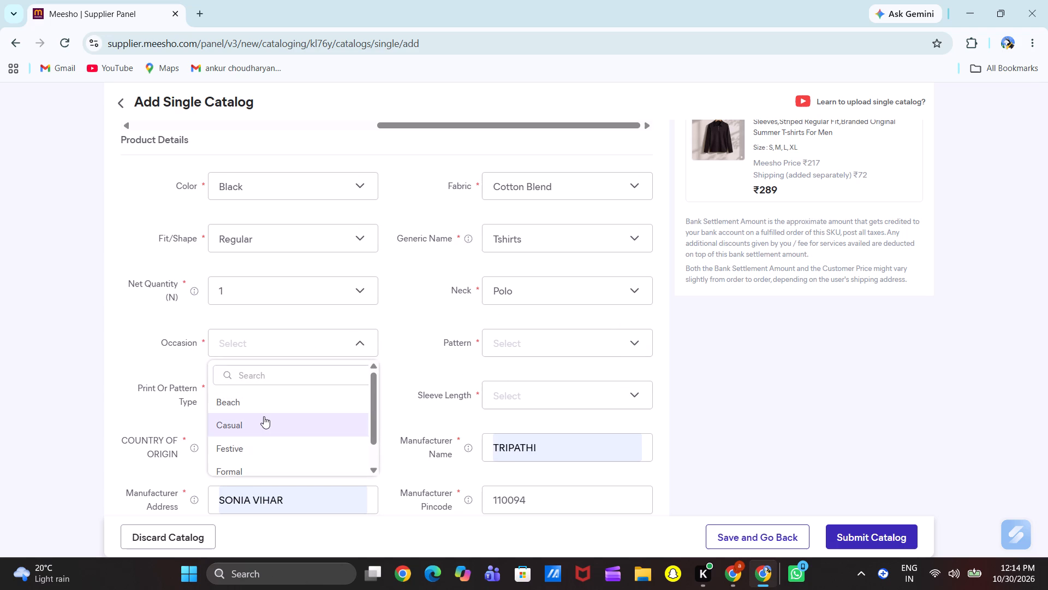
click(264, 416)
click(592, 344)
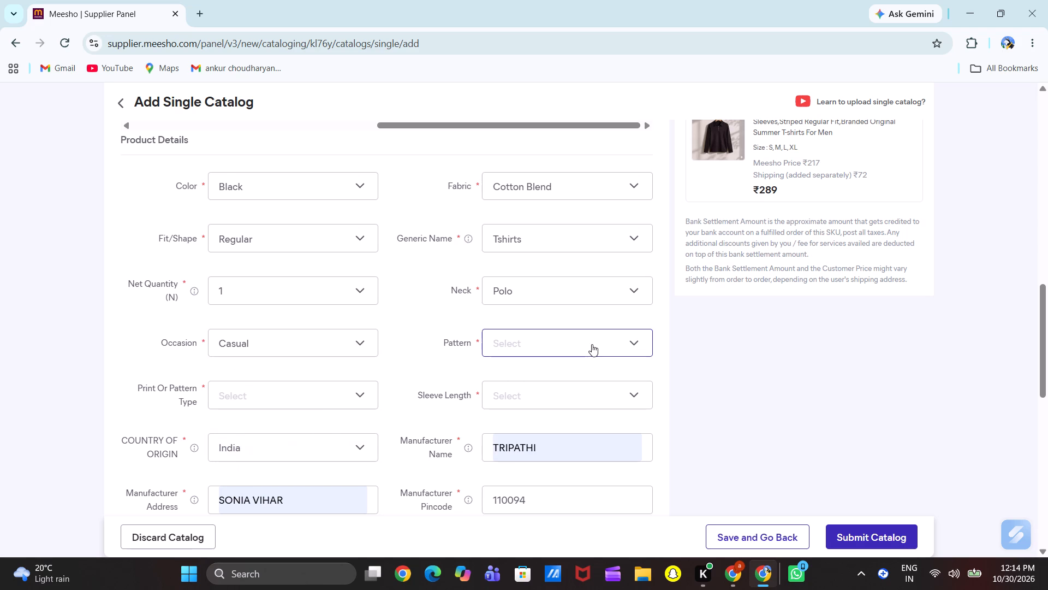
scroll(544, 452, down, 2)
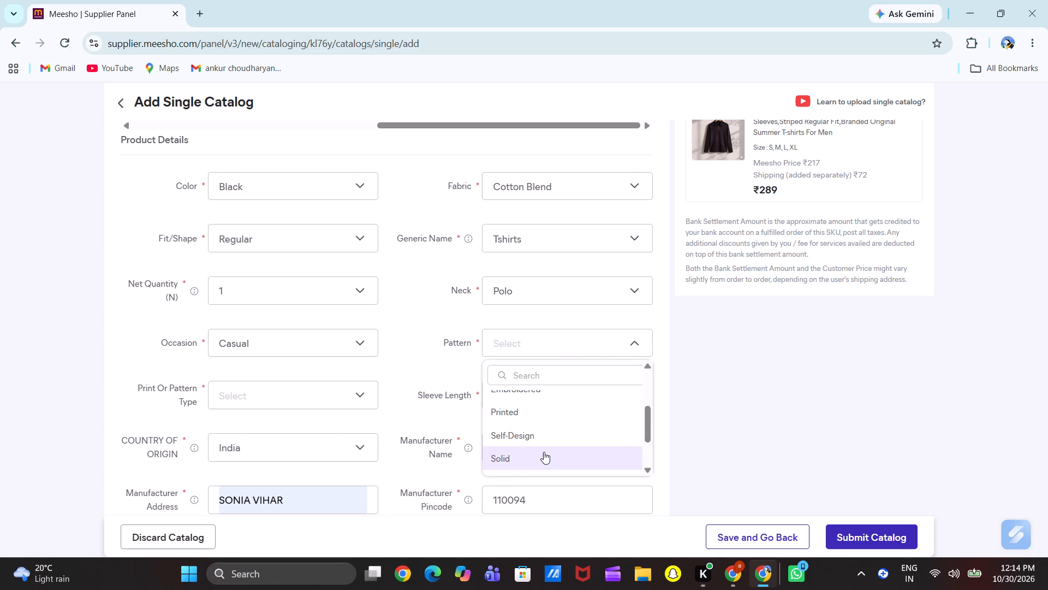
click(544, 452)
Set Product 6's print or pattern type to Solid and its sleeve length to Long Sleeves.
click(316, 387)
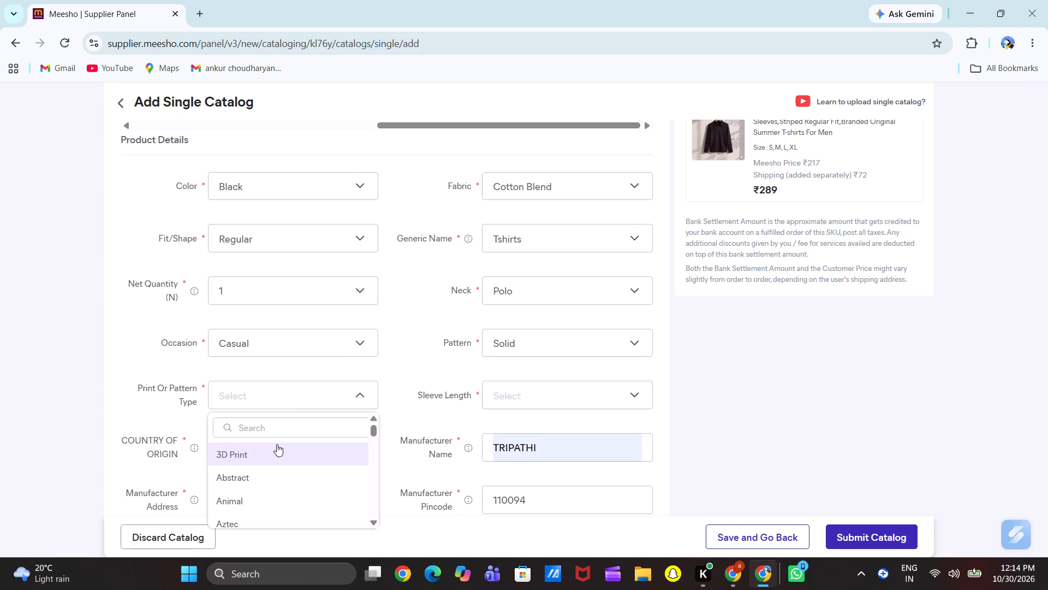
click(268, 426)
text(SO)
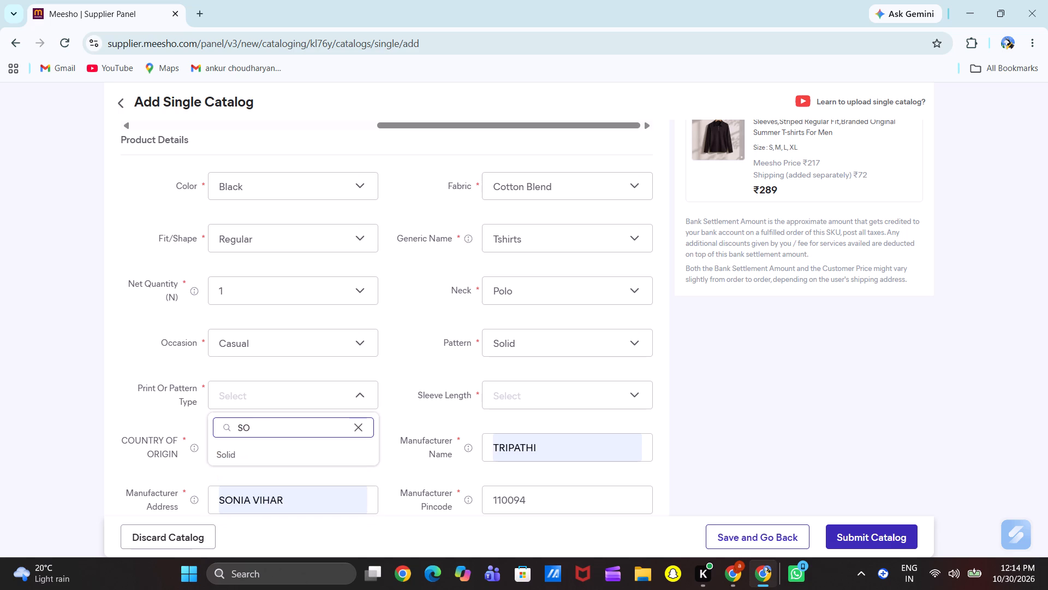
click(281, 450)
click(535, 396)
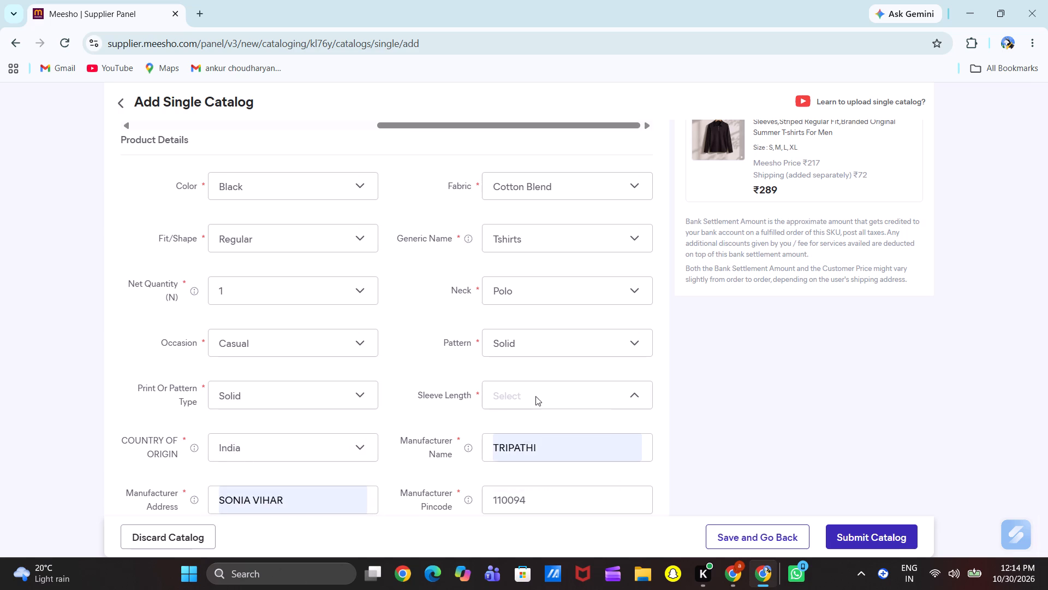
click(497, 461)
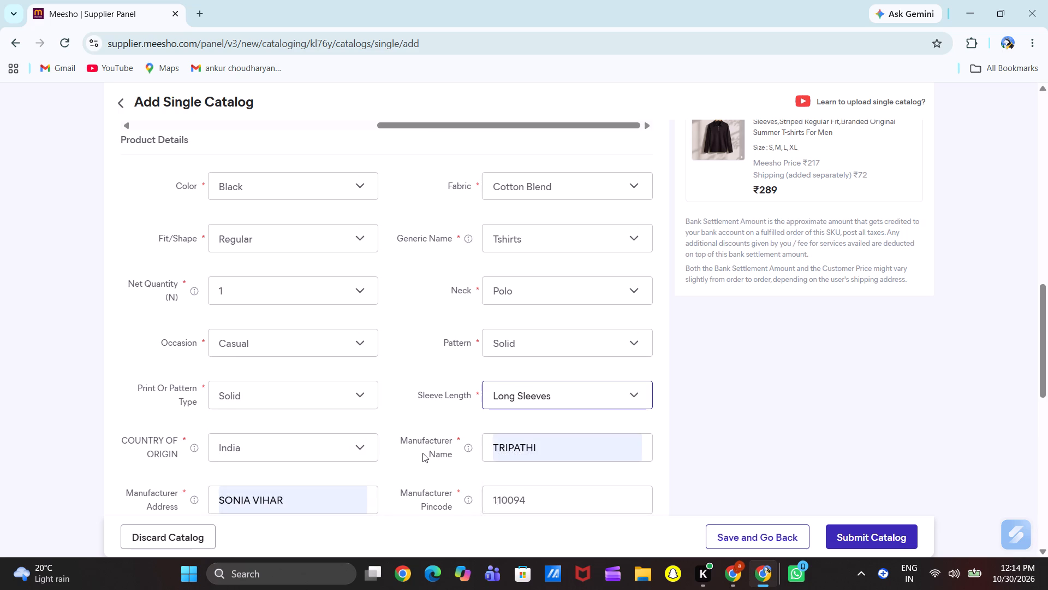
Set Product 6's length to Regular among the other attributes.
scroll(422, 453, down, 4)
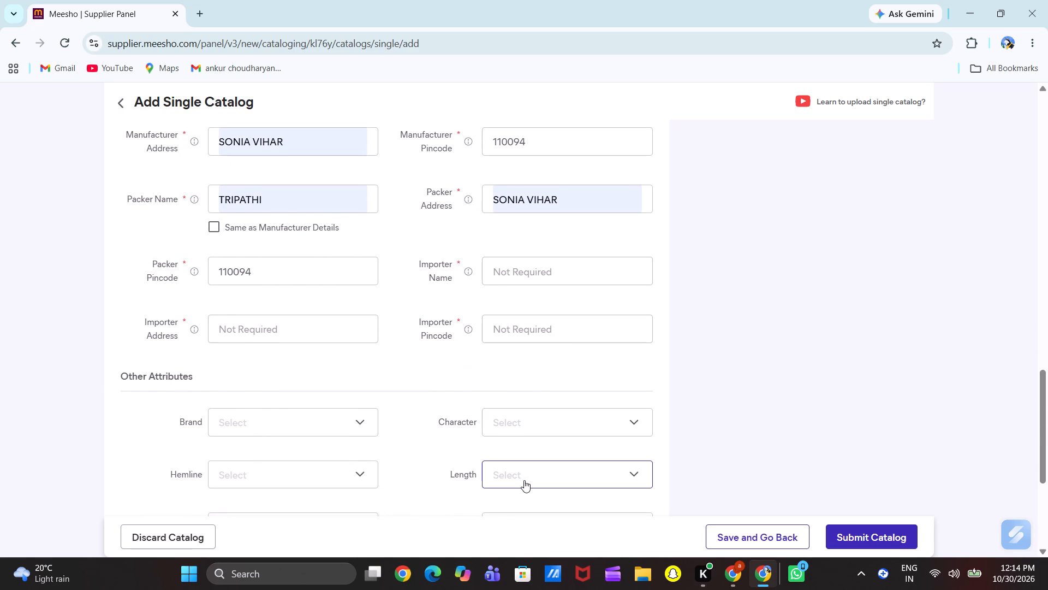
click(524, 480)
drag(526, 530, 402, 477)
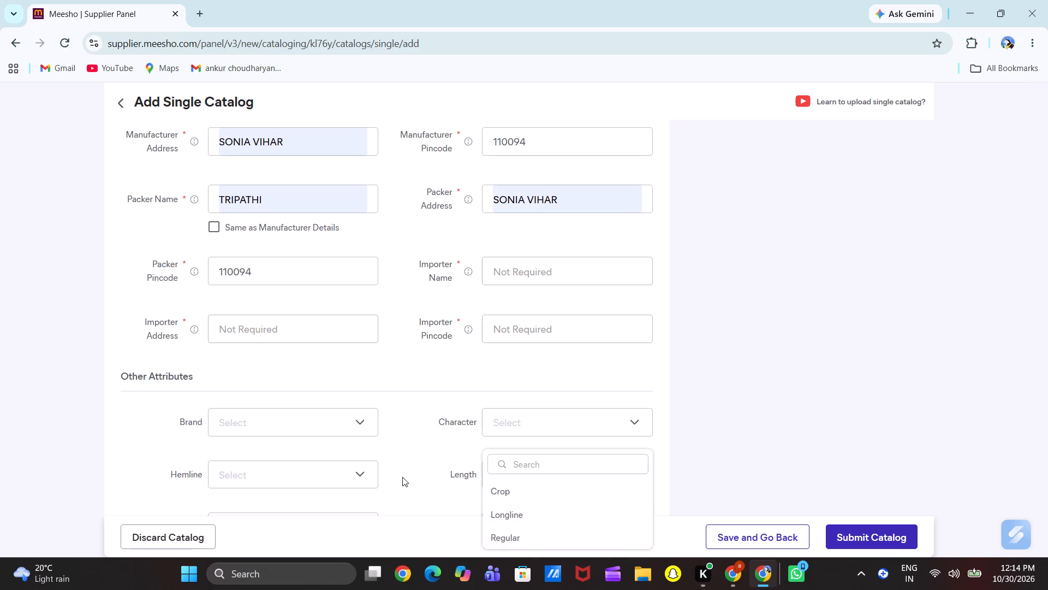
scroll(402, 477, down, 2)
click(519, 536)
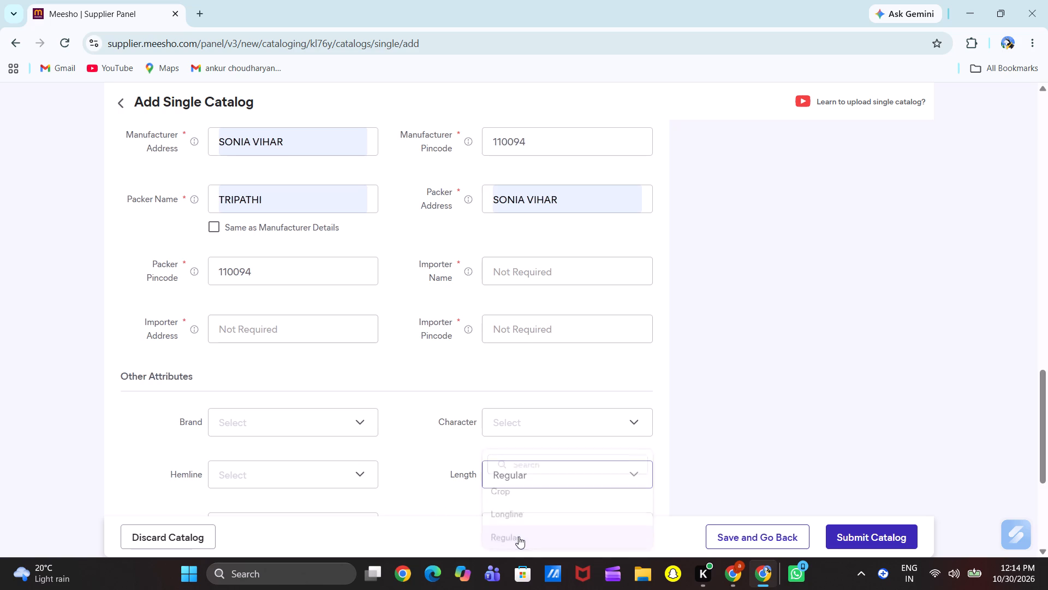
Set Product 6's number of pockets to No Pocket and its style to Korean.
scroll(443, 477, down, 2)
click(276, 290)
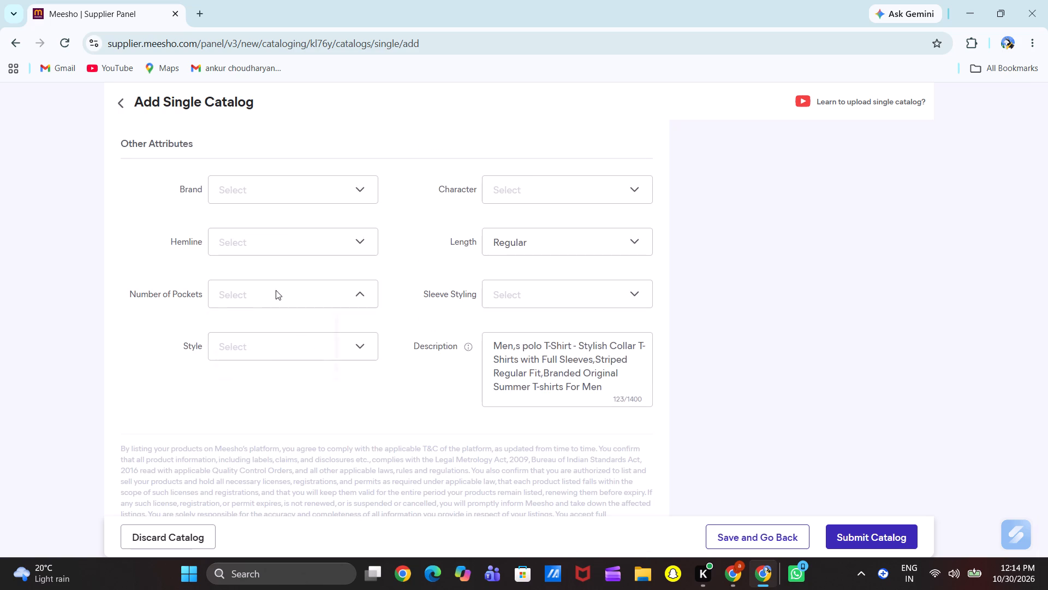
click(269, 398)
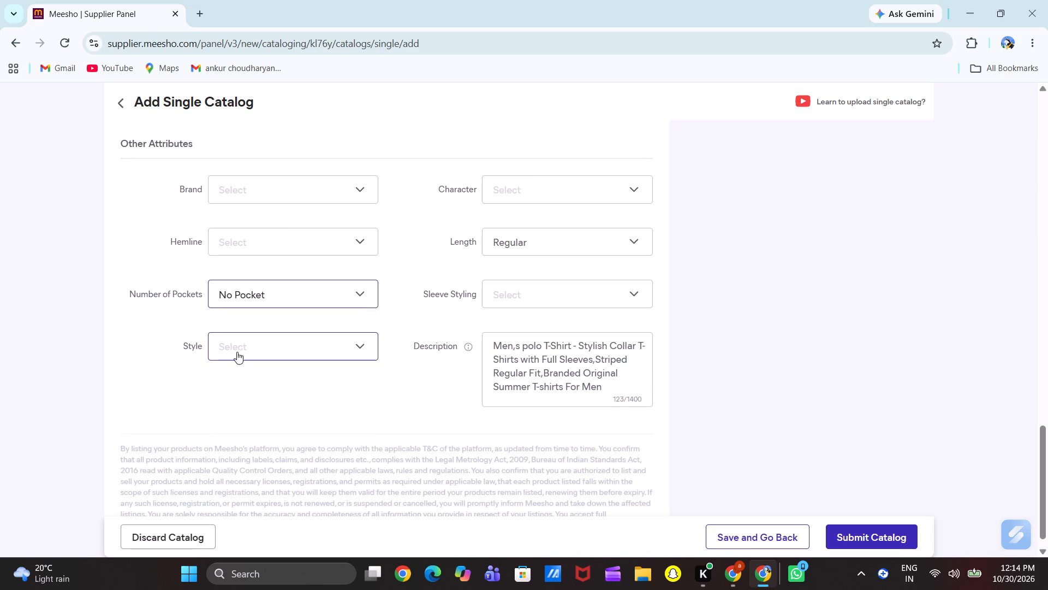
click(255, 343)
click(256, 432)
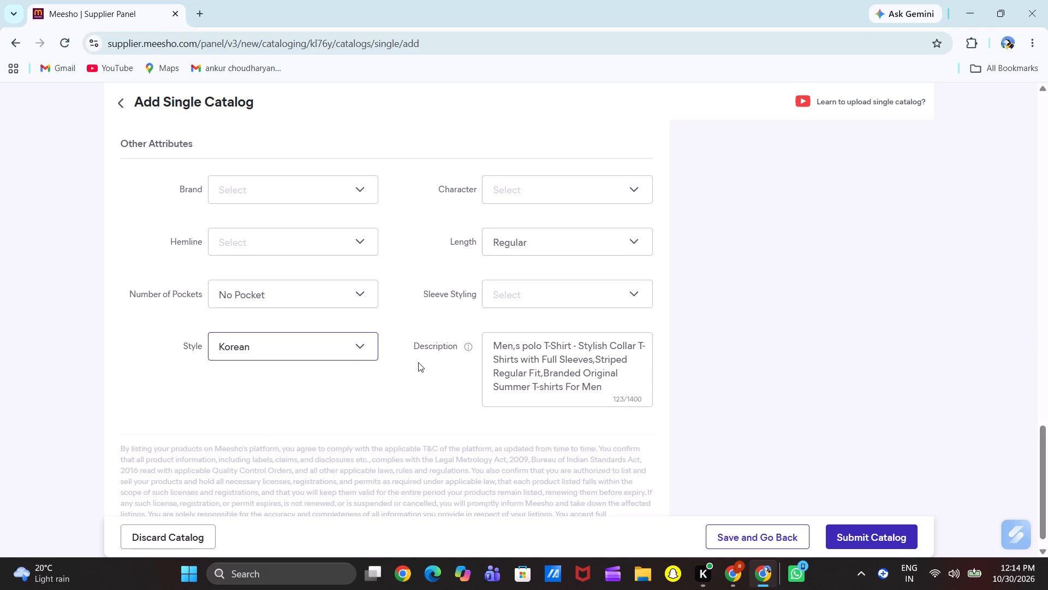
Review Product 6's completed details and try to submit the catalog.
scroll(418, 355, up, 10)
scroll(418, 355, down, 3)
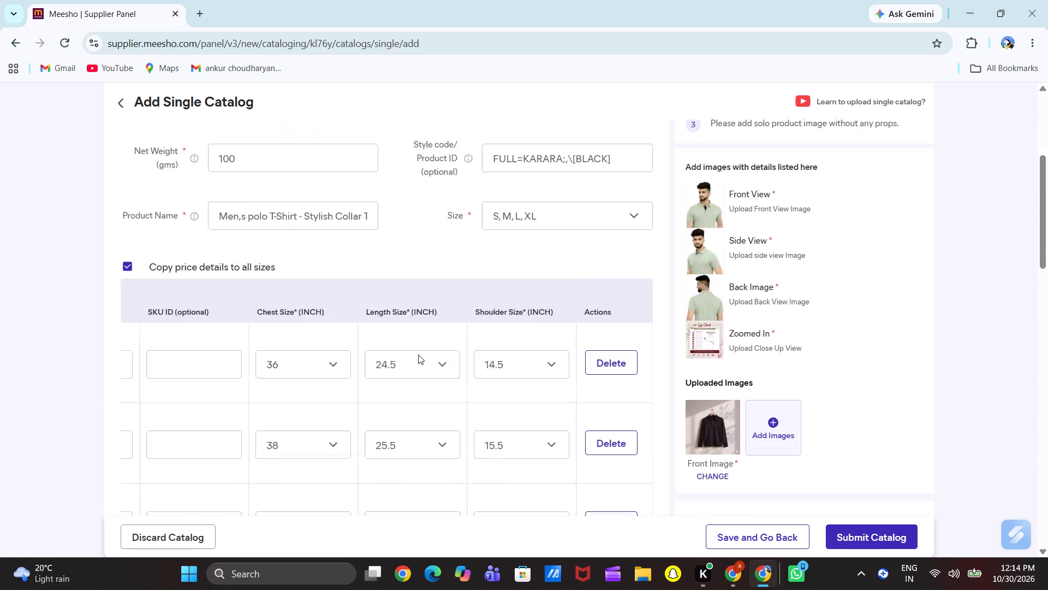
scroll(418, 355, down, 1)
scroll(349, 438, down, 7)
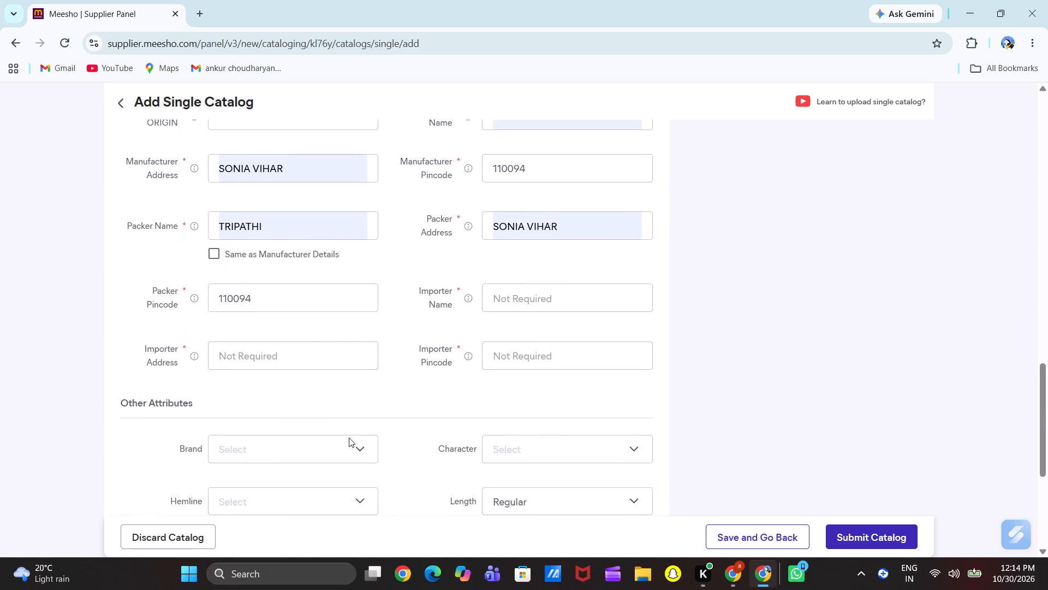
scroll(454, 434, down, 3)
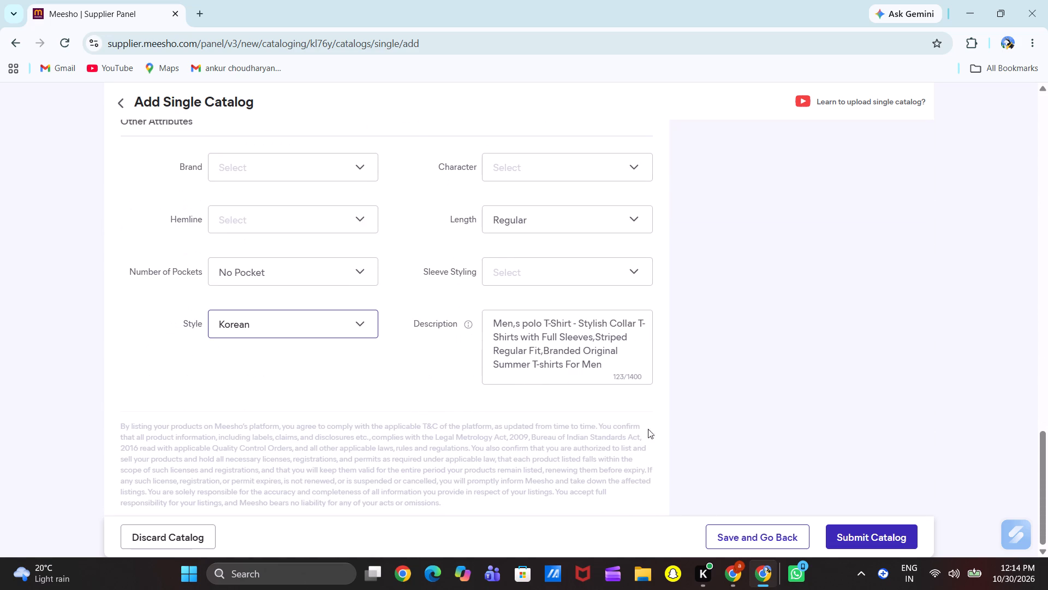
click(876, 533)
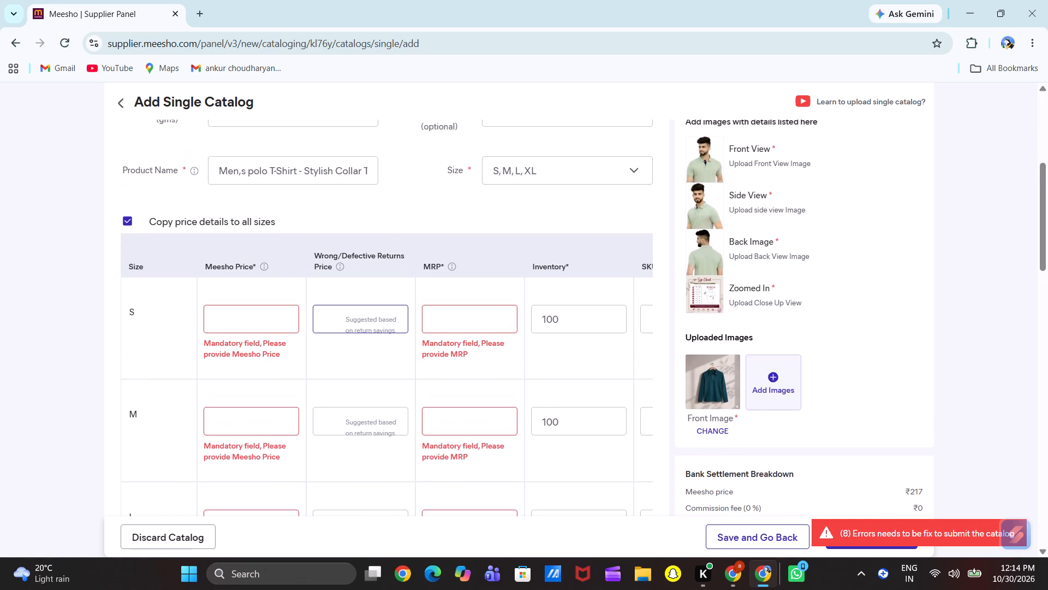
Set the teal T-shirt's Meesho price to 217, wrong/defective returns price to 216 and MRP to 799.
click(240, 324)
text(217)
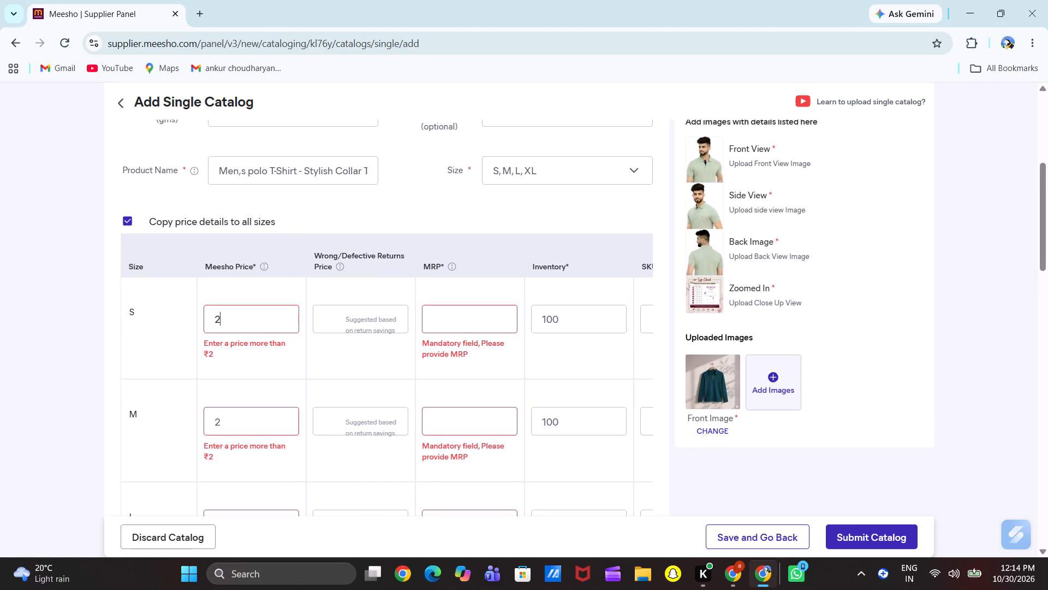
click(340, 319)
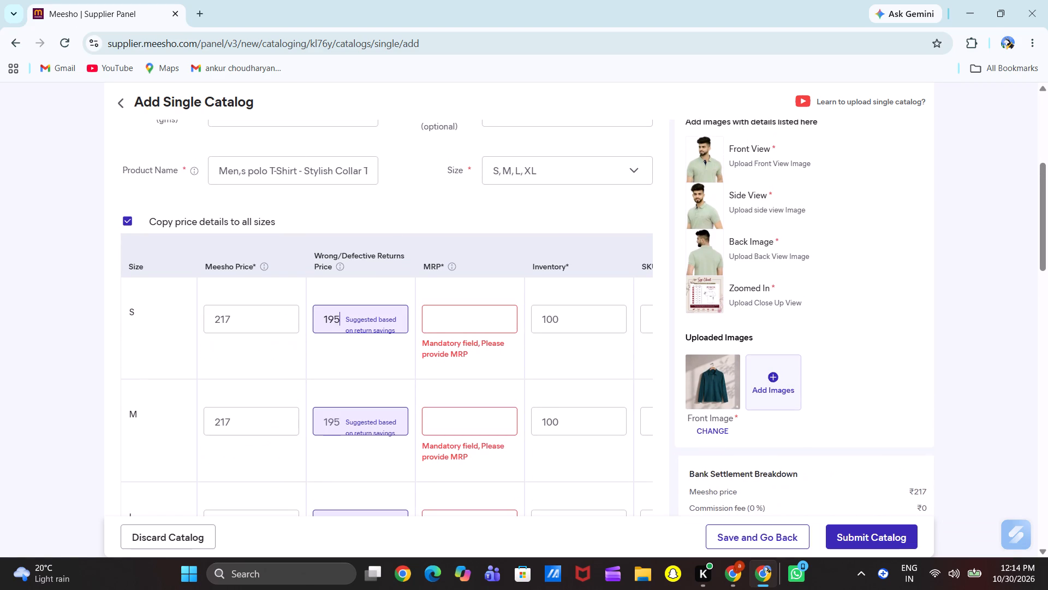
key(BackSpace)
key(BackSpace)
key(BackSpace)
text(216)
click(445, 317)
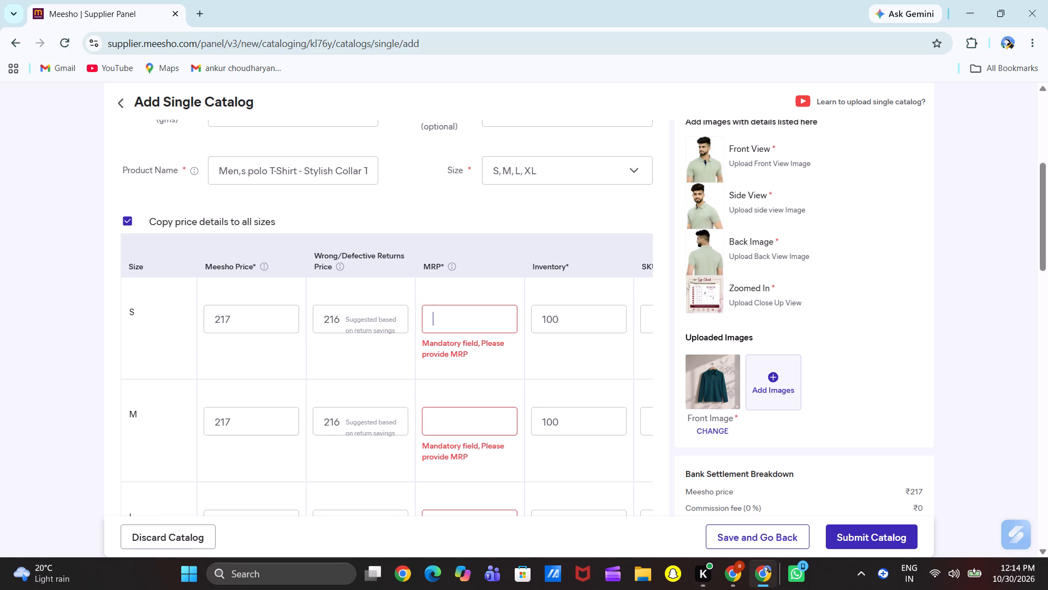
text(799)
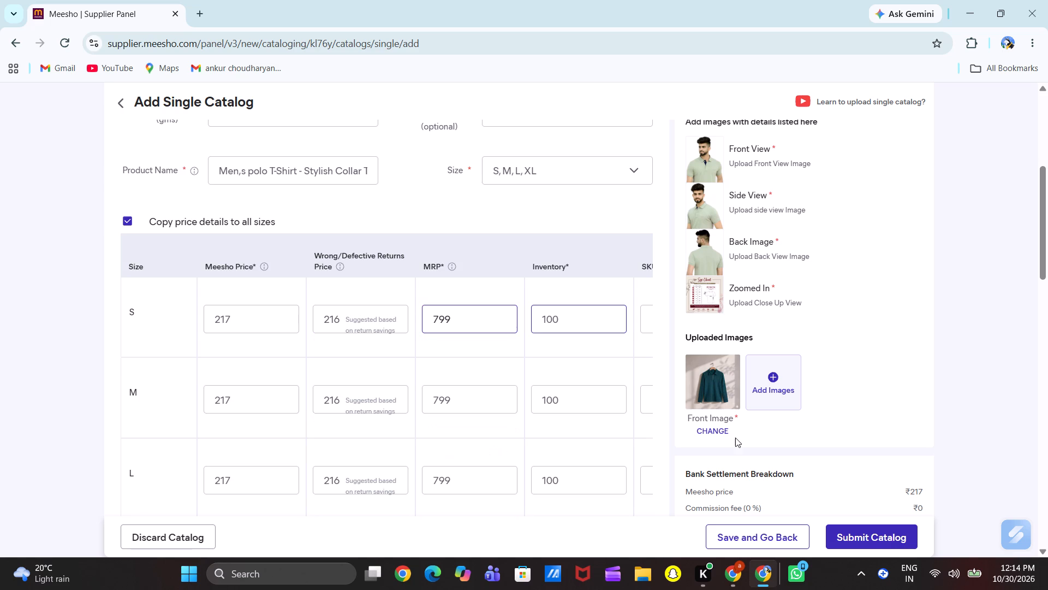
Submit the completed catalog for quality check and dismiss the ad campaign offer.
click(867, 534)
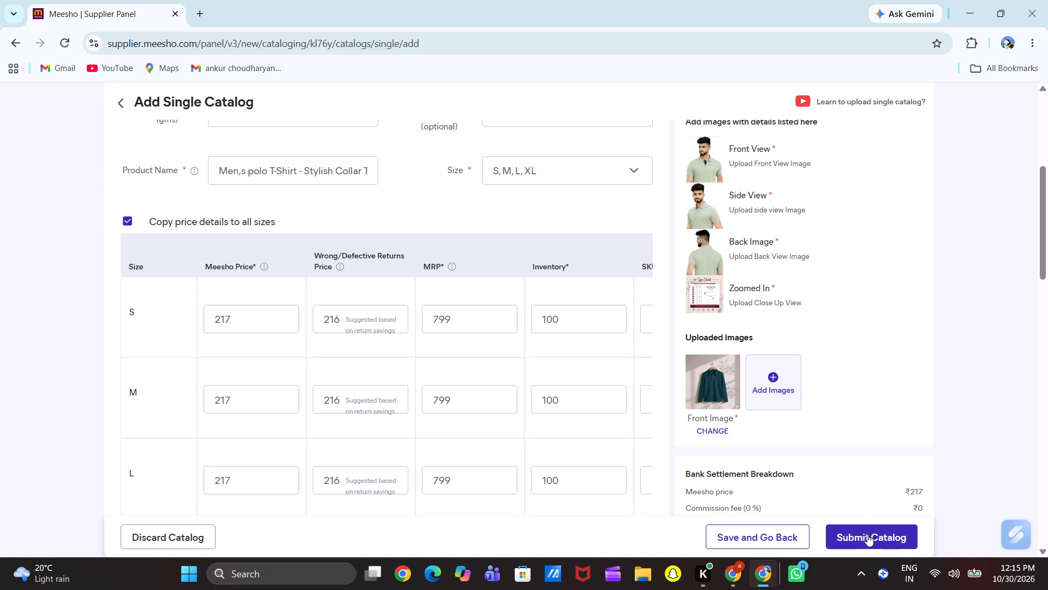
scroll(605, 368, down, 1)
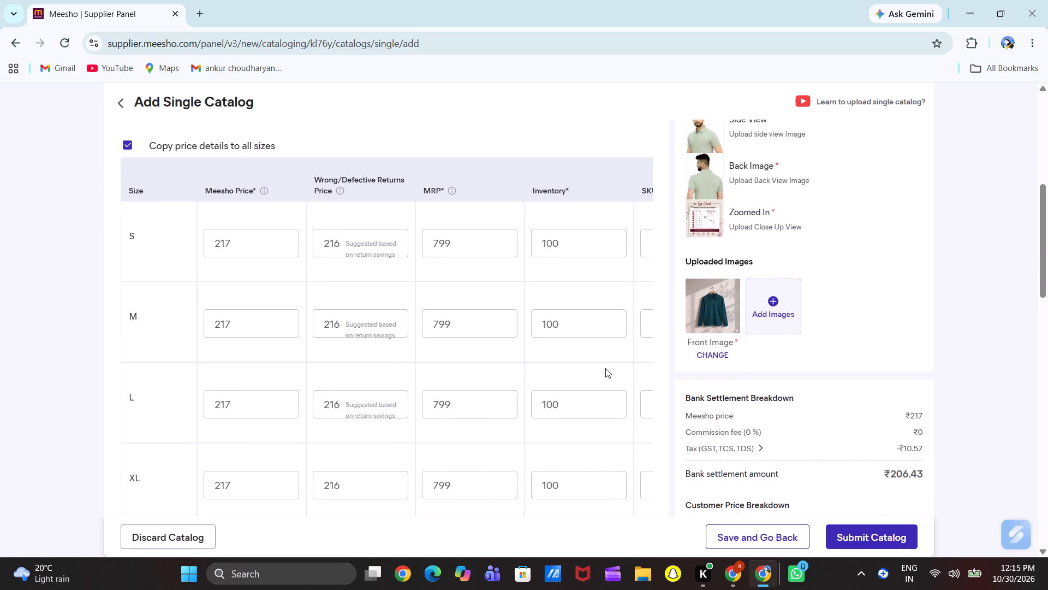
scroll(605, 368, left, 4)
scroll(605, 368, down, 4)
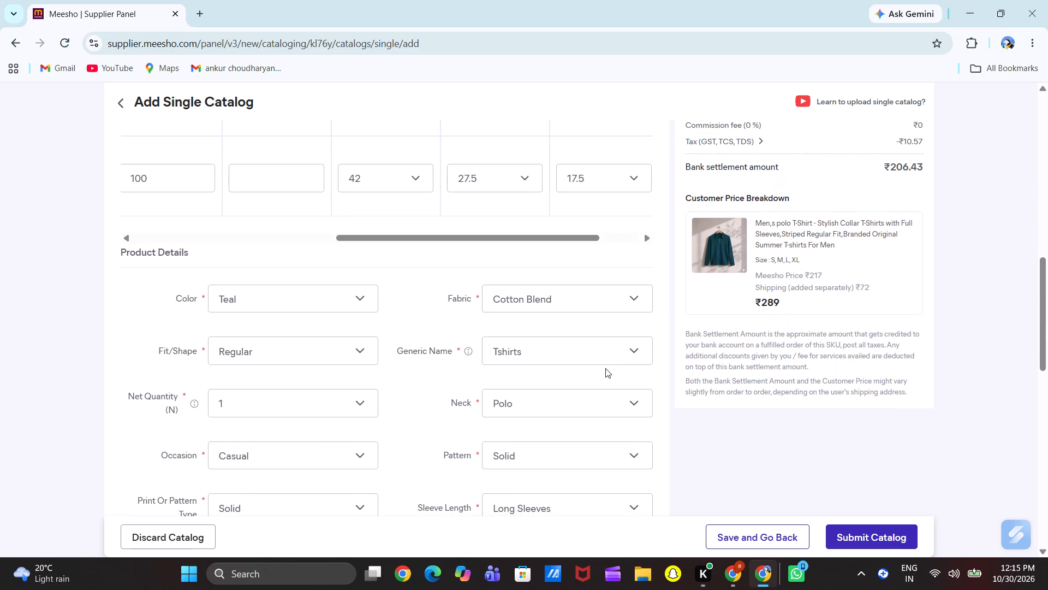
scroll(605, 368, down, 3)
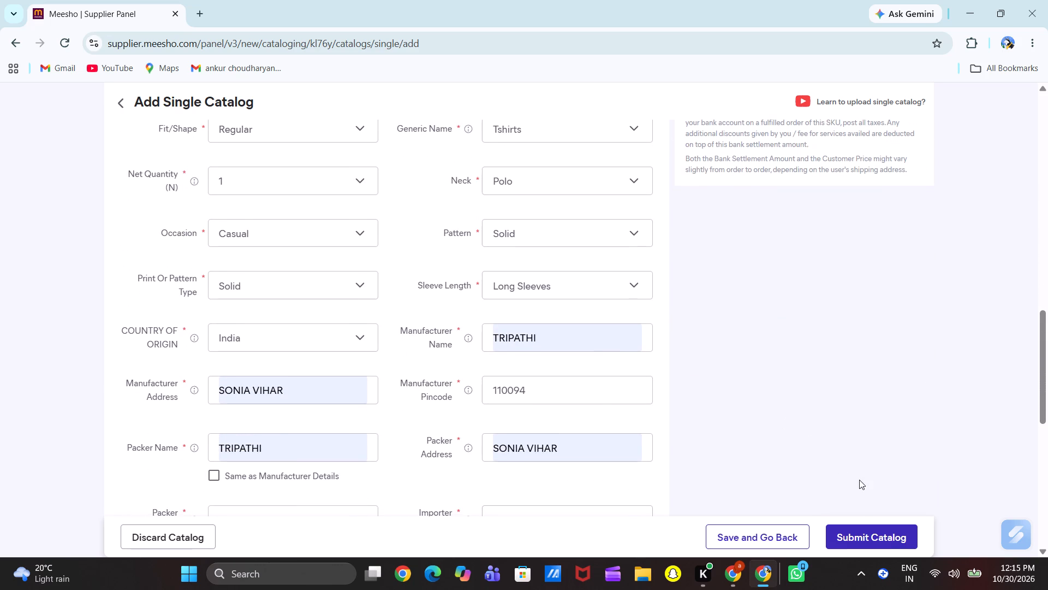
click(866, 541)
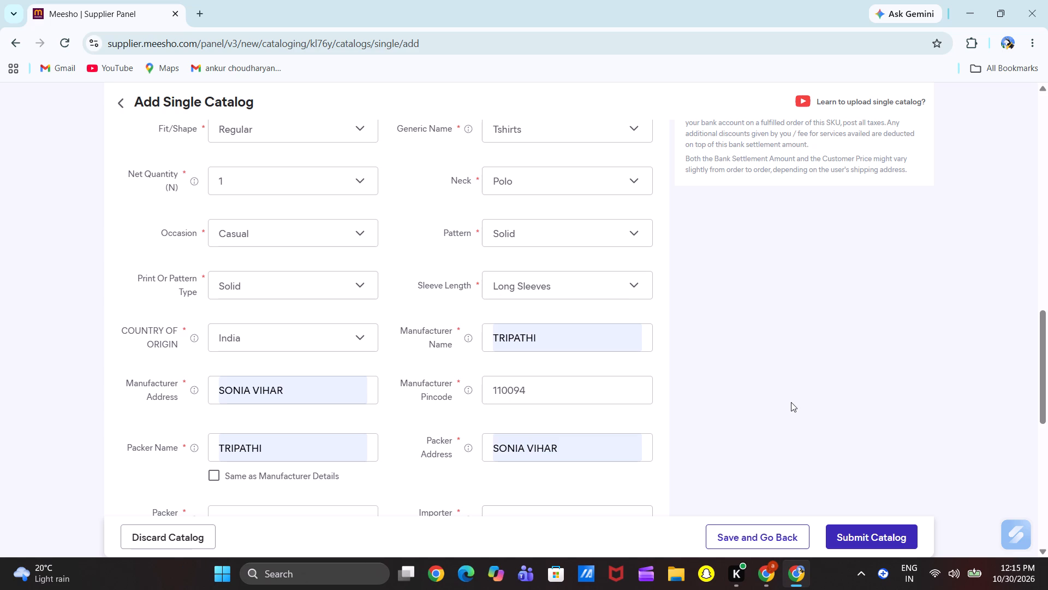
click(873, 542)
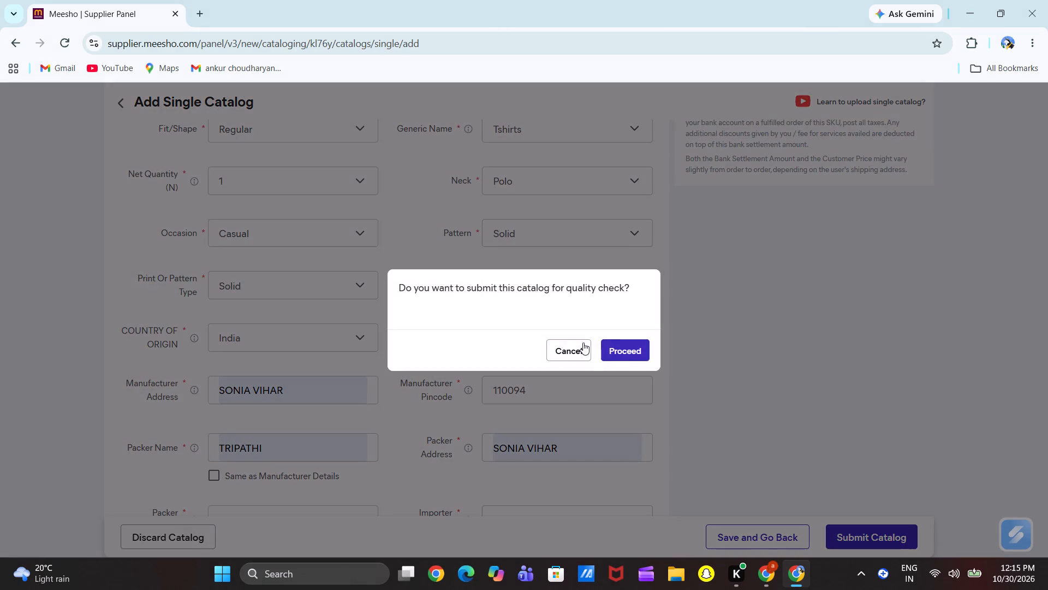
click(618, 350)
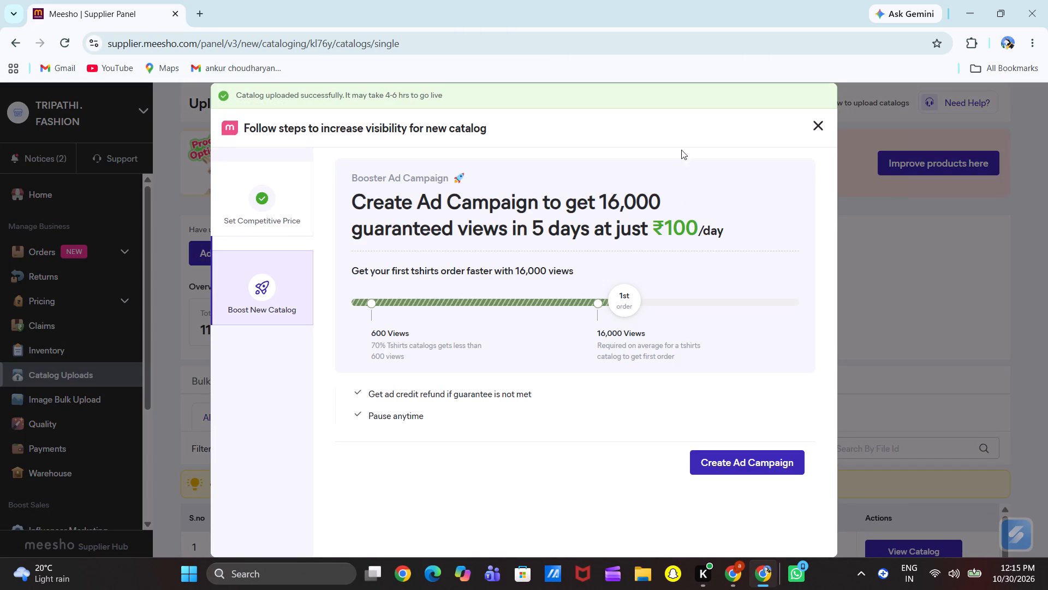
click(815, 129)
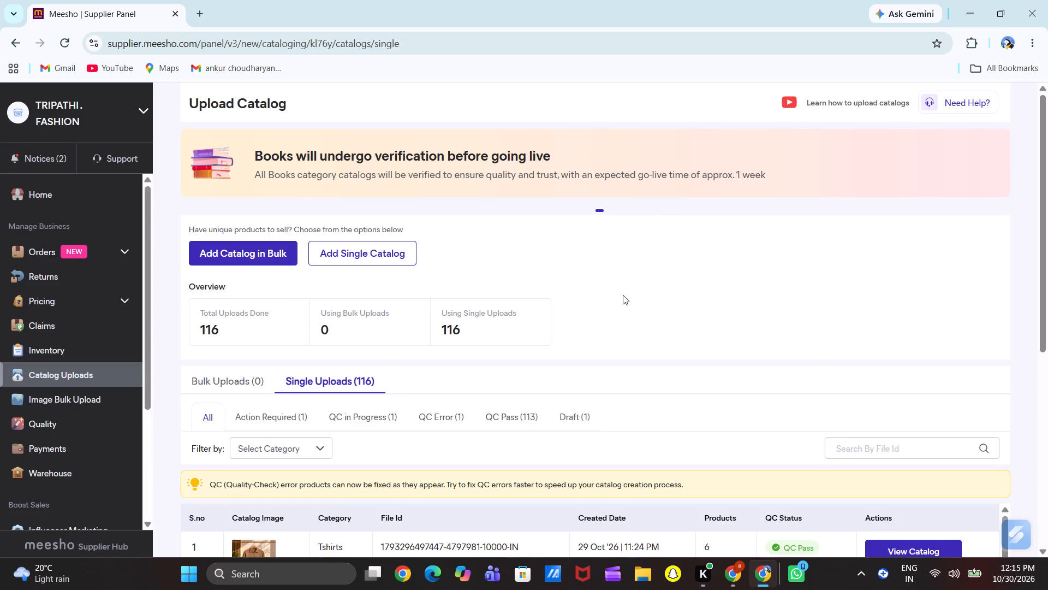
Open the six-product Tshirts draft from the single uploads for editing.
scroll(623, 295, down, 2)
click(558, 239)
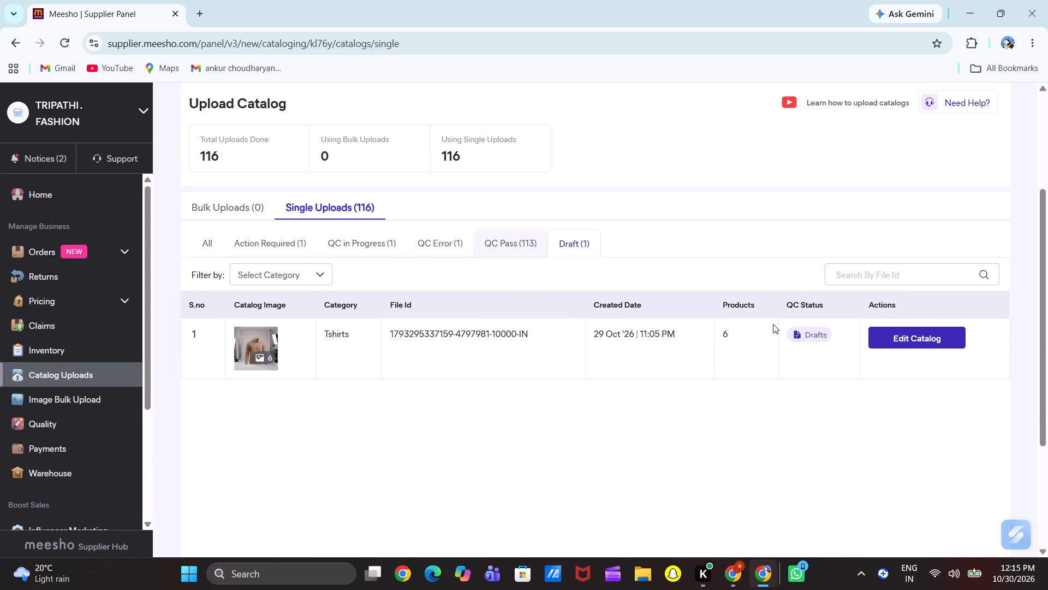
click(924, 338)
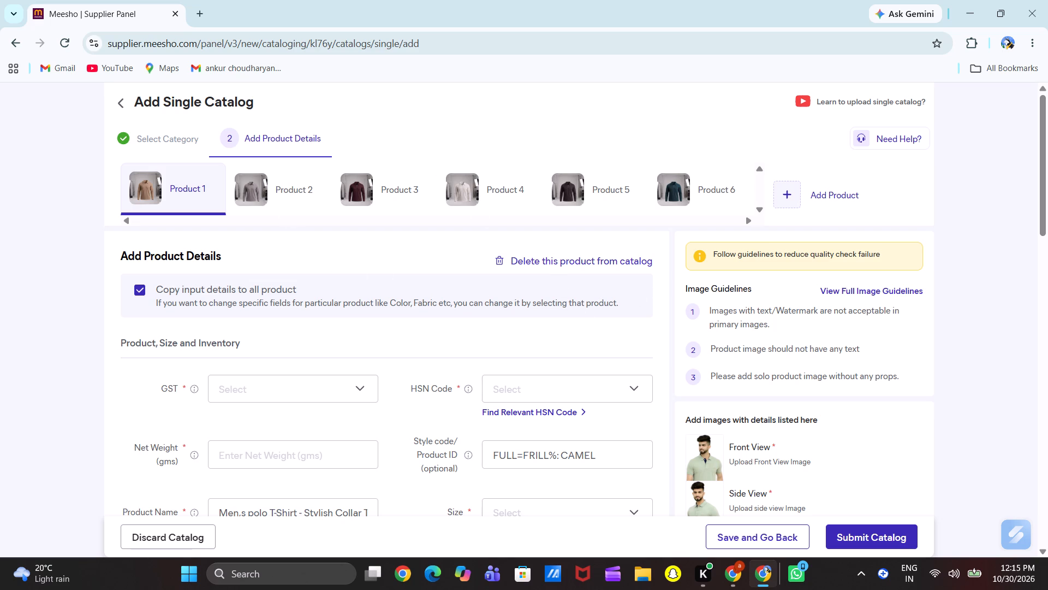
scroll(680, 331, down, 4)
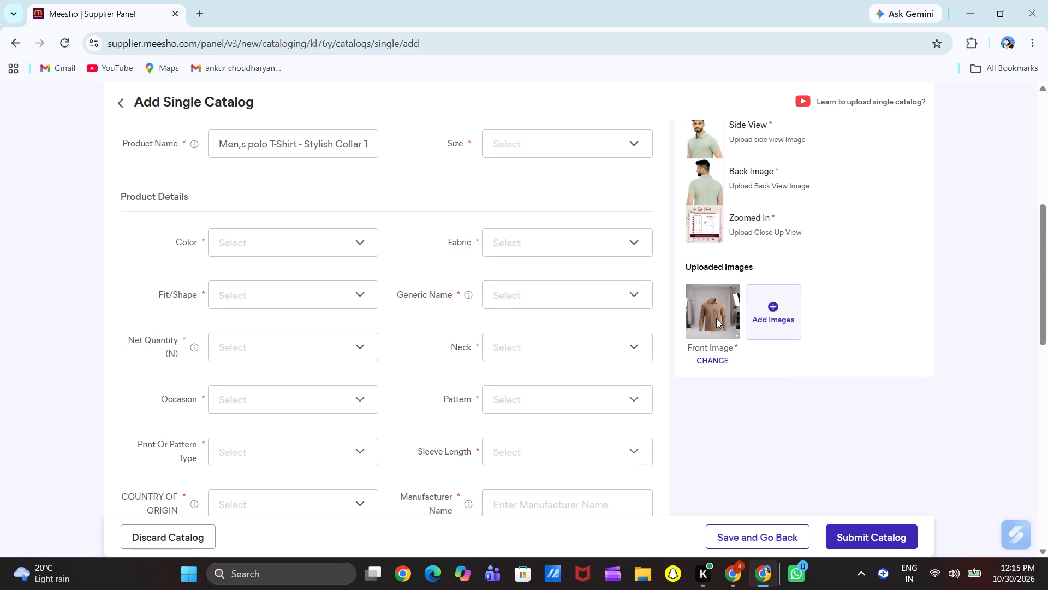
Set the camel polo T-shirt's GST to 5, HSN code to 610910 and net weight to 100 gms.
scroll(716, 318, left, 1)
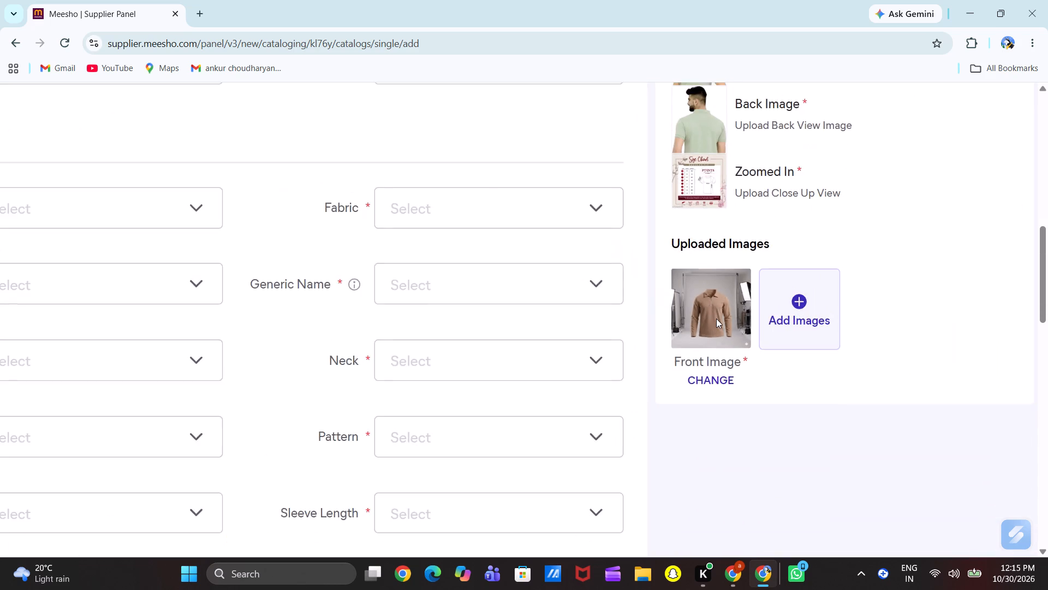
scroll(388, 198, up, 4)
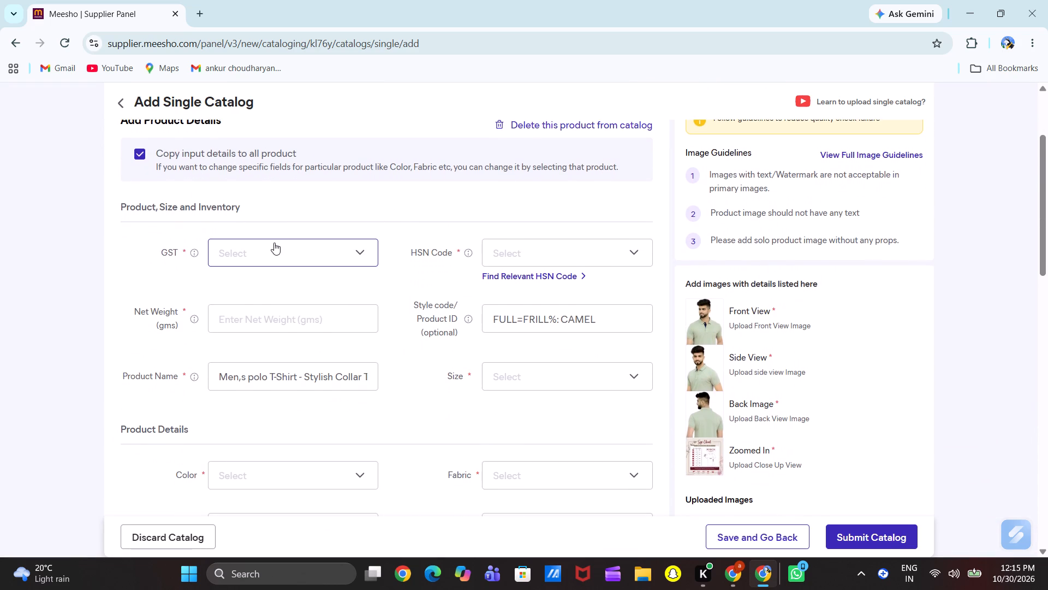
click(274, 243)
click(233, 314)
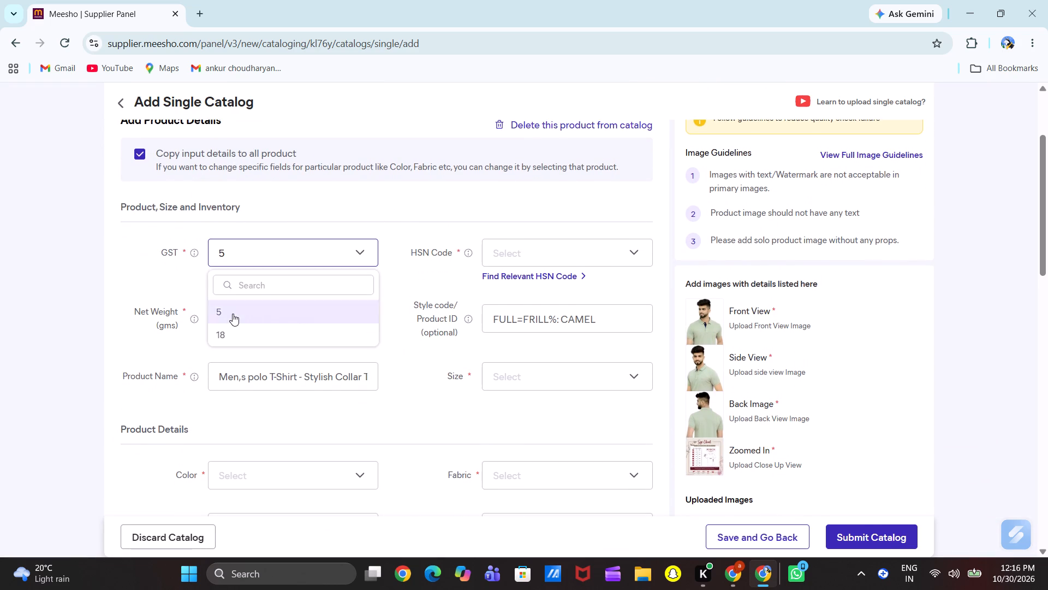
click(561, 252)
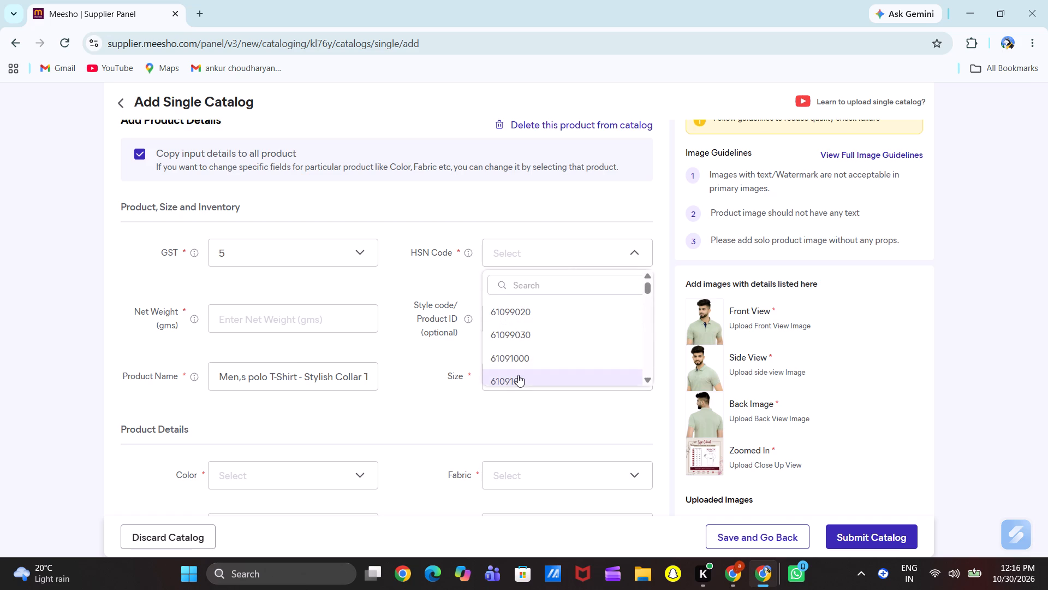
click(525, 385)
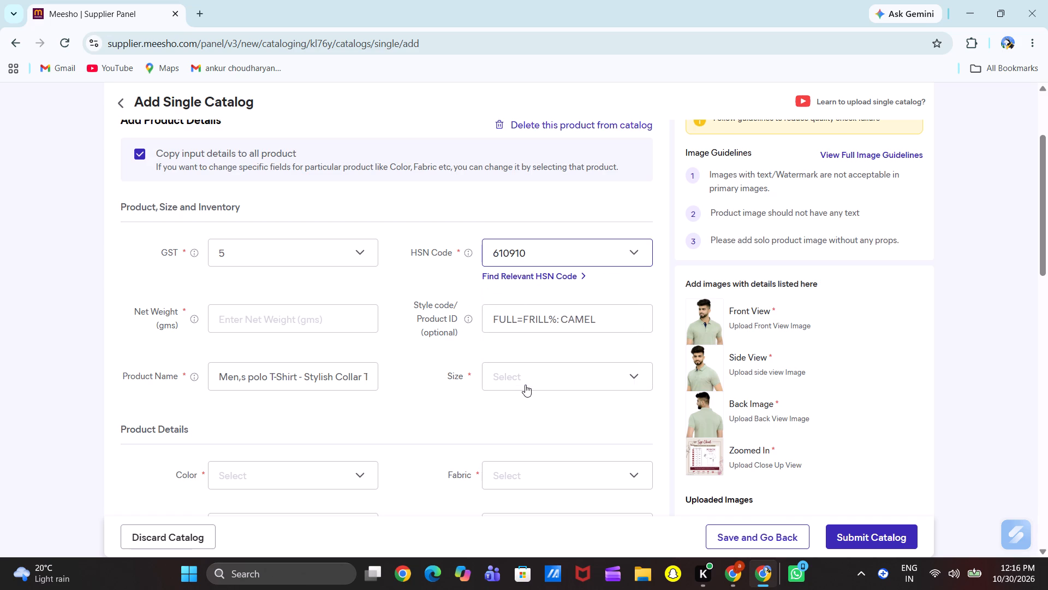
click(326, 323)
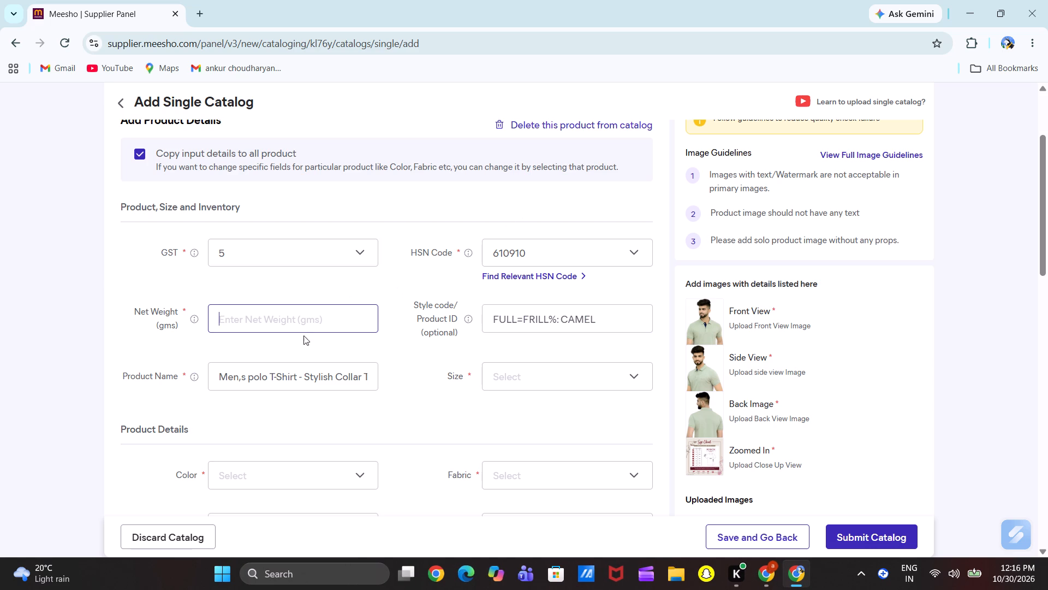
click(281, 324)
text(100)
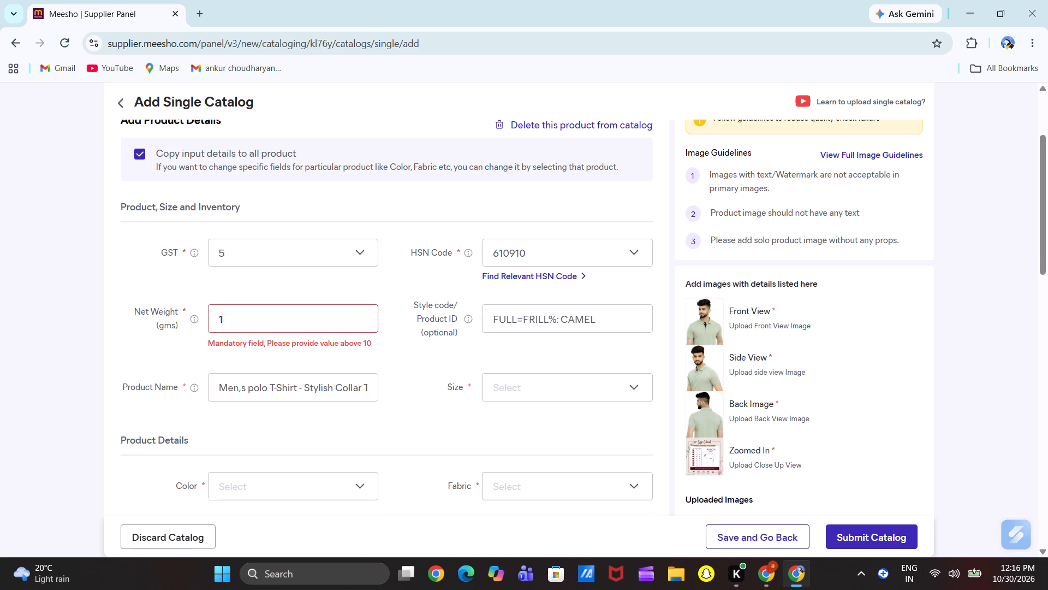
Apply sizes S, M, L and XL to the camel polo T-shirt.
click(513, 368)
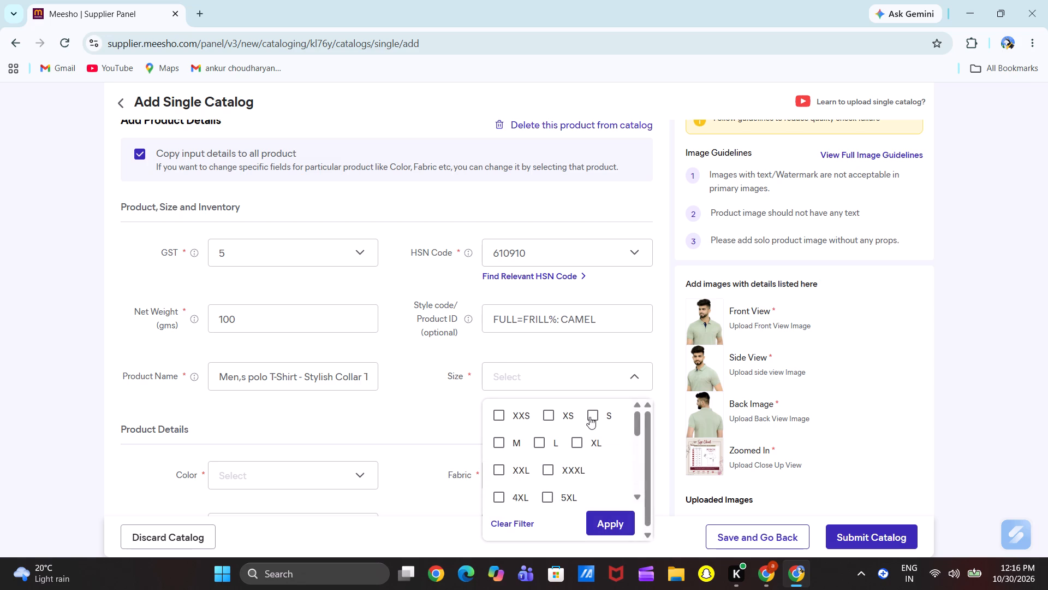
click(603, 412)
click(591, 413)
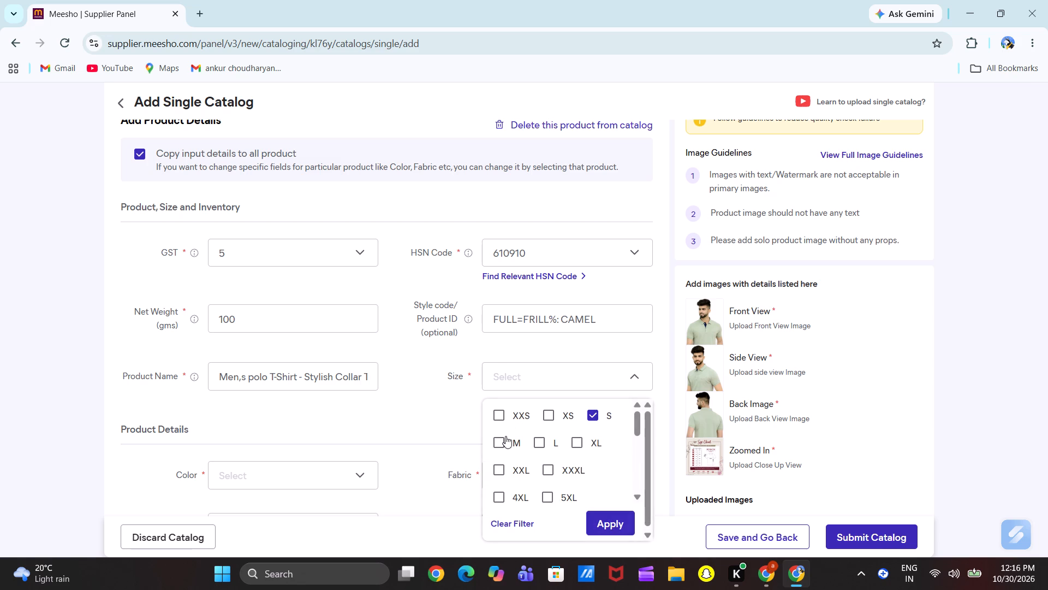
click(505, 436)
click(534, 443)
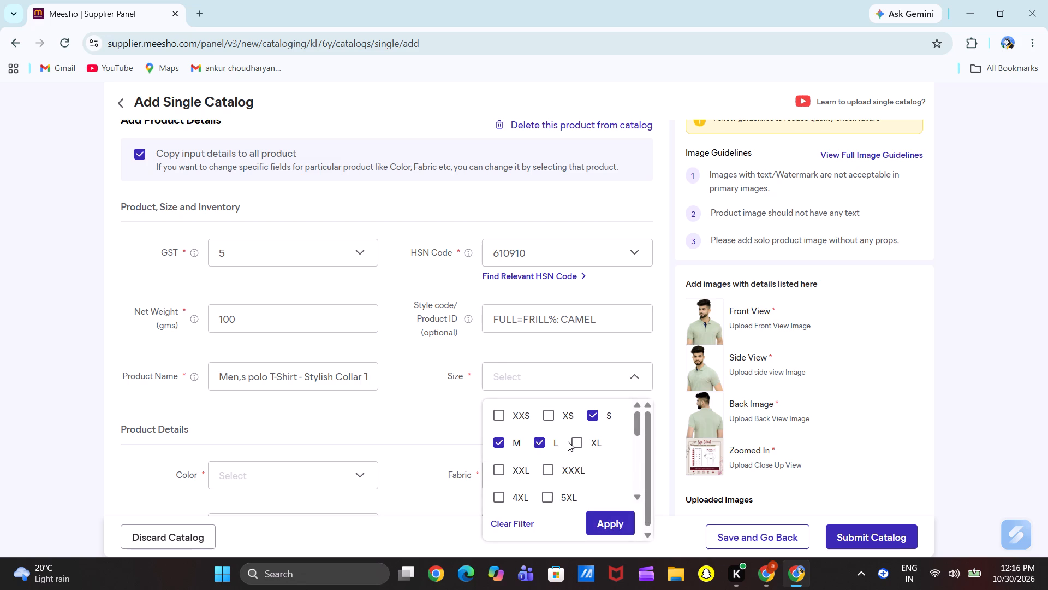
click(574, 441)
scroll(439, 437, down, 1)
click(611, 521)
Set the Meesho price to 219, wrong/defective returns price to 218 and MRP to 899 for all sizes.
scroll(435, 451, down, 4)
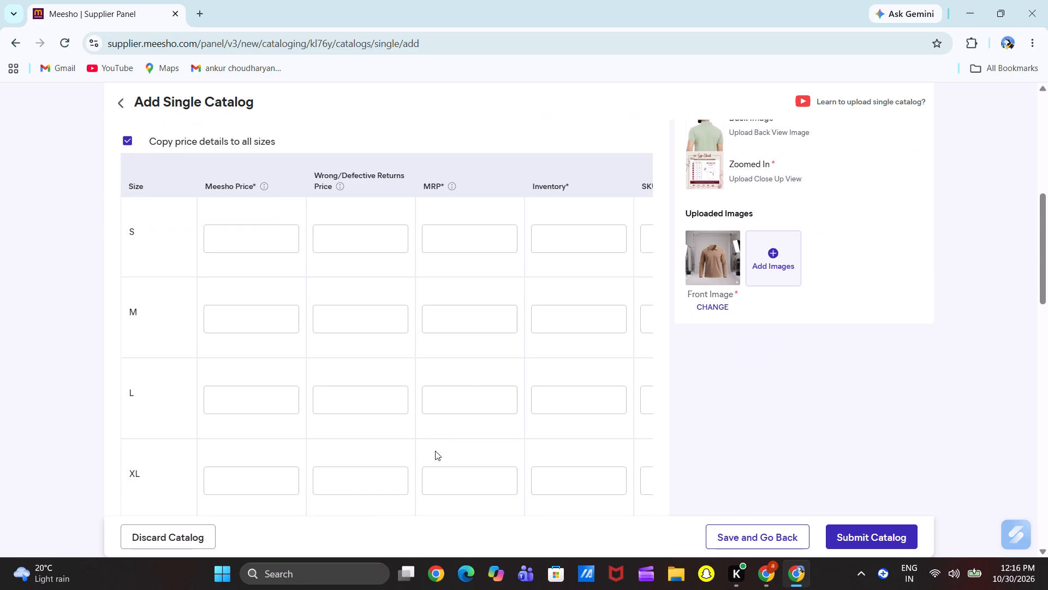
click(227, 239)
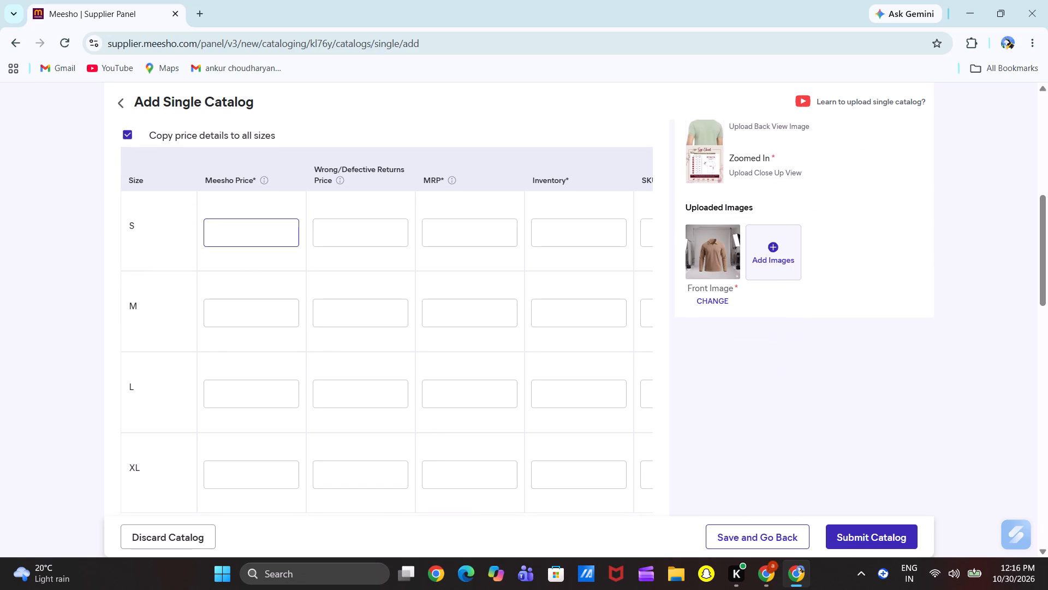
text(219)
click(346, 226)
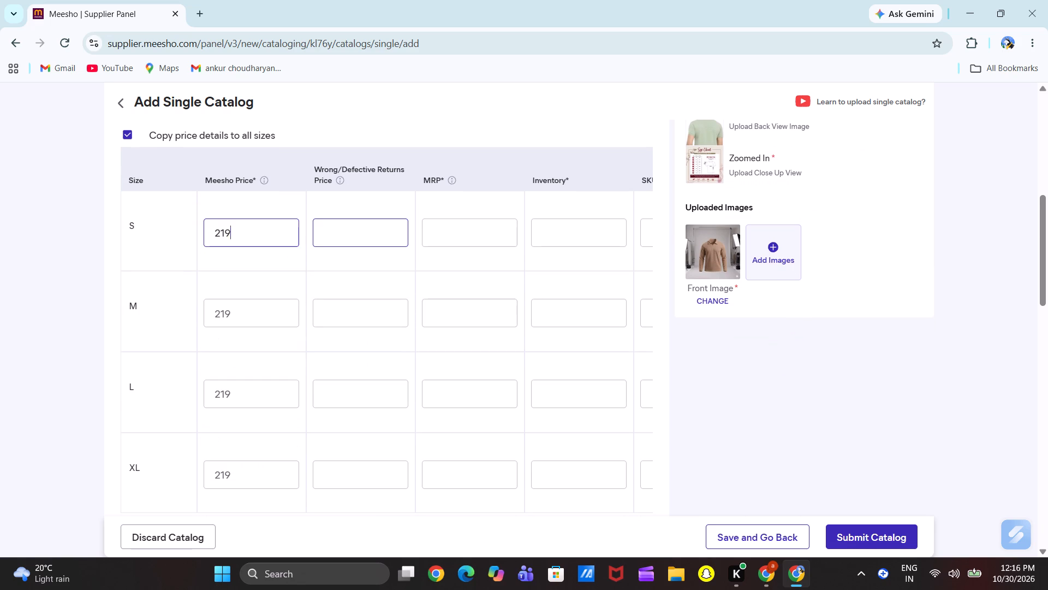
key(BackSpace)
key(BackSpace)
key(BackSpace)
key(BackSpace)
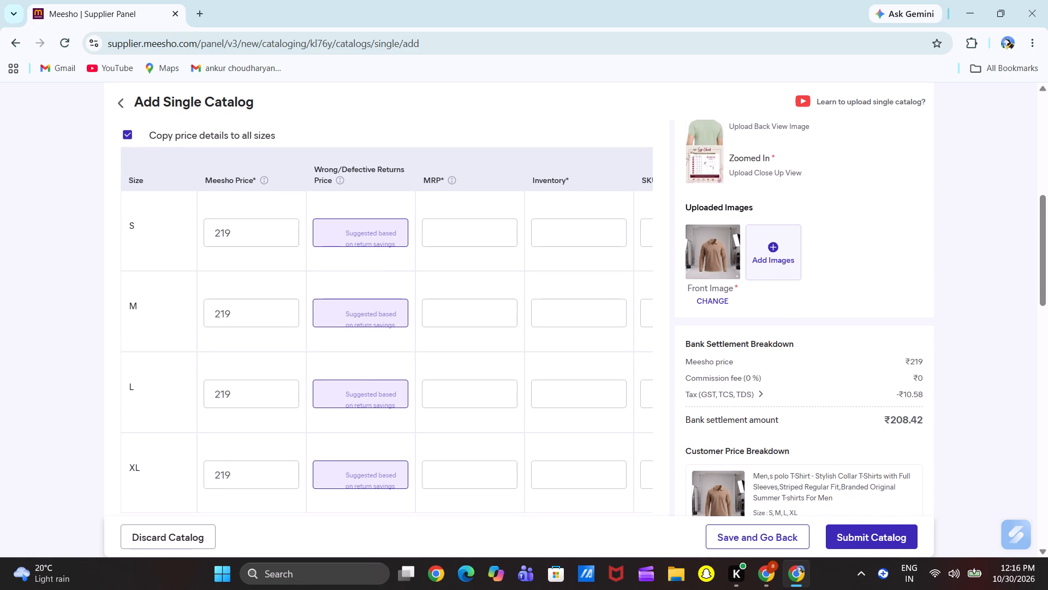
key(1)
key(BackSpace)
text(218)
click(430, 239)
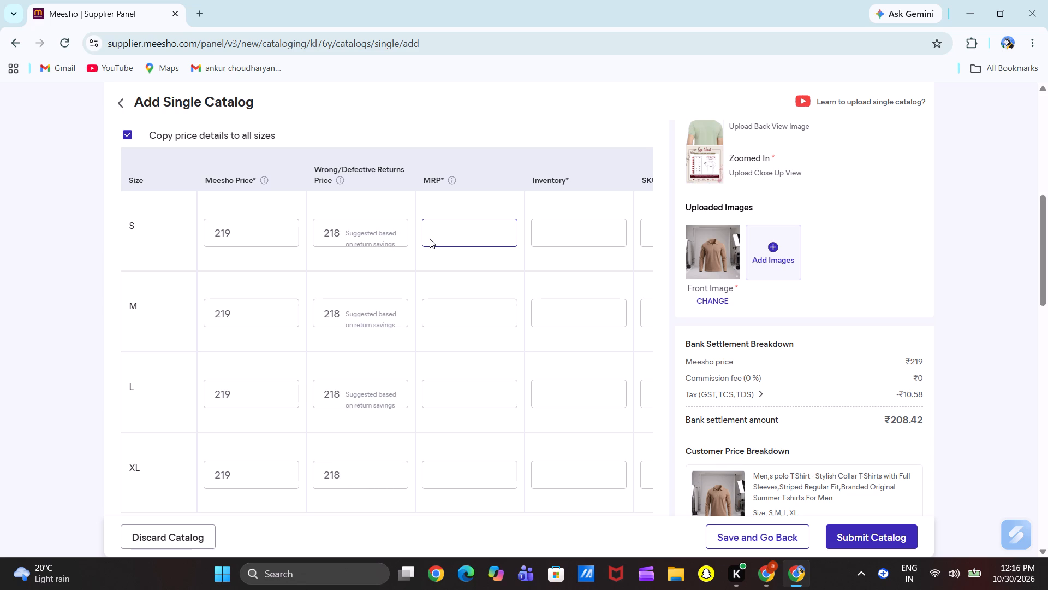
key(7)
key(BackSpace)
text(899)
Set the inventory to 100 for each of the sizes S, M, L and XL.
click(549, 238)
text(119)
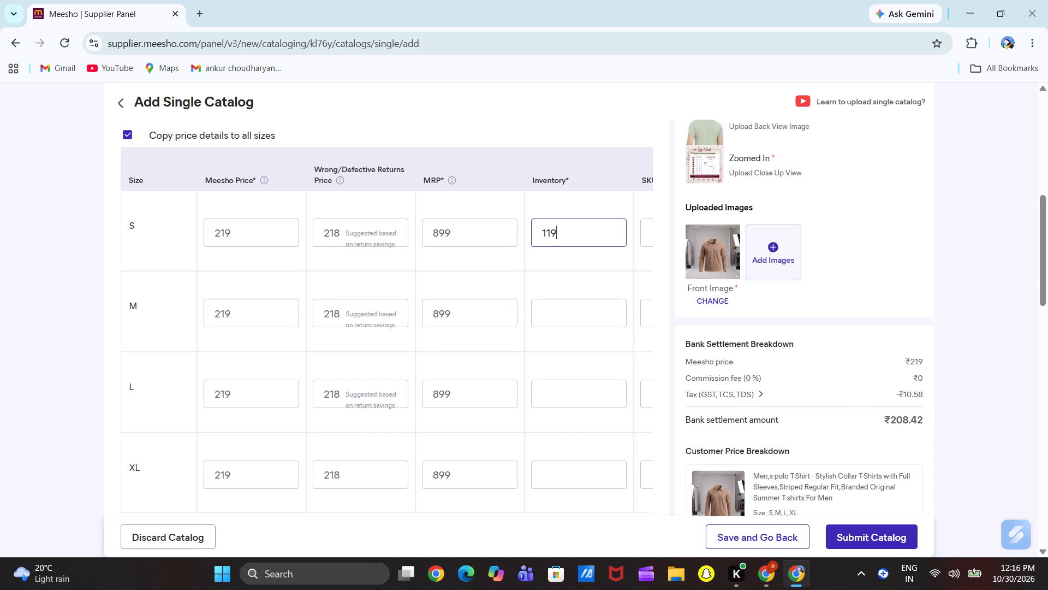
key(BackSpace)
key(BackSpace)
text(00)
click(562, 310)
key(1)
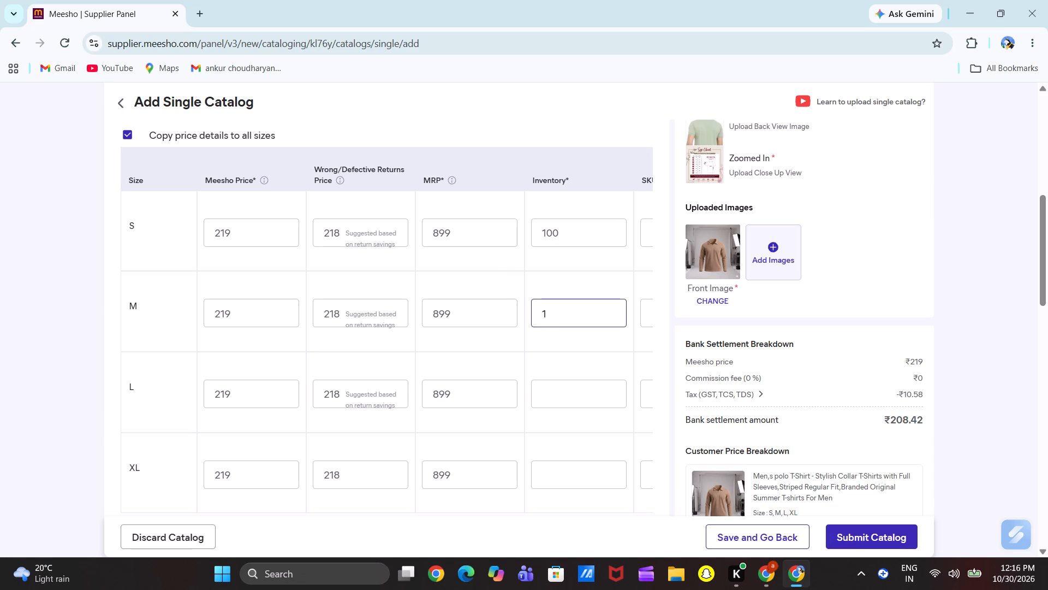
text(00)
click(566, 399)
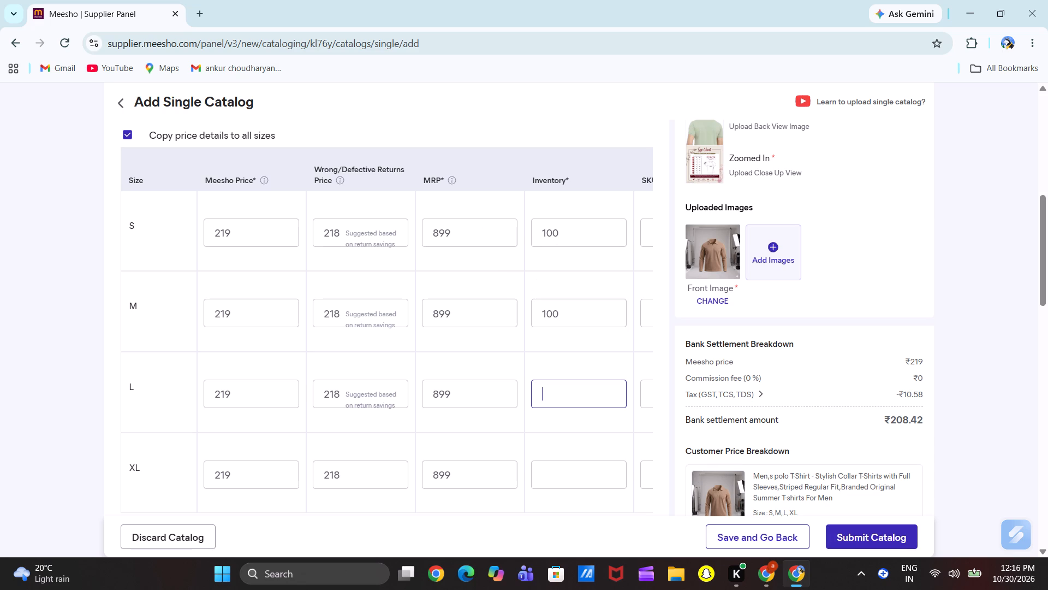
text(100)
click(579, 467)
text(100)
scroll(553, 430, down, 1)
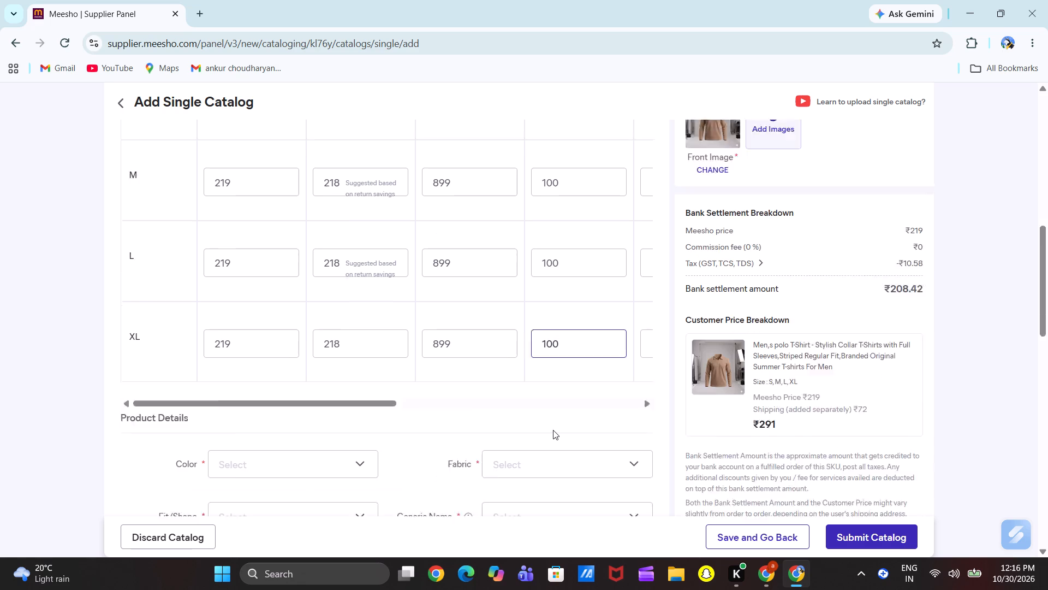
scroll(553, 430, down, 1)
key(BackSpace)
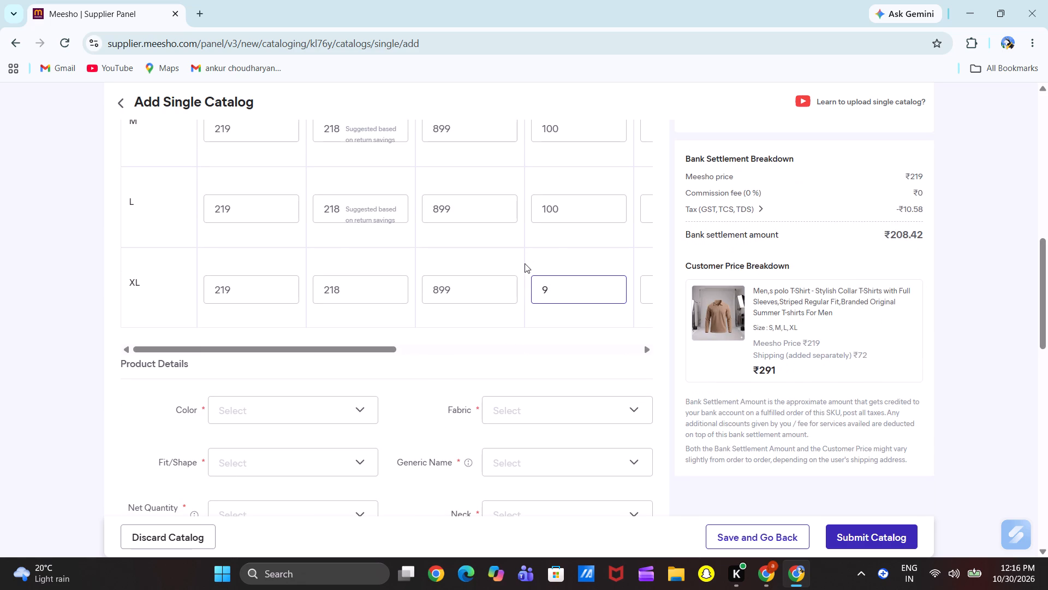
key(BackSpace)
text(100)
Set the camel polo T-shirt's chest size to 36 inches for size S.
scroll(554, 232, left, 8)
scroll(554, 232, up, 2)
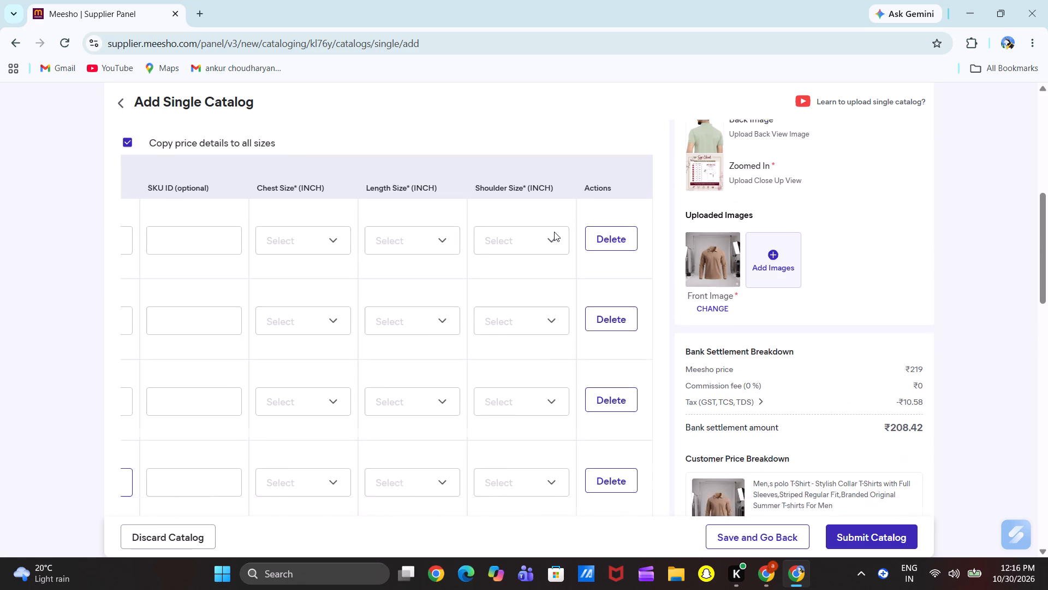
scroll(554, 232, up, 1)
click(308, 262)
scroll(294, 377, down, 1)
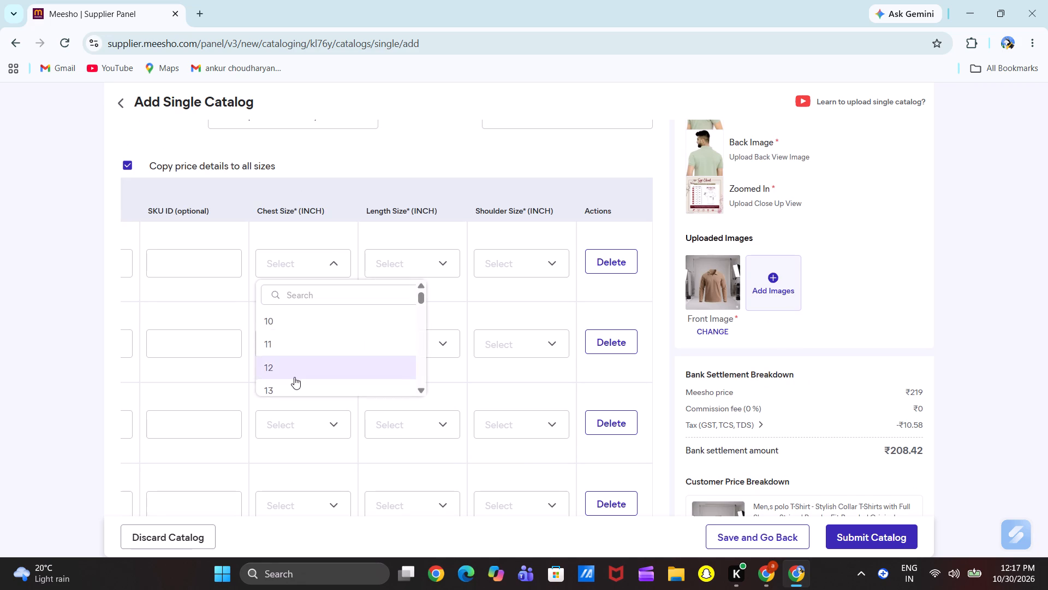
scroll(294, 377, down, 2)
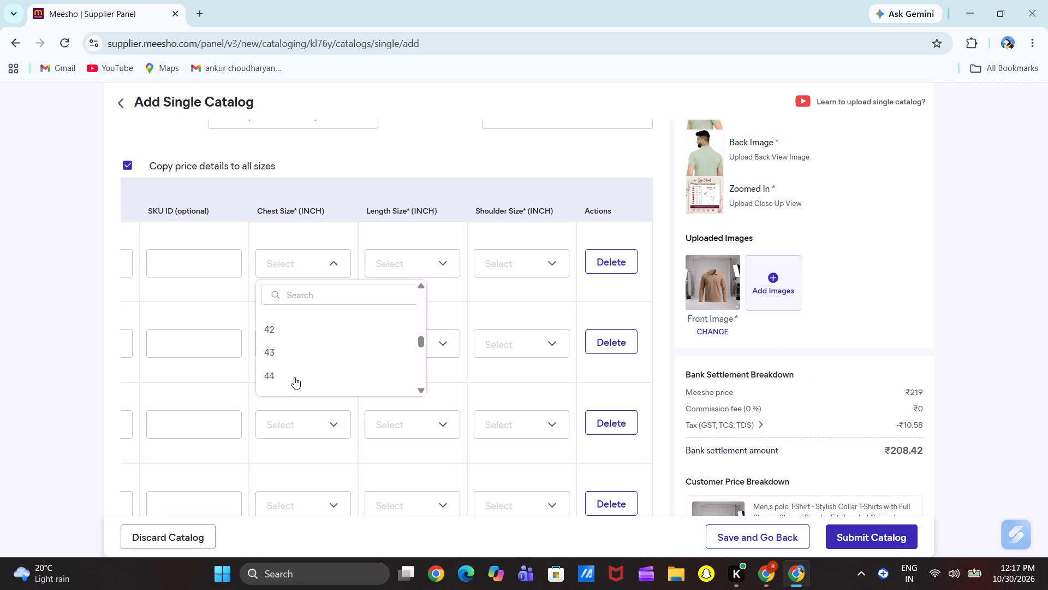
scroll(294, 377, down, 1)
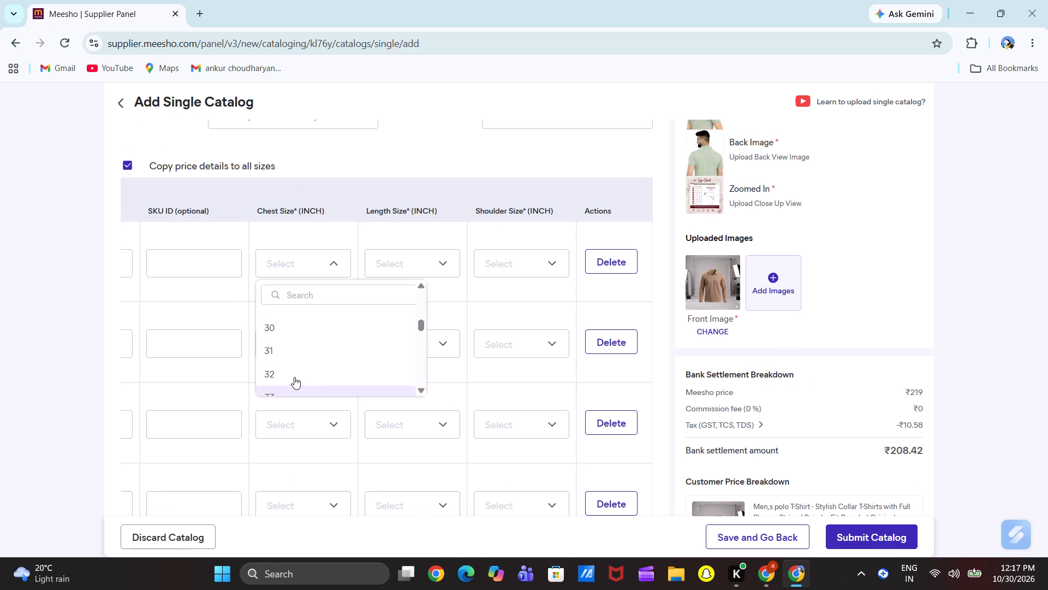
scroll(294, 377, down, 1)
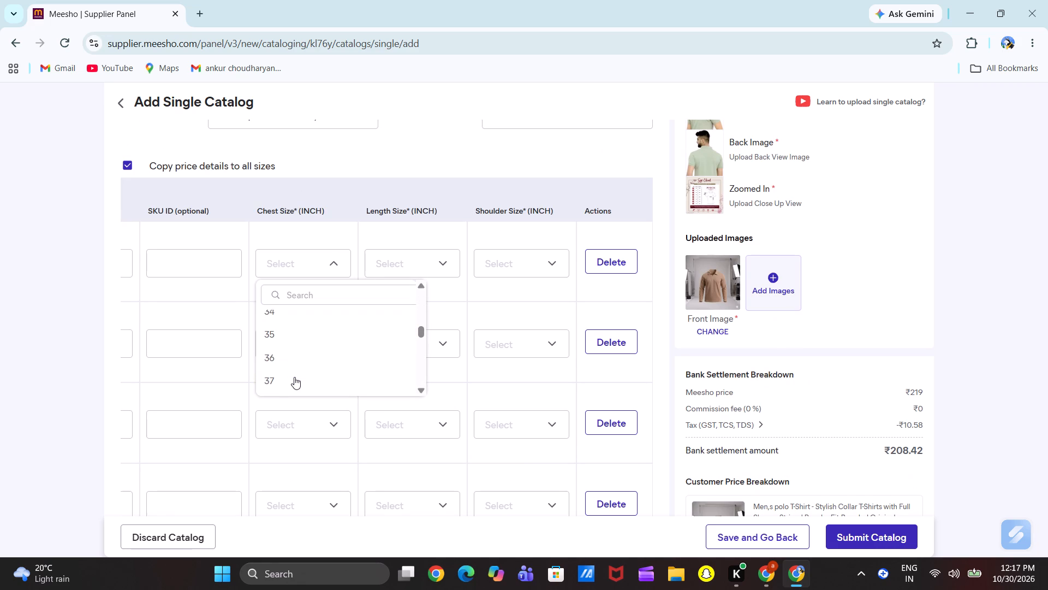
scroll(294, 377, down, 1)
click(294, 377)
Set the chest size to 38 inches for M, 40 inches for L and 42 inches for XL.
click(303, 351)
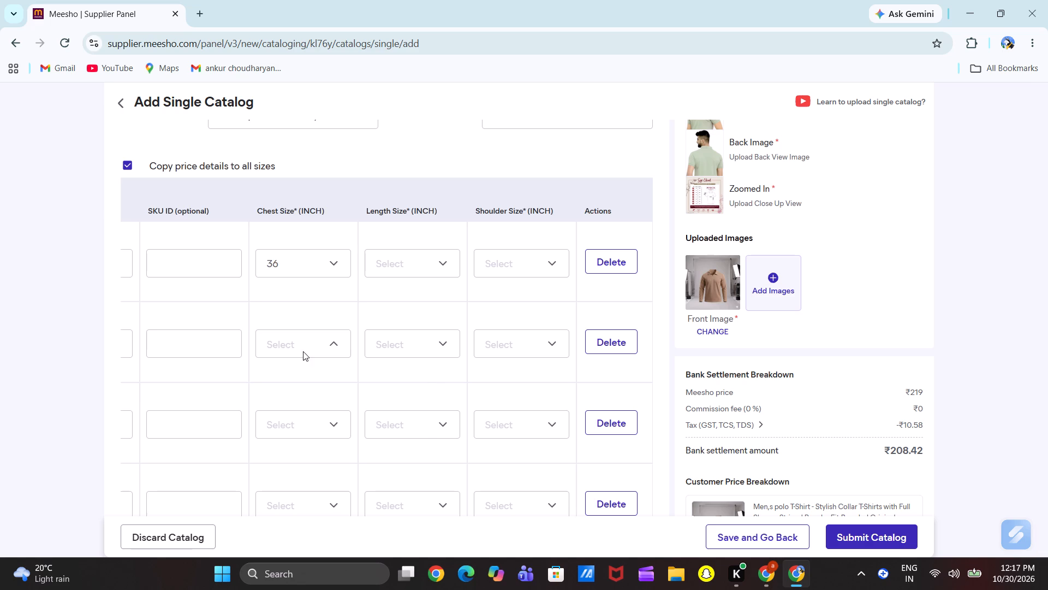
scroll(326, 434, down, 3)
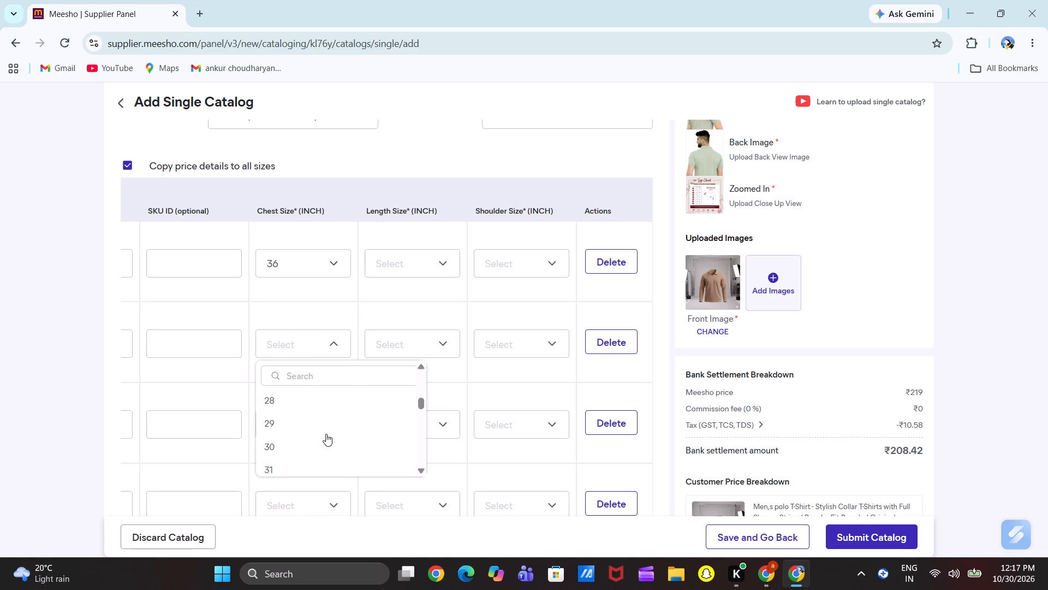
scroll(326, 434, down, 4)
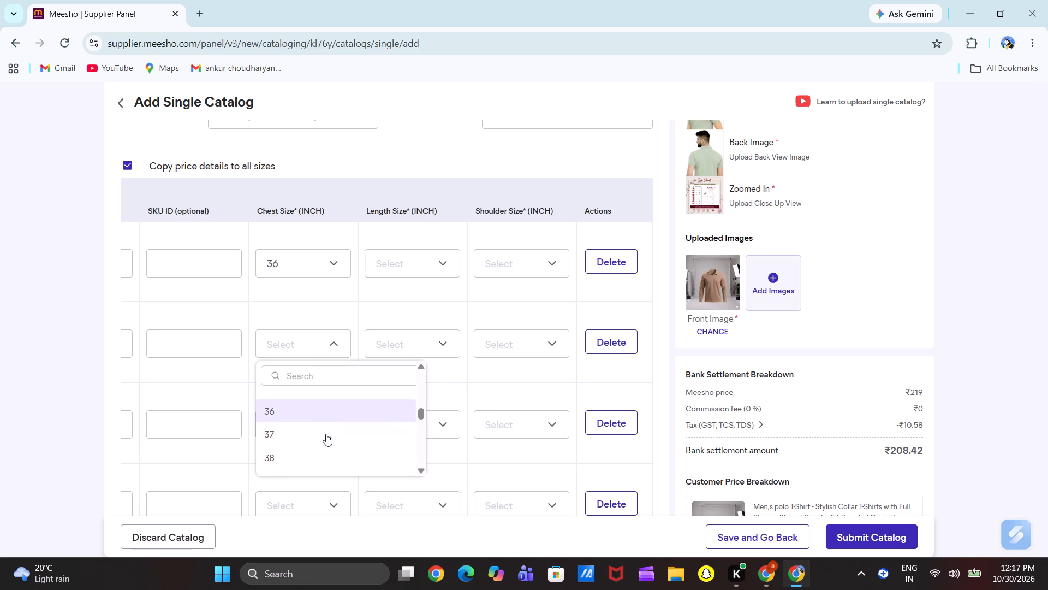
scroll(326, 434, down, 1)
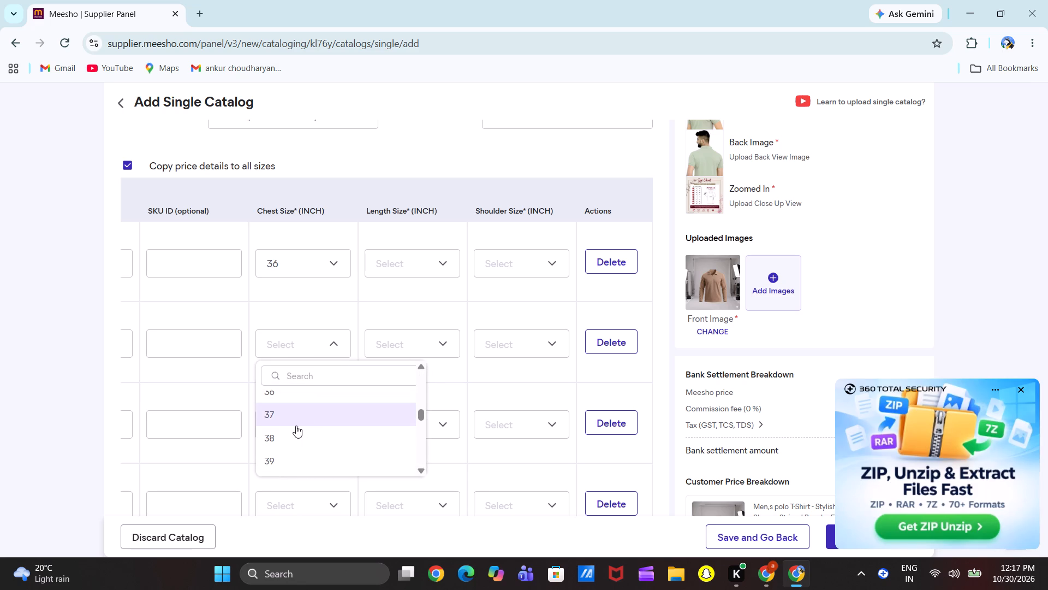
click(287, 432)
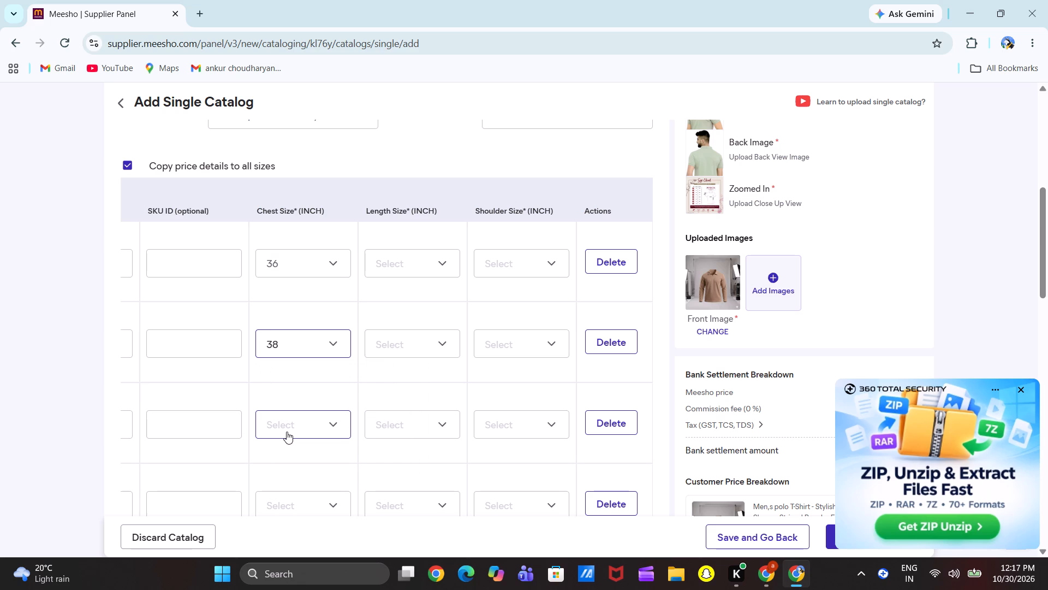
click(269, 425)
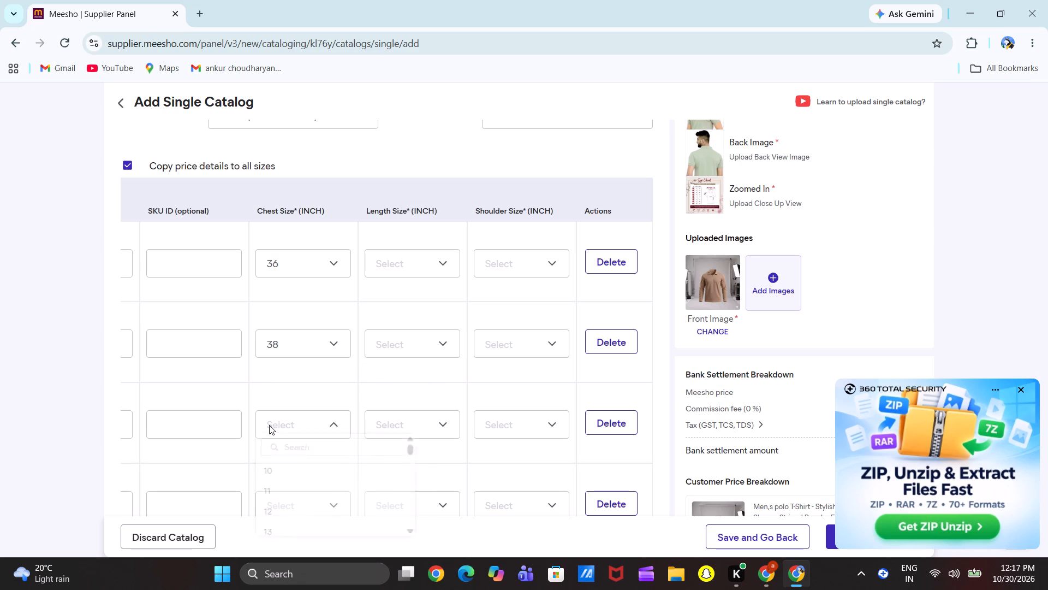
scroll(332, 497, down, 4)
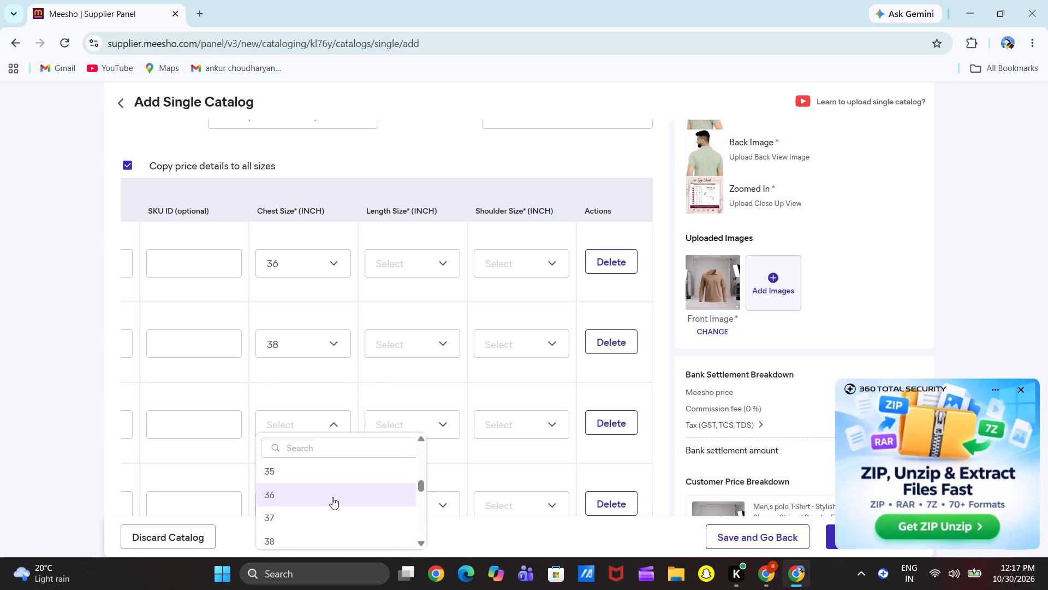
scroll(332, 497, down, 3)
click(332, 497)
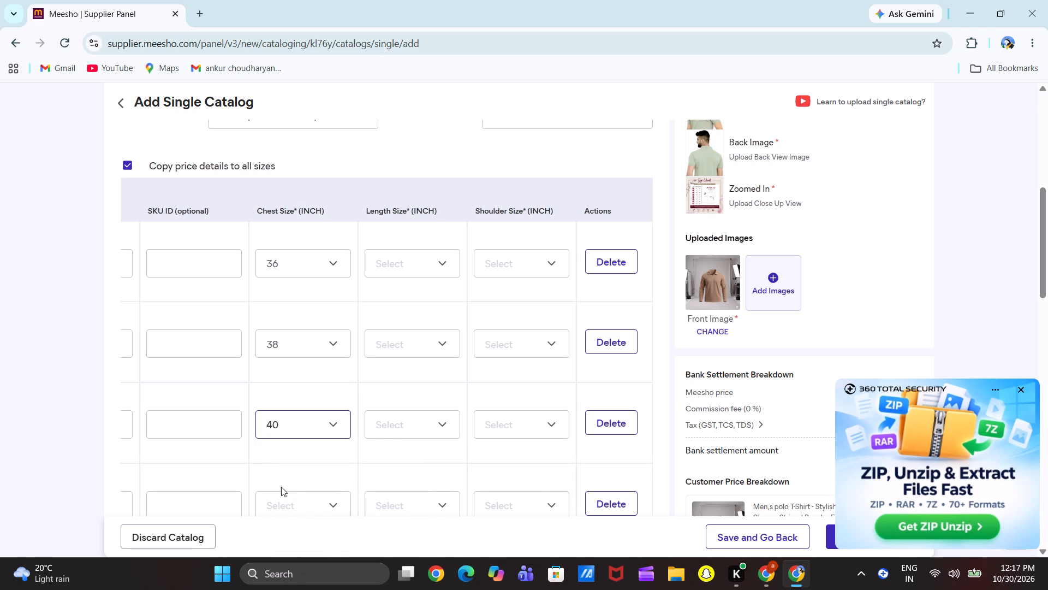
click(292, 494)
scroll(320, 523, down, 2)
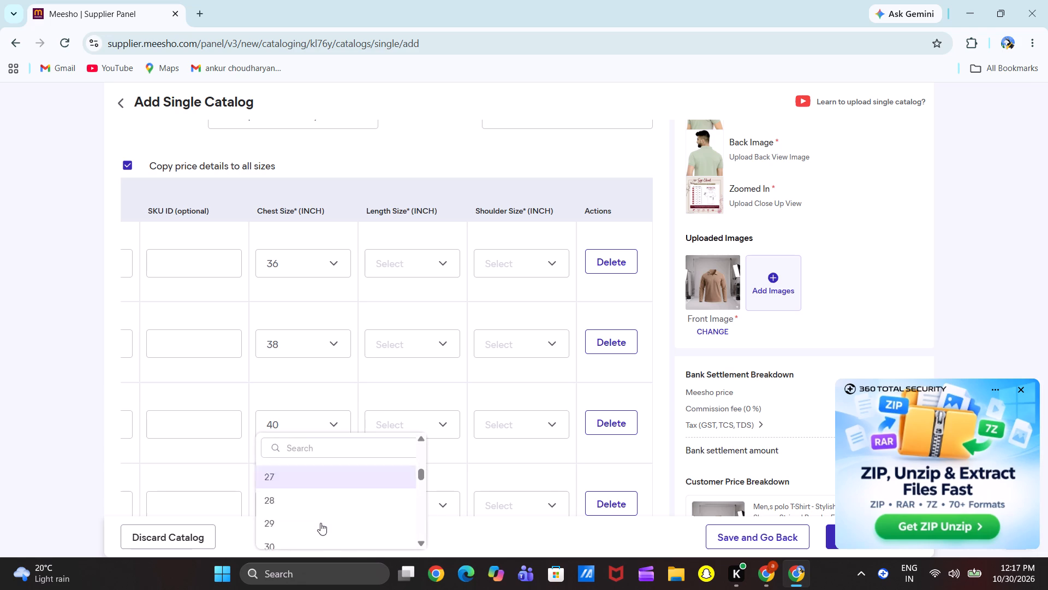
scroll(320, 523, down, 5)
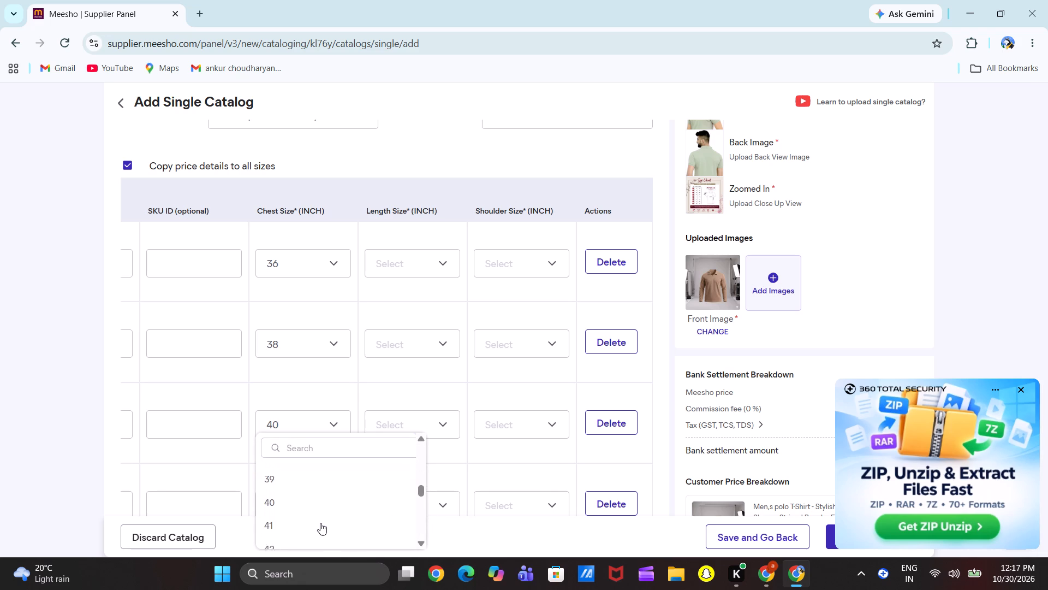
scroll(320, 523, down, 2)
click(320, 523)
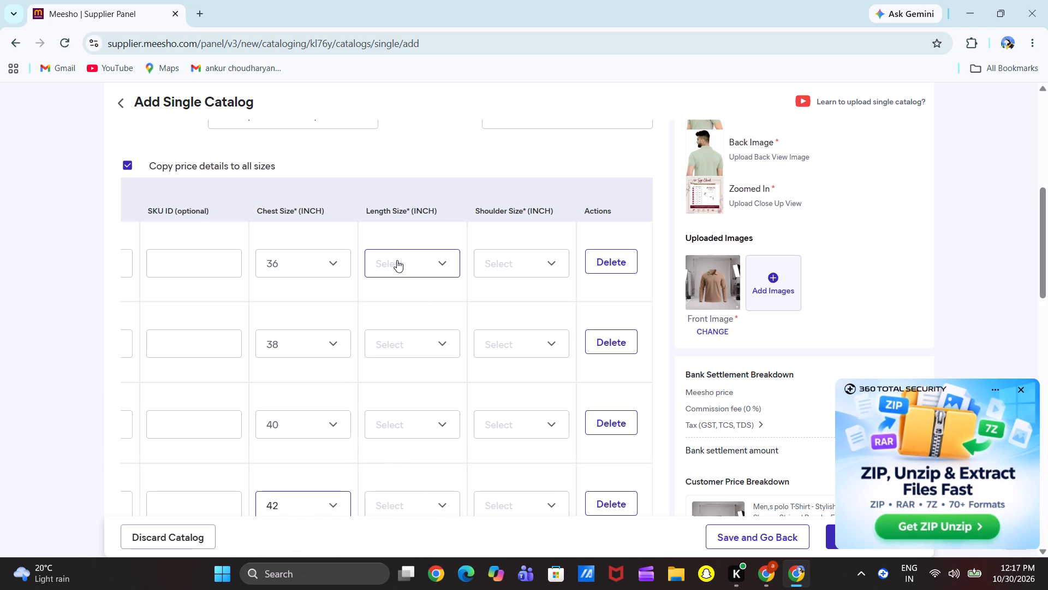
Set the length size to 24.5 inches for size S and 25.5 inches for size M.
click(396, 263)
scroll(430, 357, down, 3)
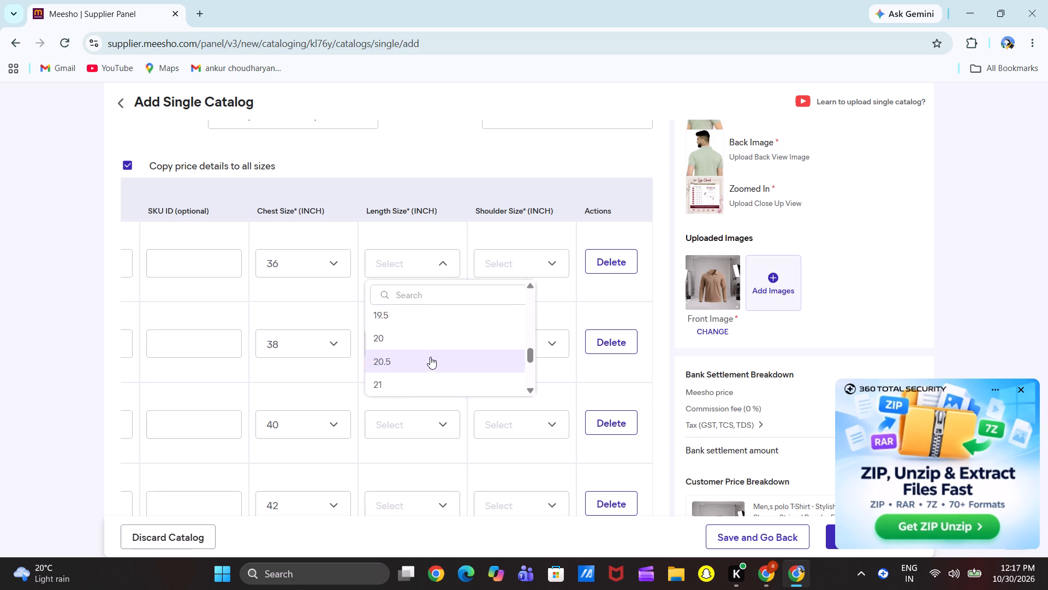
scroll(430, 357, down, 4)
click(430, 357)
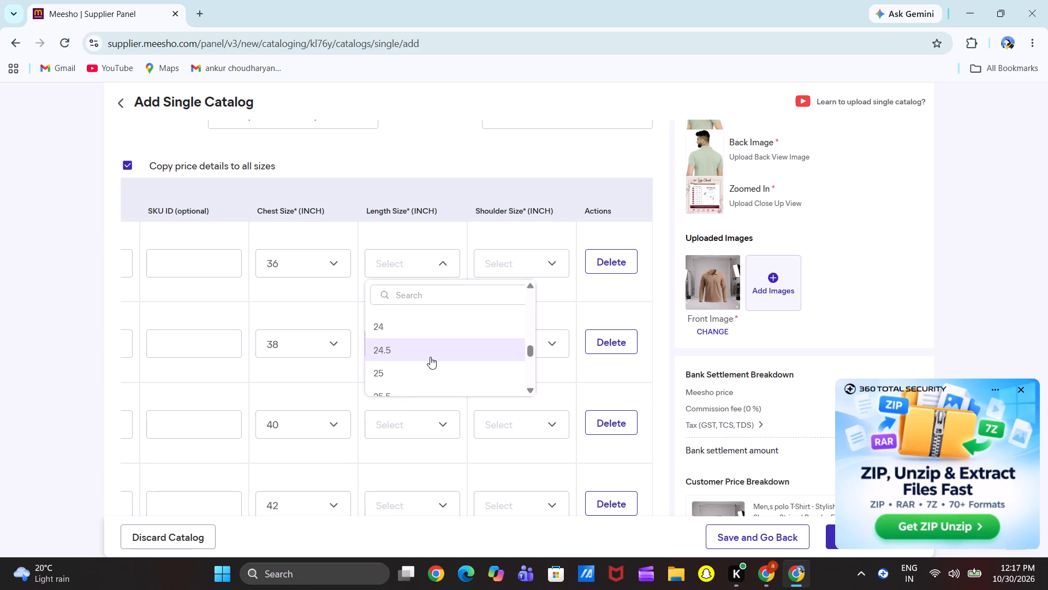
click(390, 336)
scroll(427, 431, down, 4)
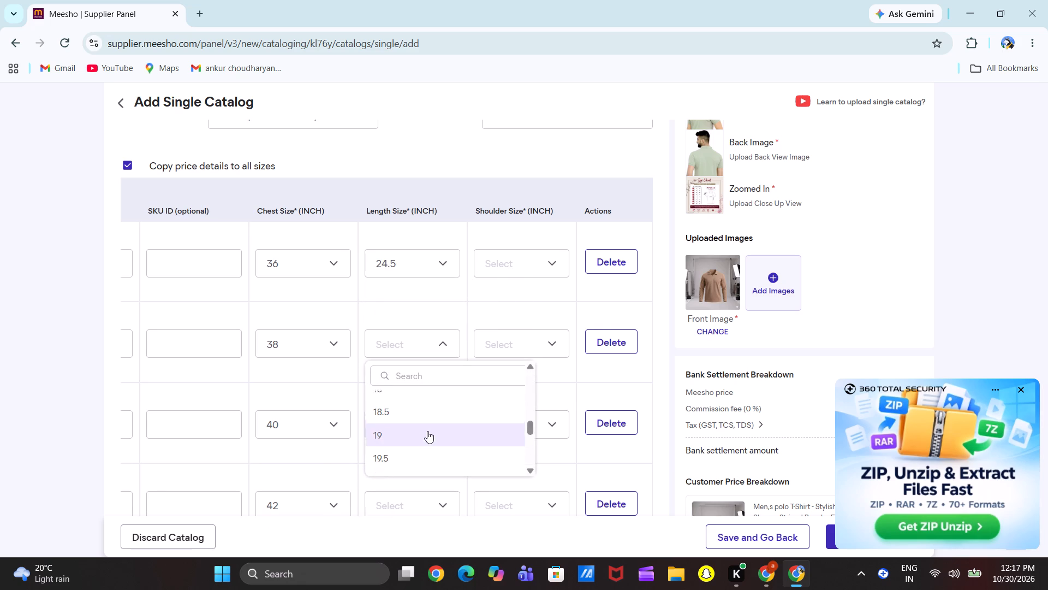
scroll(427, 431, down, 3)
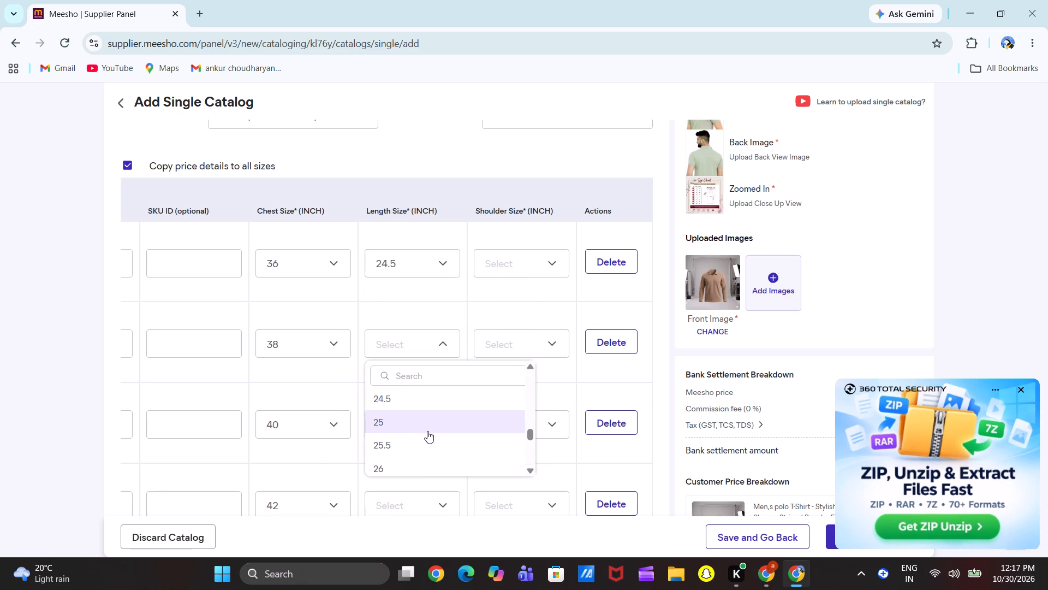
click(425, 440)
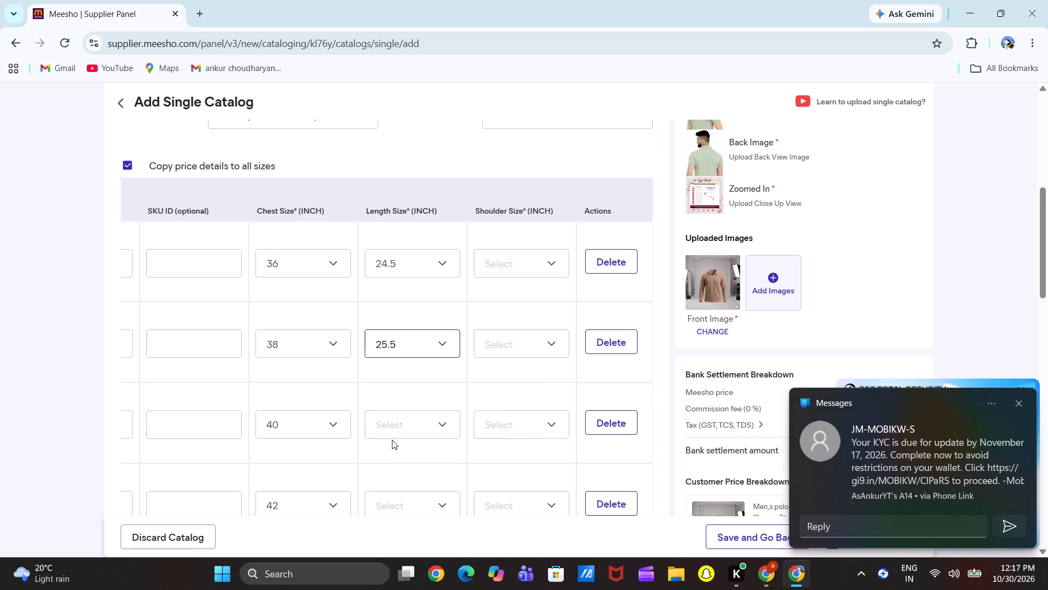
Set the length size to 26.5 inches for size L and 27.5 inches for size XL.
click(377, 432)
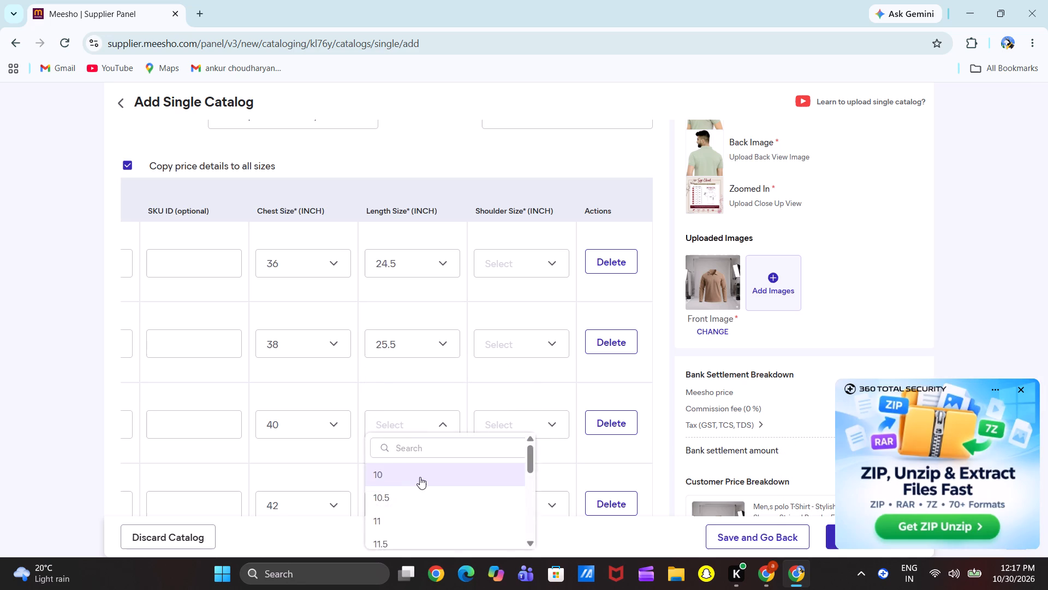
scroll(420, 477, down, 8)
scroll(420, 477, up, 1)
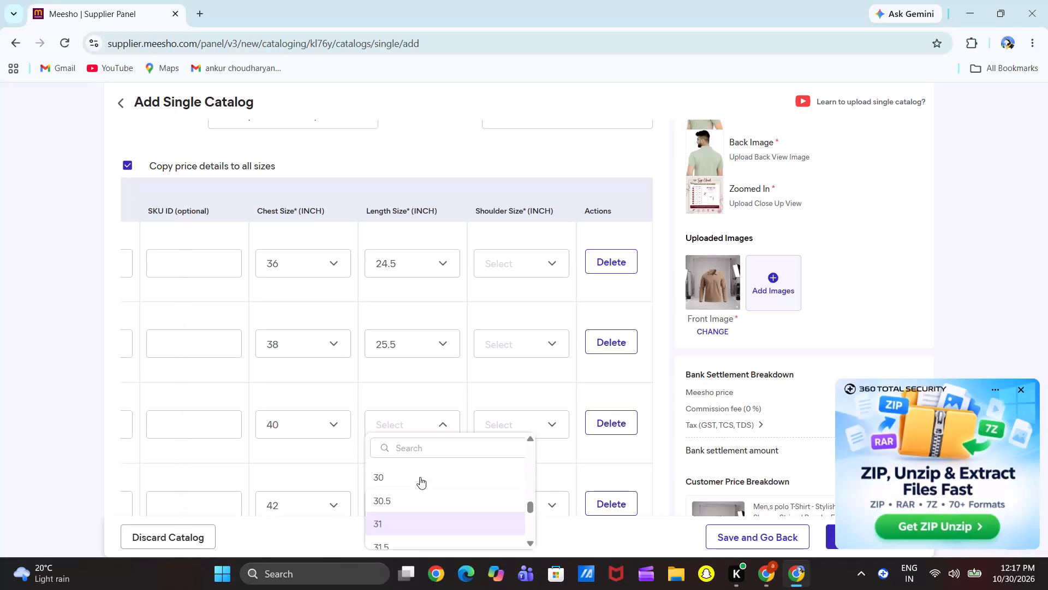
scroll(420, 477, up, 1)
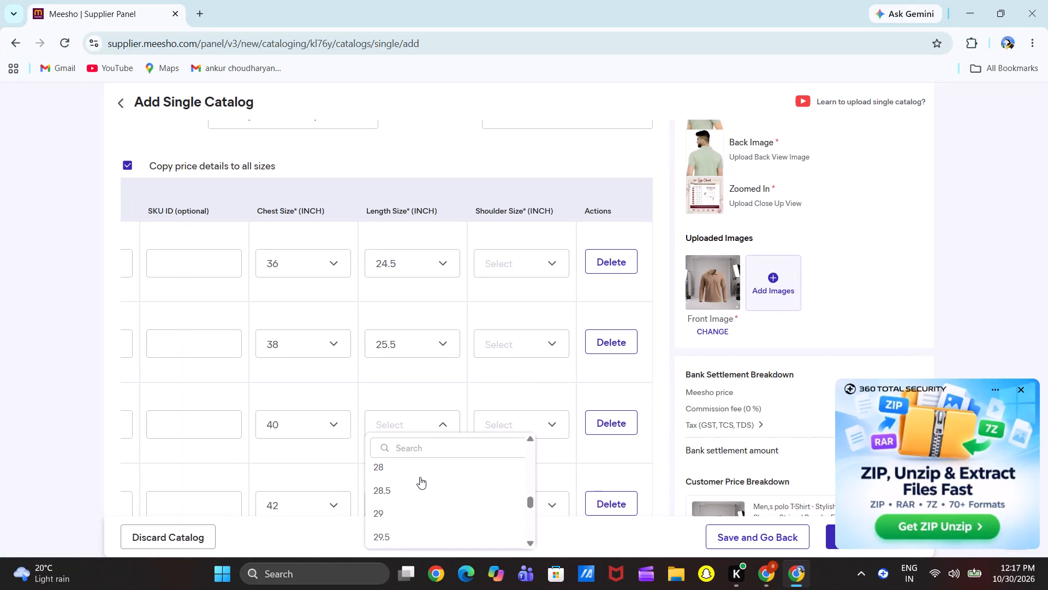
scroll(420, 477, up, 2)
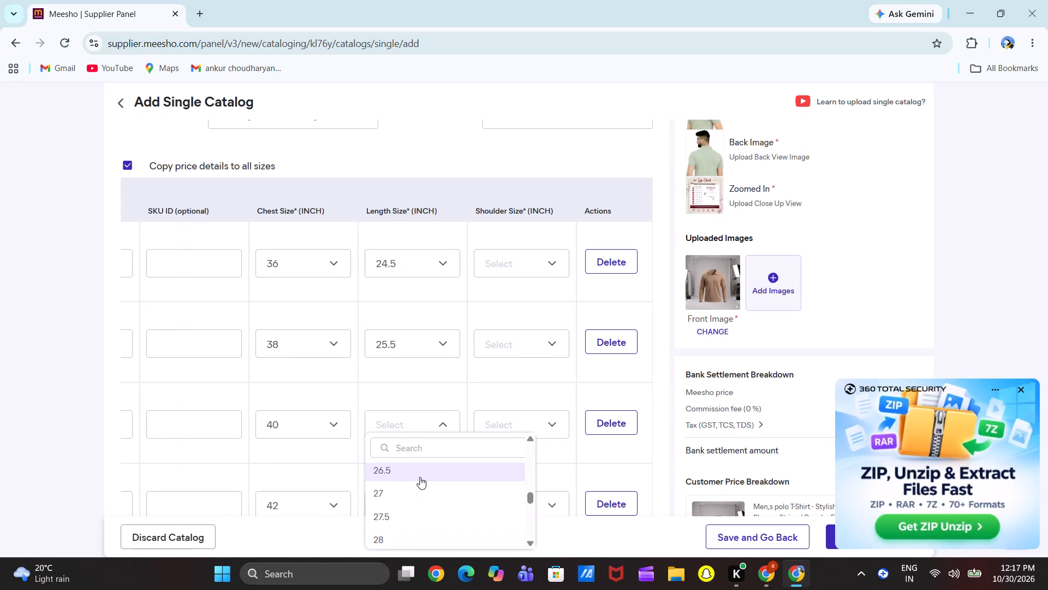
scroll(420, 477, up, 1)
click(420, 477)
scroll(388, 478, down, 1)
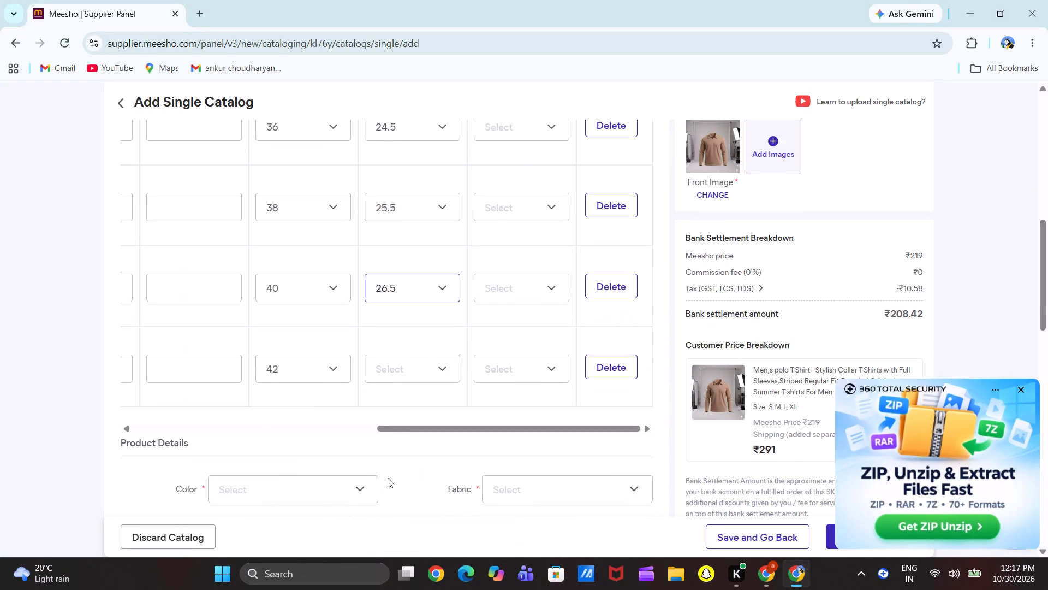
click(393, 361)
scroll(418, 479, down, 2)
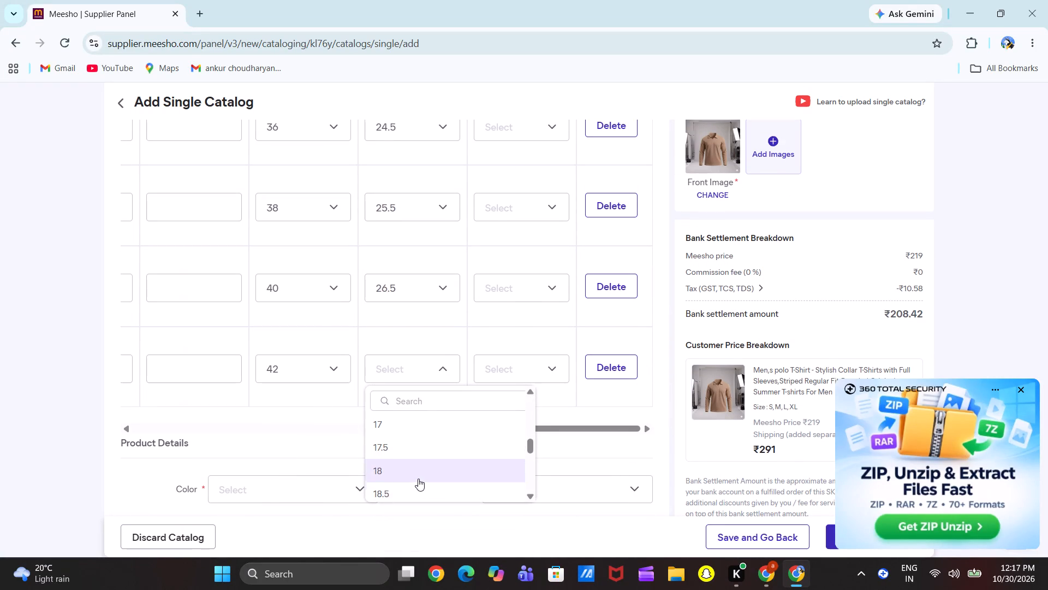
scroll(418, 479, down, 4)
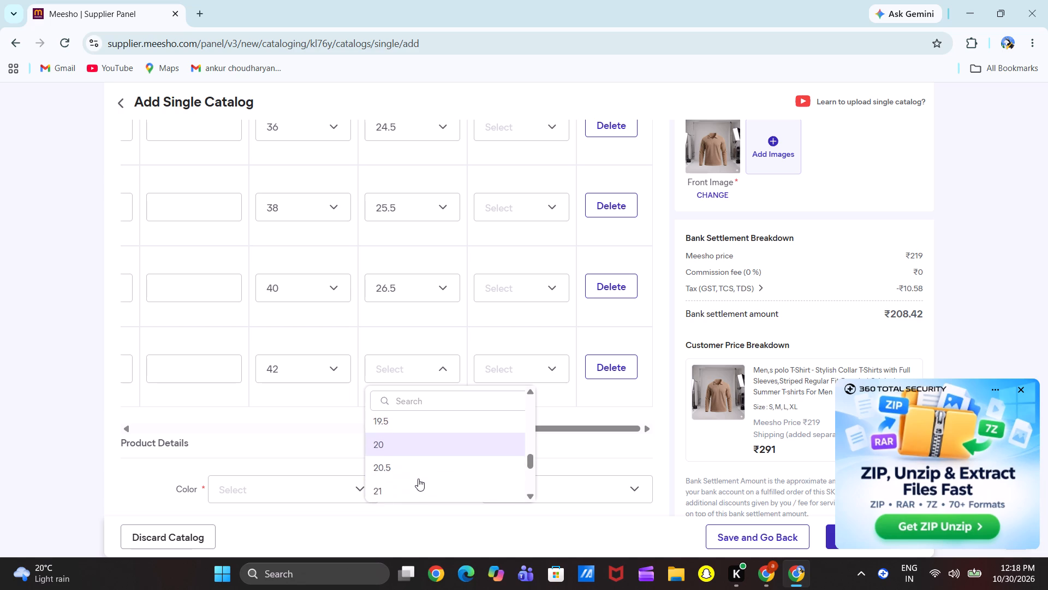
scroll(418, 479, down, 3)
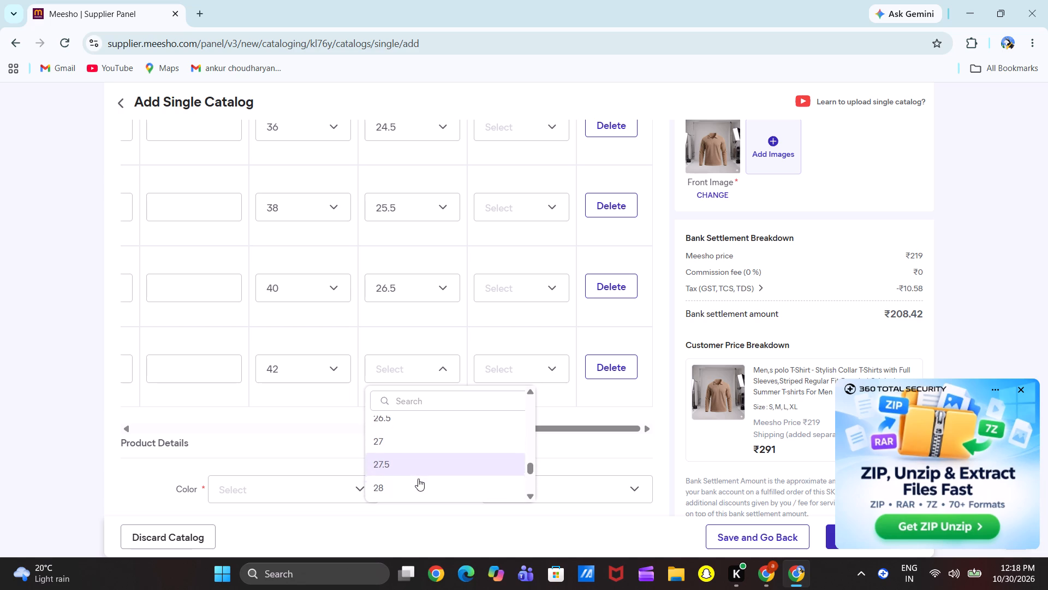
scroll(418, 479, down, 1)
click(398, 462)
Set the shoulder size to 14.5 inches for size S.
scroll(486, 275, up, 1)
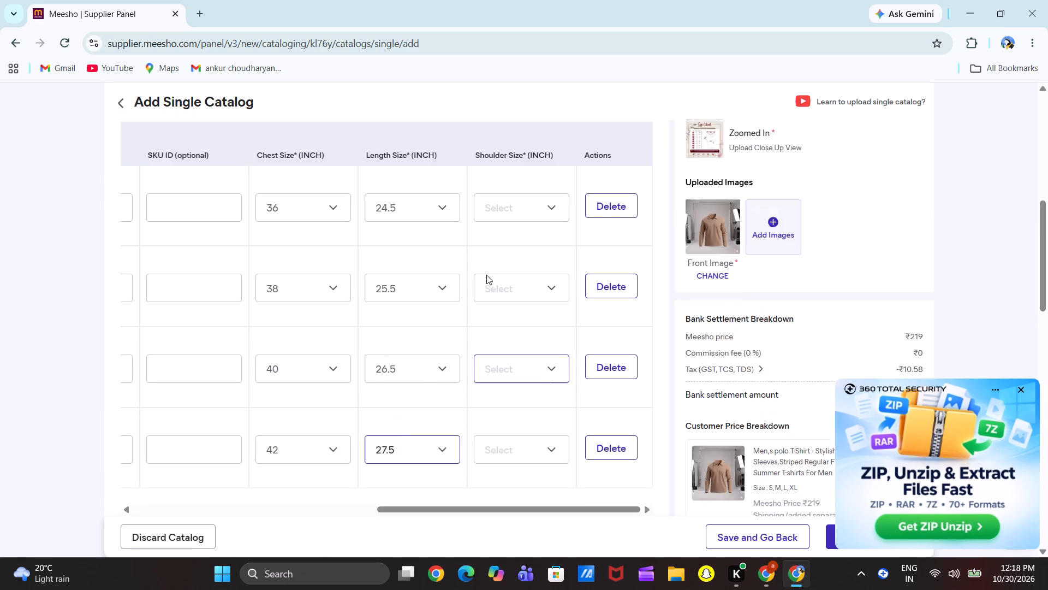
scroll(486, 275, up, 1)
click(503, 287)
scroll(508, 370, down, 1)
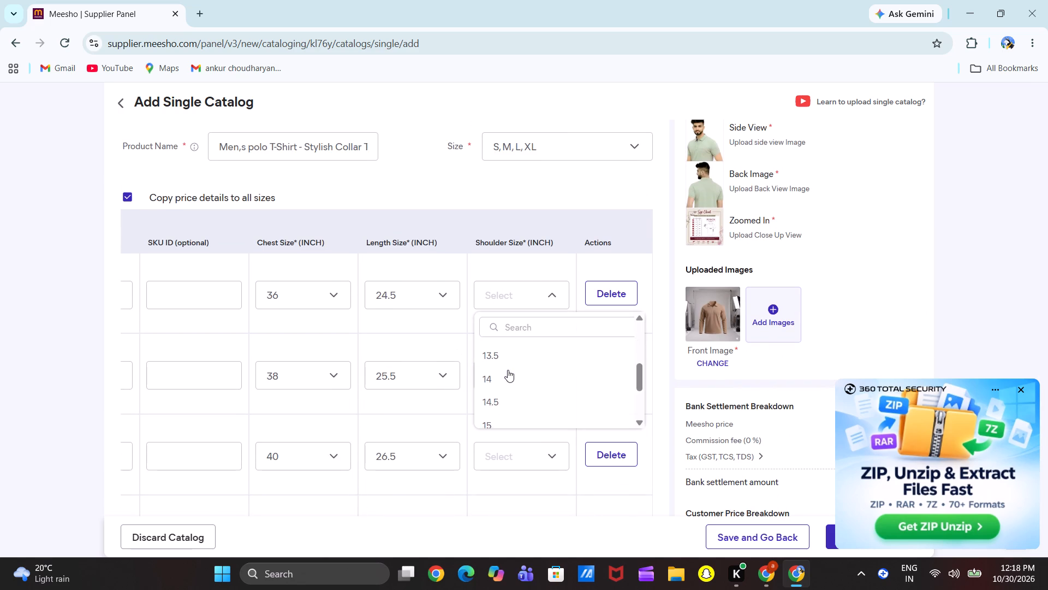
scroll(508, 370, down, 1)
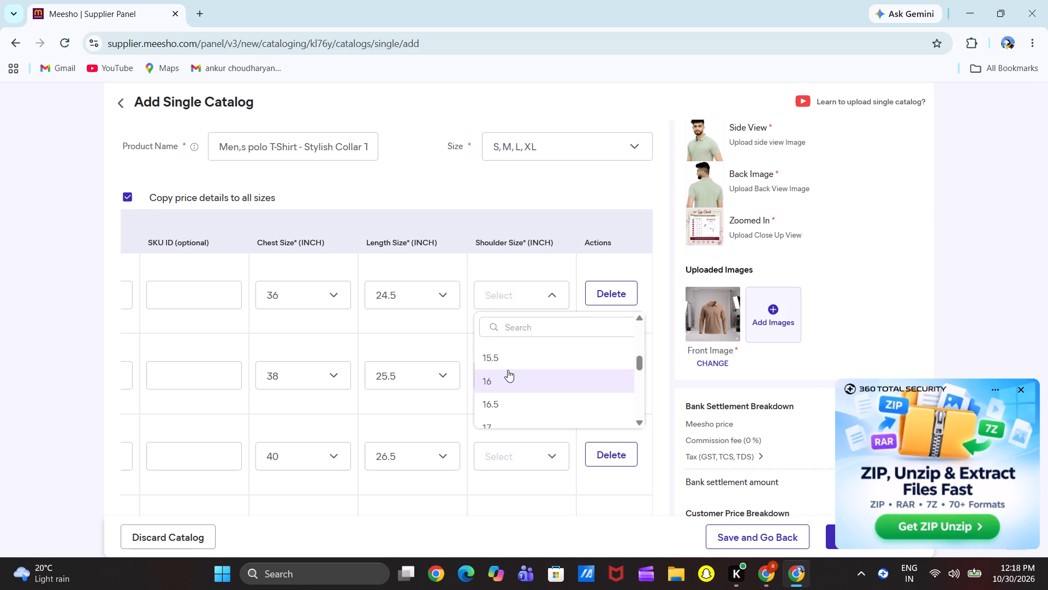
click(508, 370)
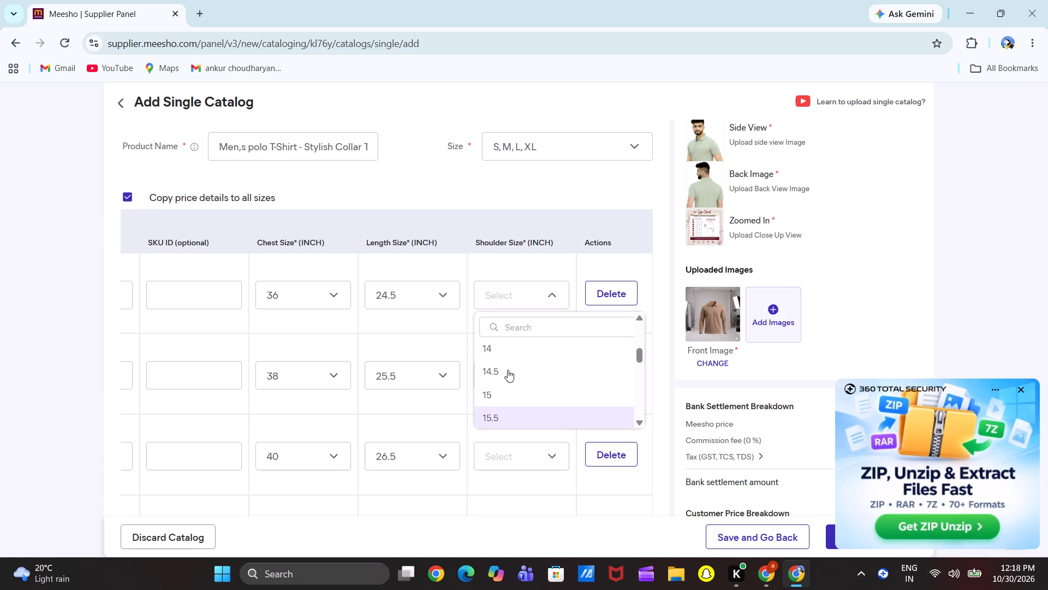
Set the shoulder size to 15.5 inches for size M and 16.5 inches for size L.
click(504, 377)
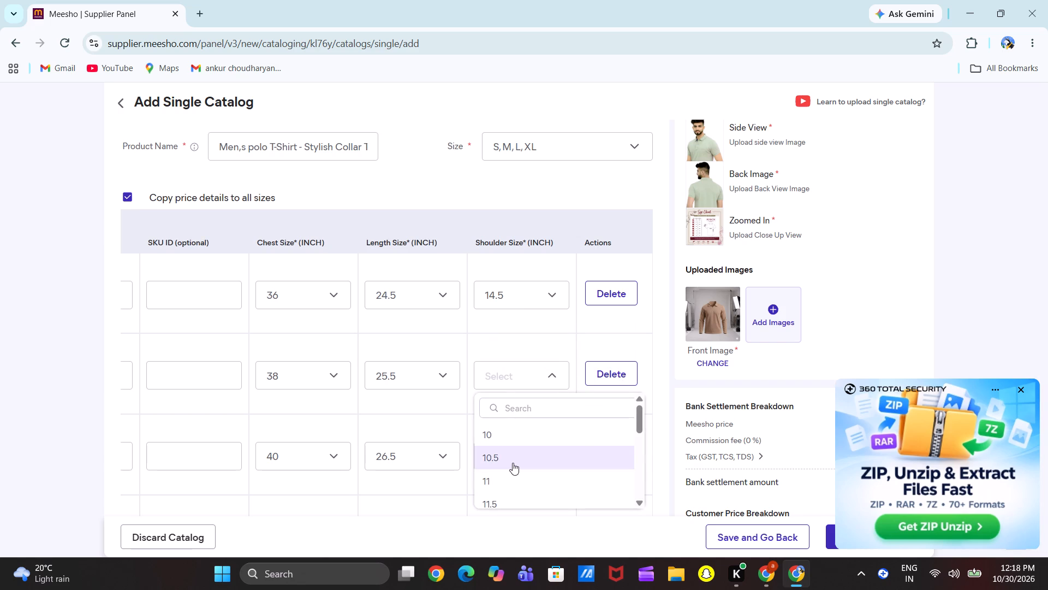
scroll(513, 463, down, 3)
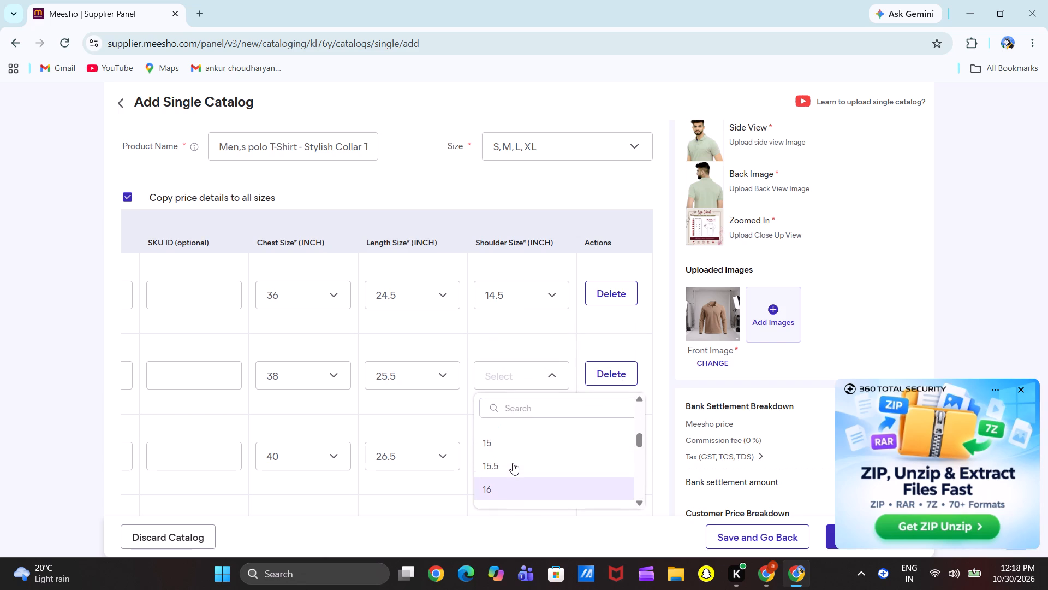
click(513, 463)
click(504, 459)
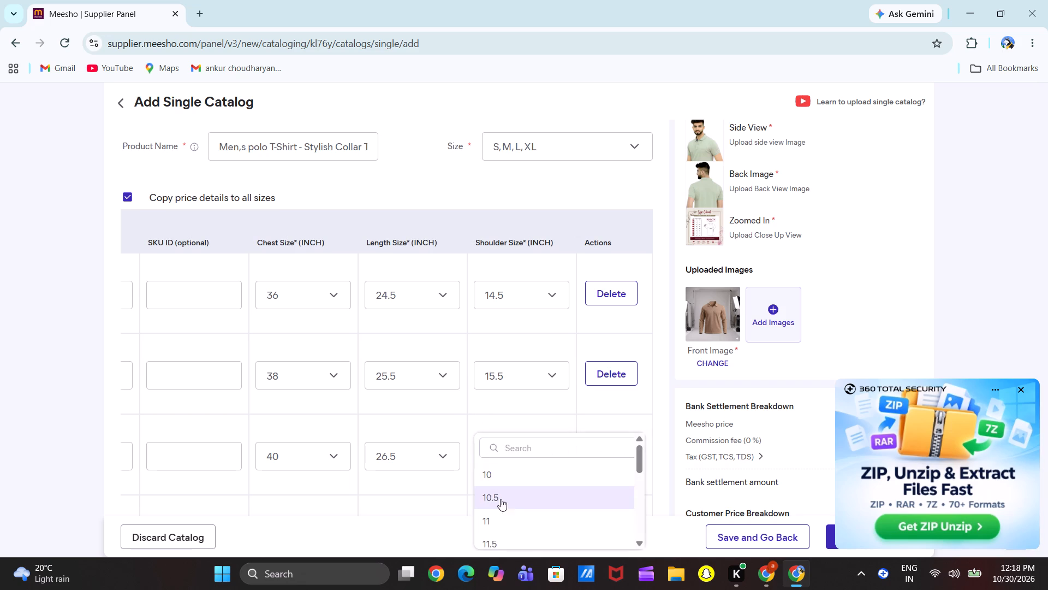
scroll(521, 510, down, 4)
scroll(521, 510, up, 1)
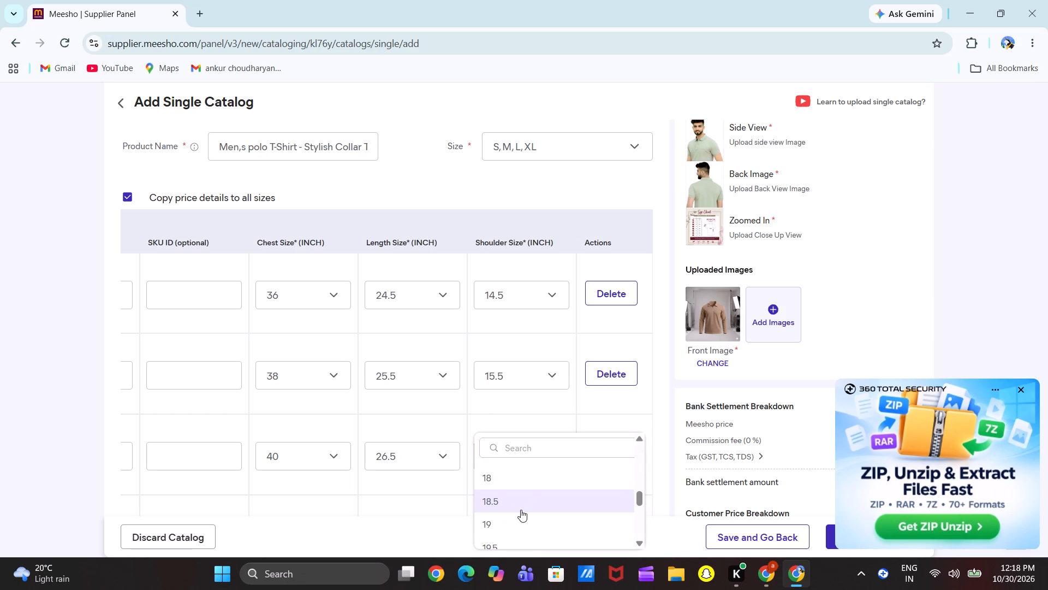
scroll(521, 510, up, 1)
click(521, 510)
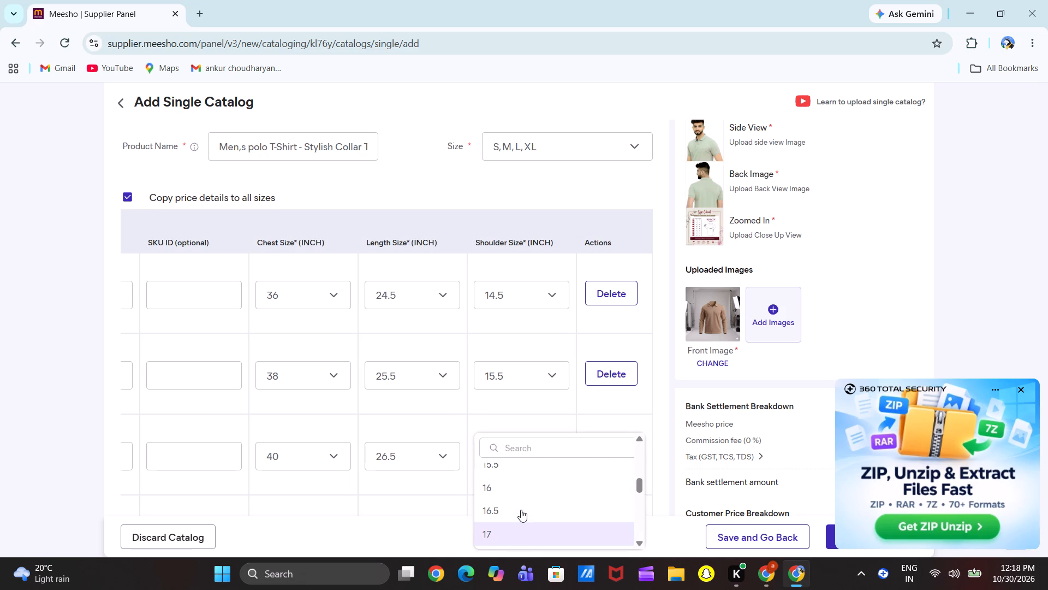
Set the shoulder size to 17.5 inches for size XL.
scroll(479, 422, down, 2)
click(496, 406)
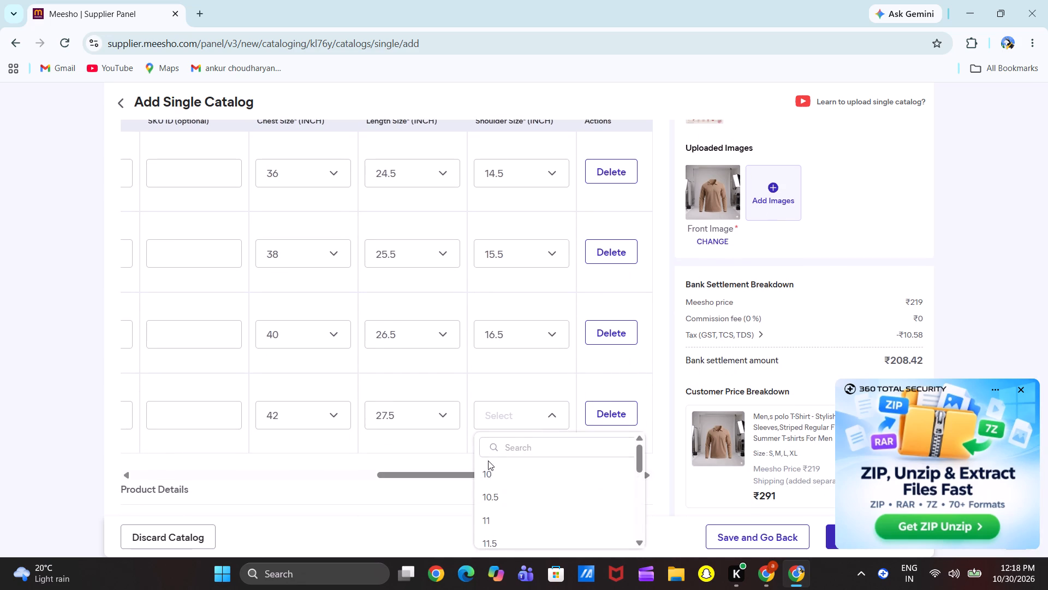
scroll(508, 477, down, 3)
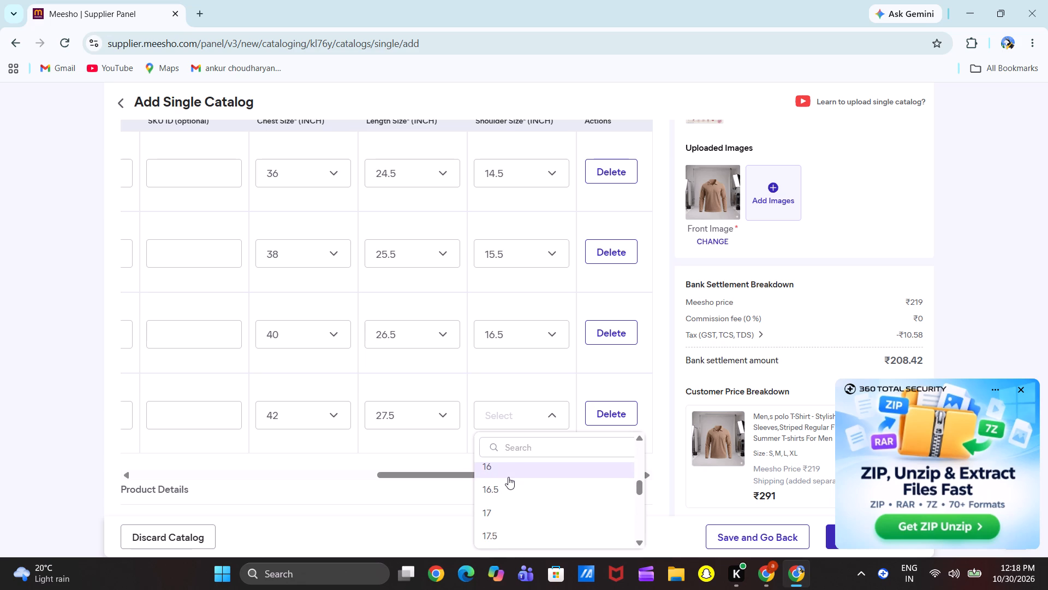
scroll(508, 477, down, 1)
click(500, 507)
Search the color options for CA and set the product color to Caramel Brown.
scroll(485, 438, down, 2)
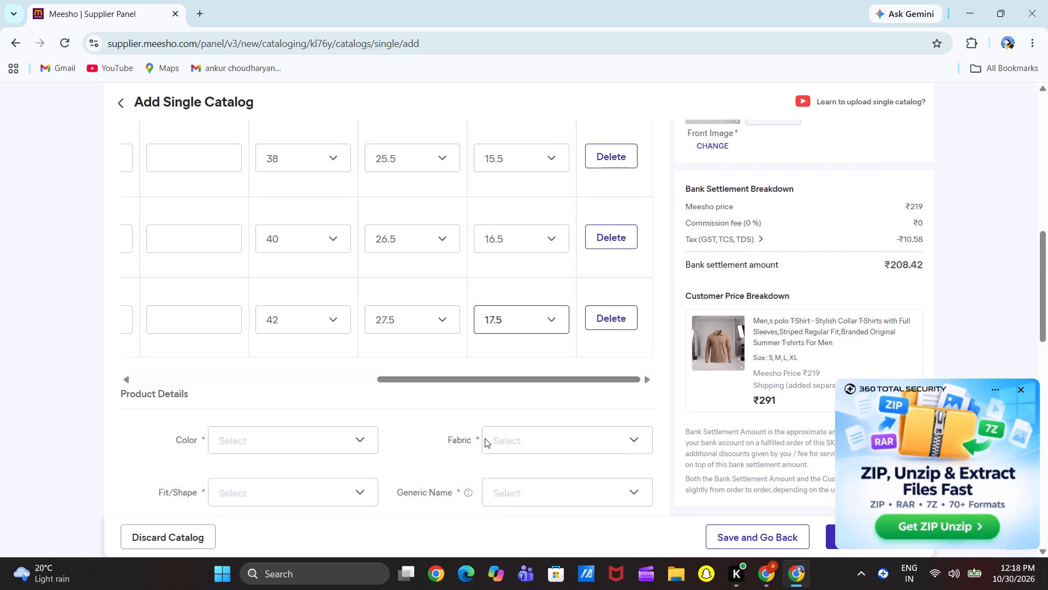
scroll(485, 438, down, 1)
click(233, 303)
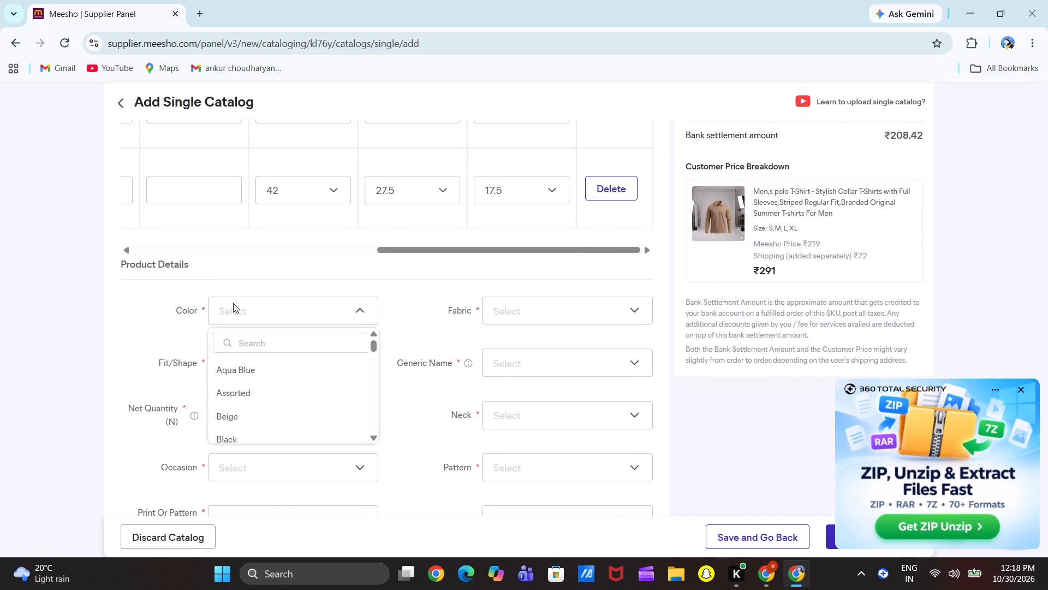
click(269, 337)
text(CE)
key(a)
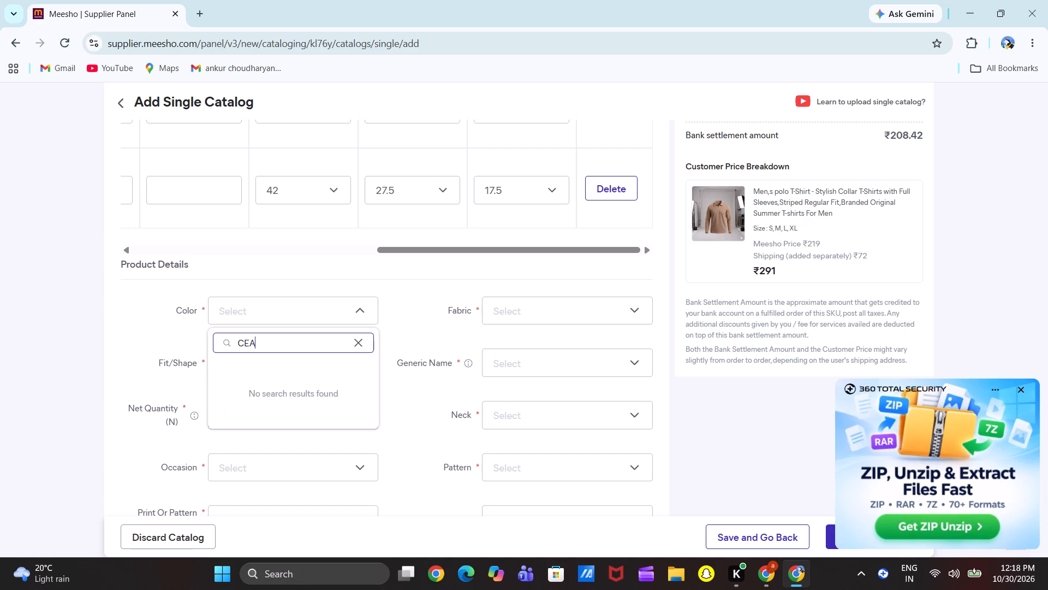
key(BackSpace)
key(BackSpace)
key(a)
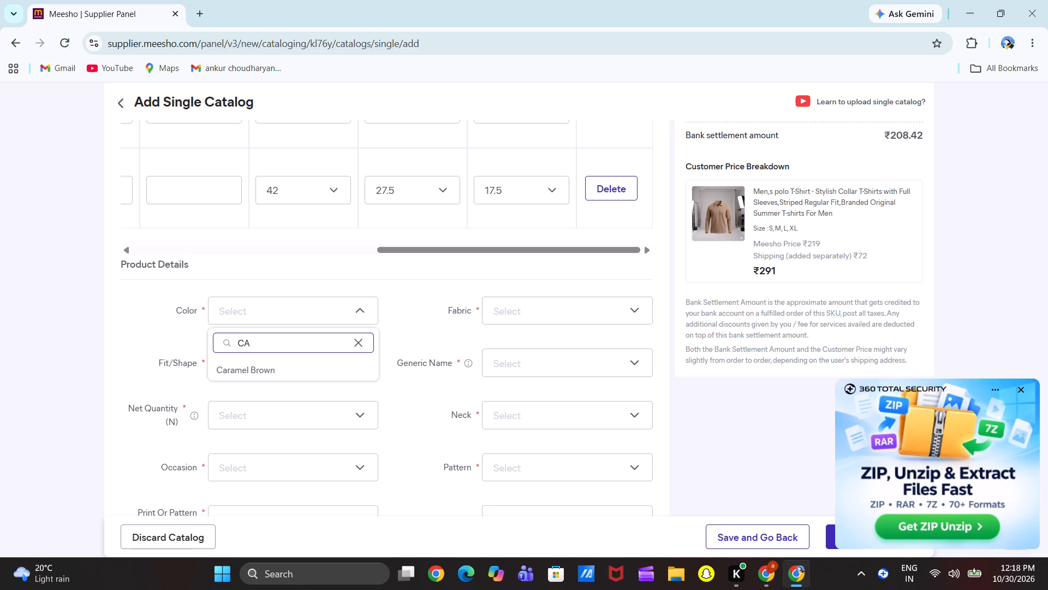
click(258, 374)
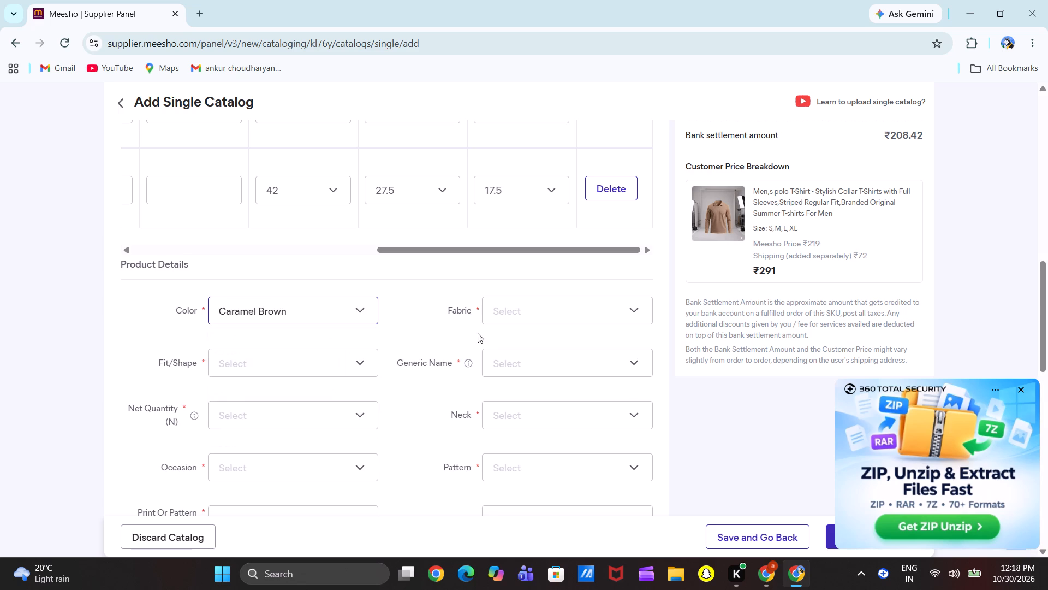
Set the fabric to Cotton Blend and the fit/shape to Regular.
click(529, 308)
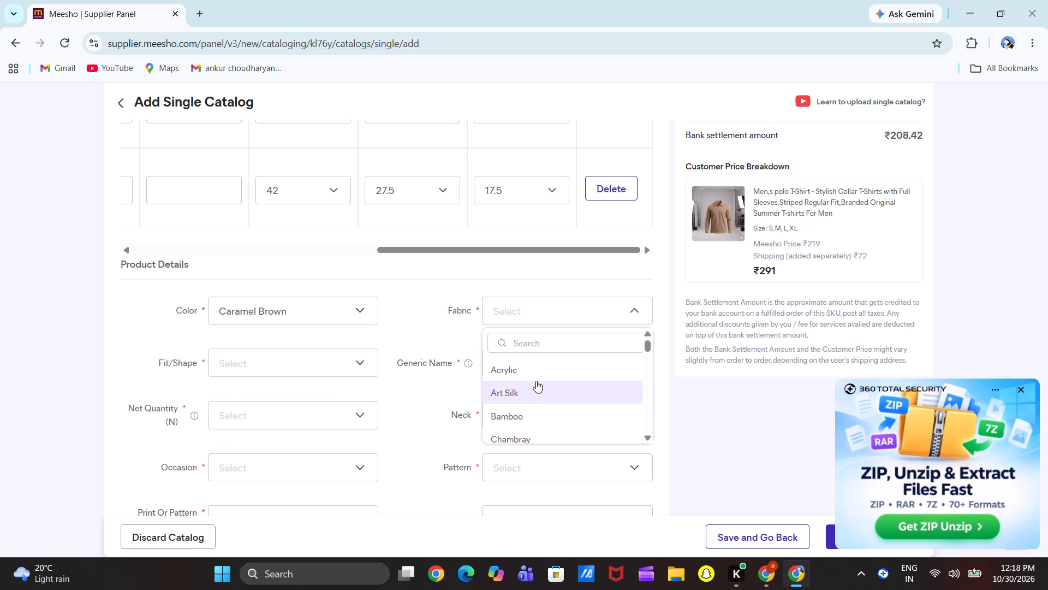
scroll(536, 381, down, 3)
click(534, 398)
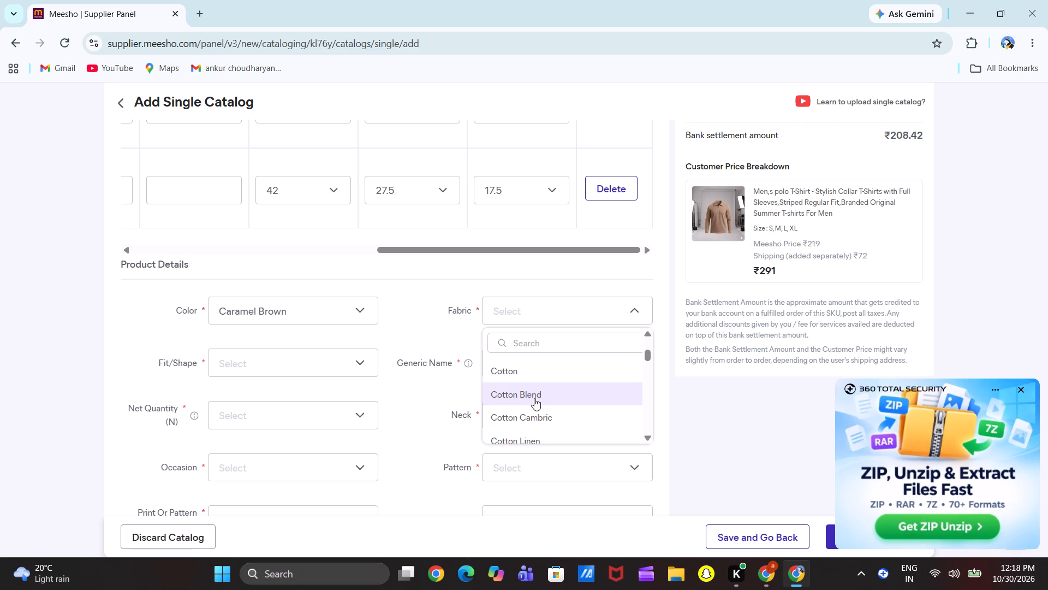
click(274, 365)
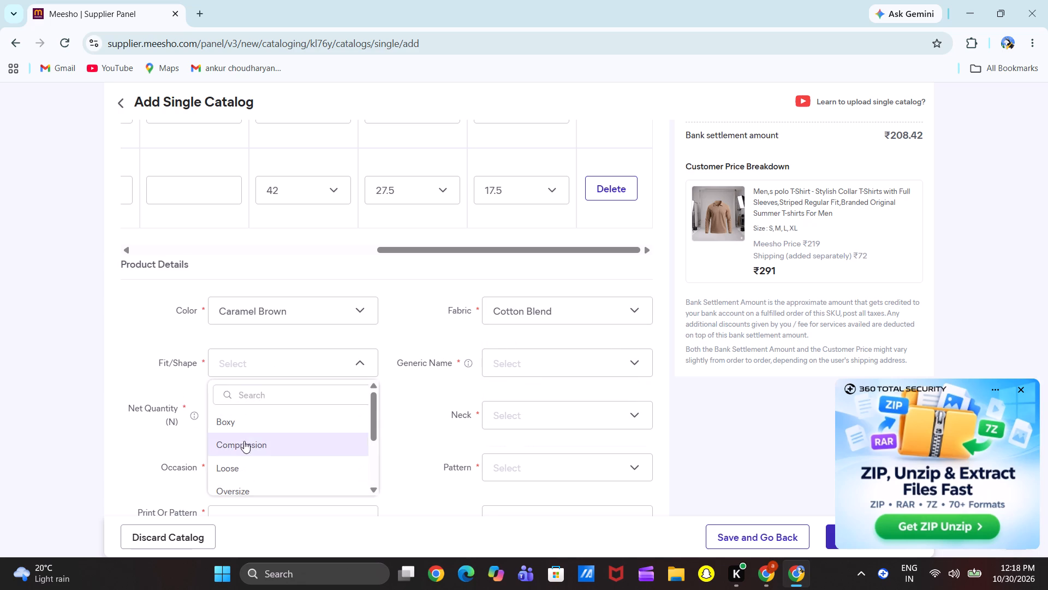
scroll(254, 453, down, 1)
click(247, 421)
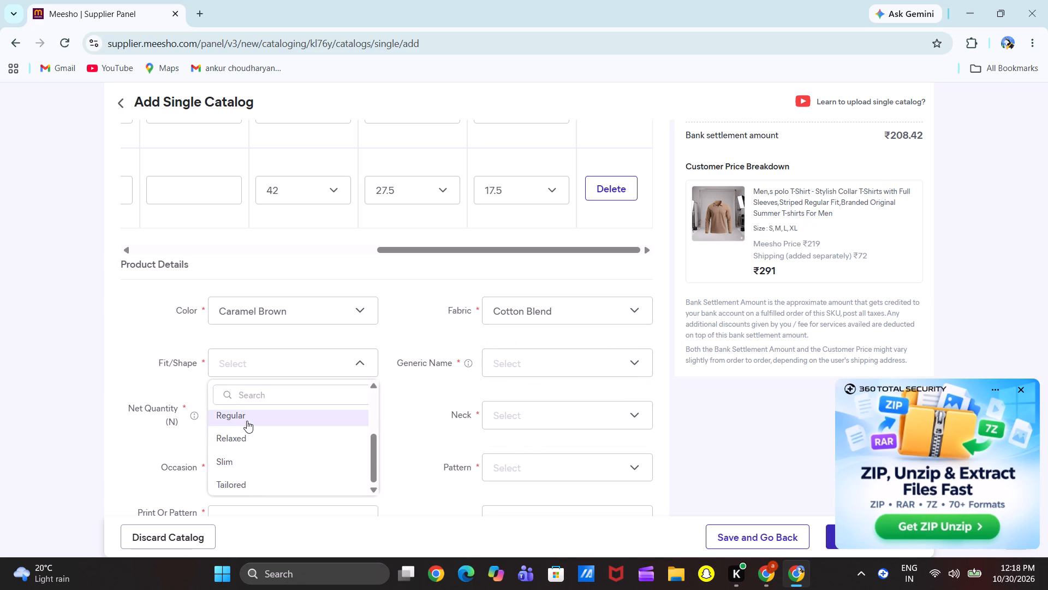
Set the generic name to Tshirts and the net quantity to 1.
click(493, 364)
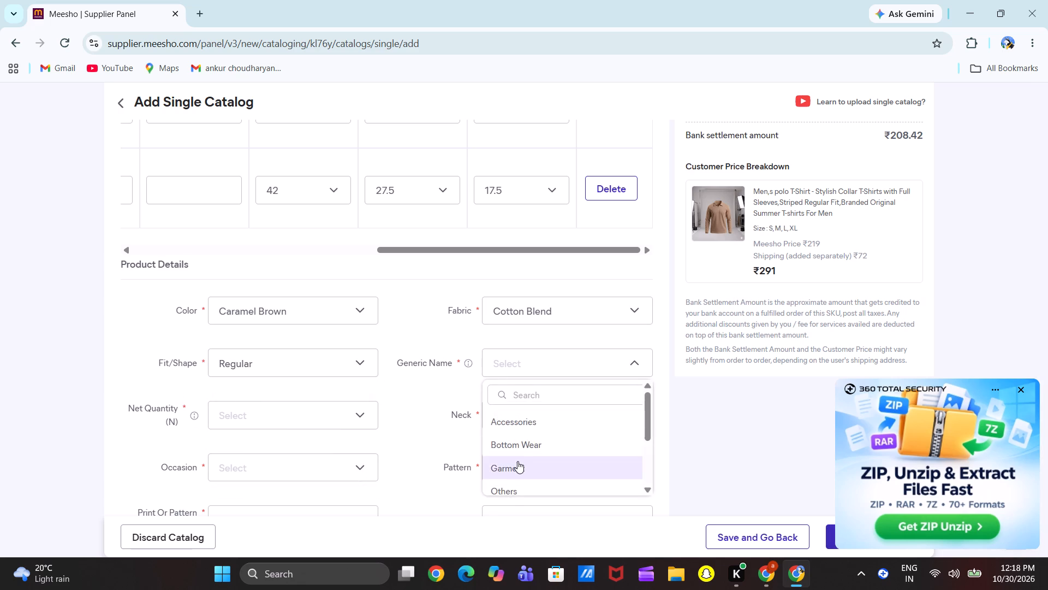
scroll(517, 461, down, 1)
click(517, 461)
click(258, 420)
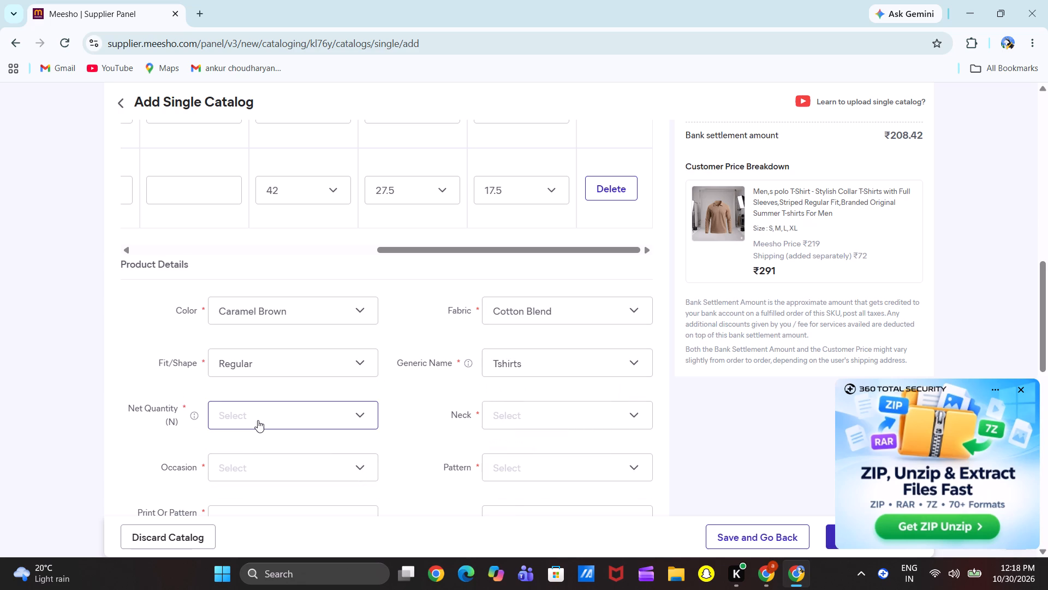
click(247, 474)
Set the neck to Polo and the occasion to Casual.
click(537, 427)
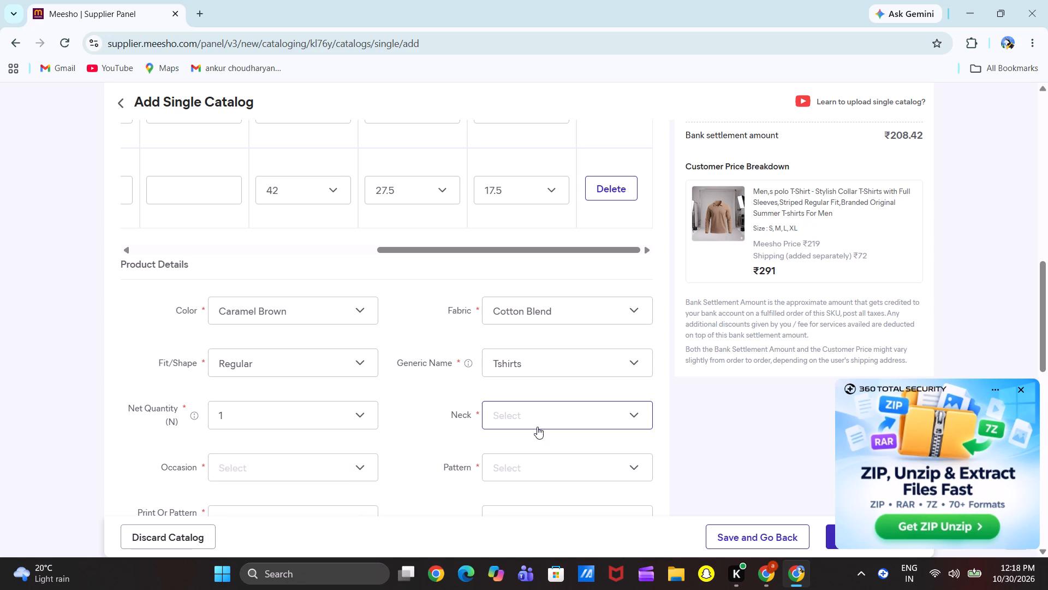
scroll(526, 518, down, 2)
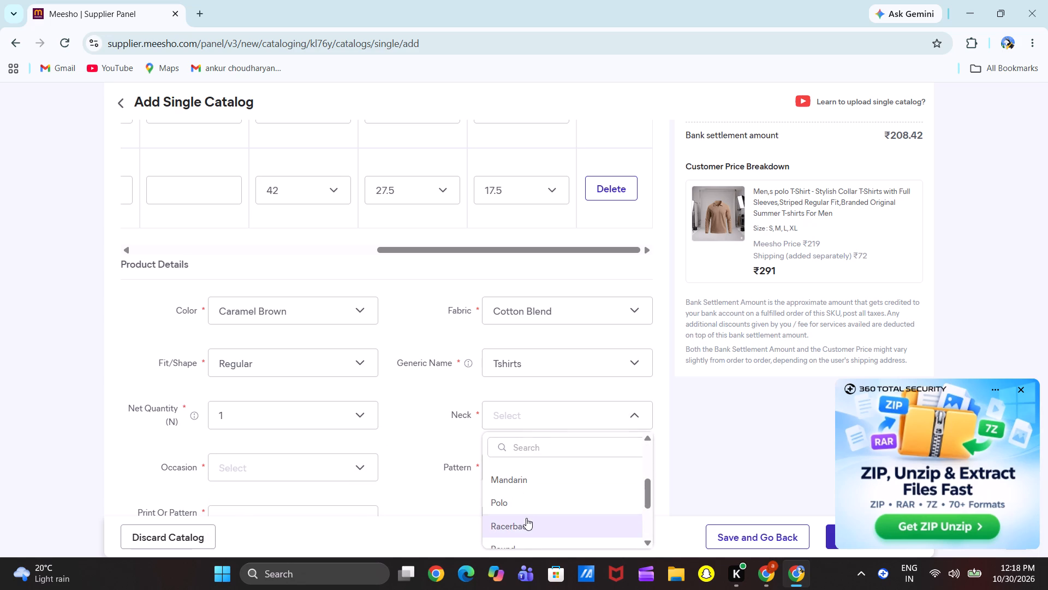
click(513, 505)
scroll(266, 454, down, 1)
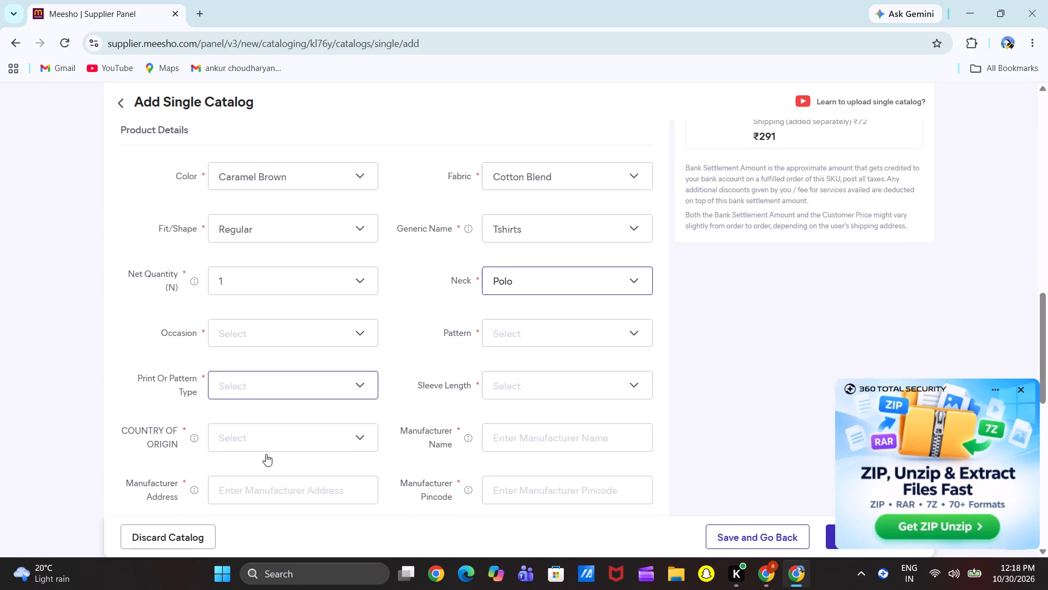
scroll(266, 454, down, 1)
click(275, 331)
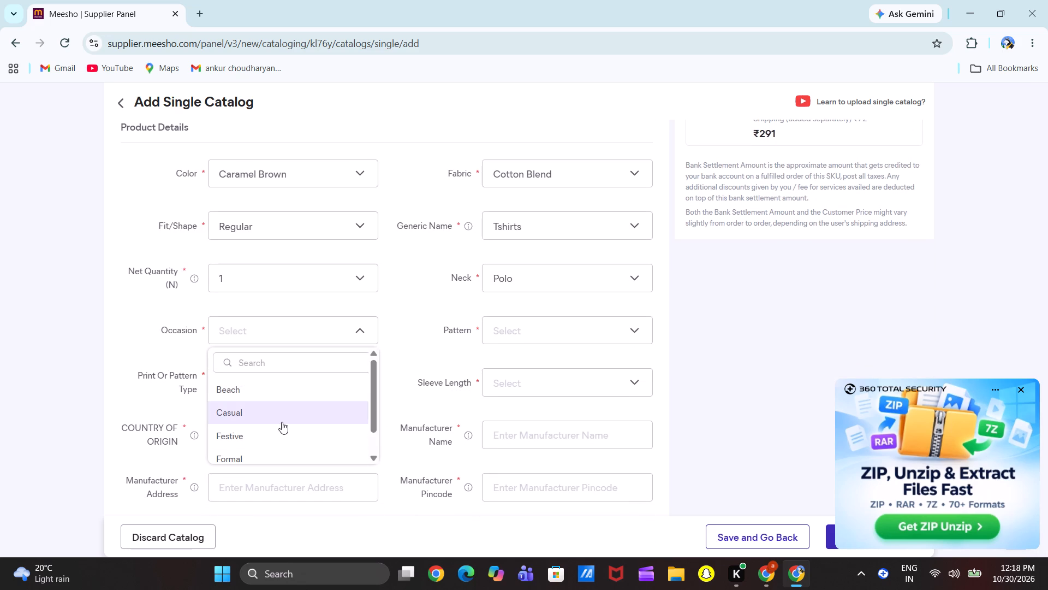
click(273, 420)
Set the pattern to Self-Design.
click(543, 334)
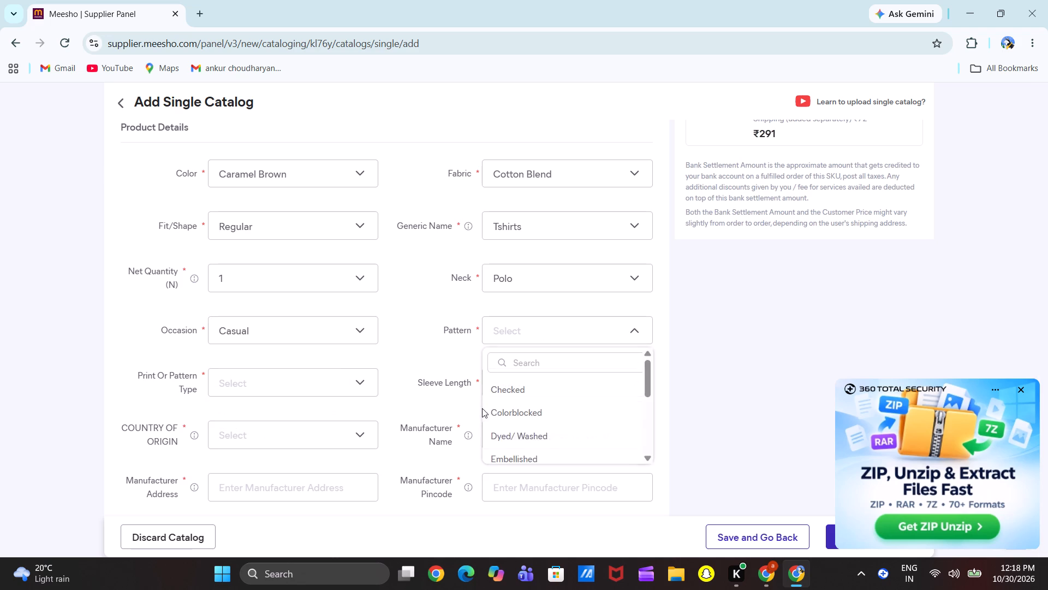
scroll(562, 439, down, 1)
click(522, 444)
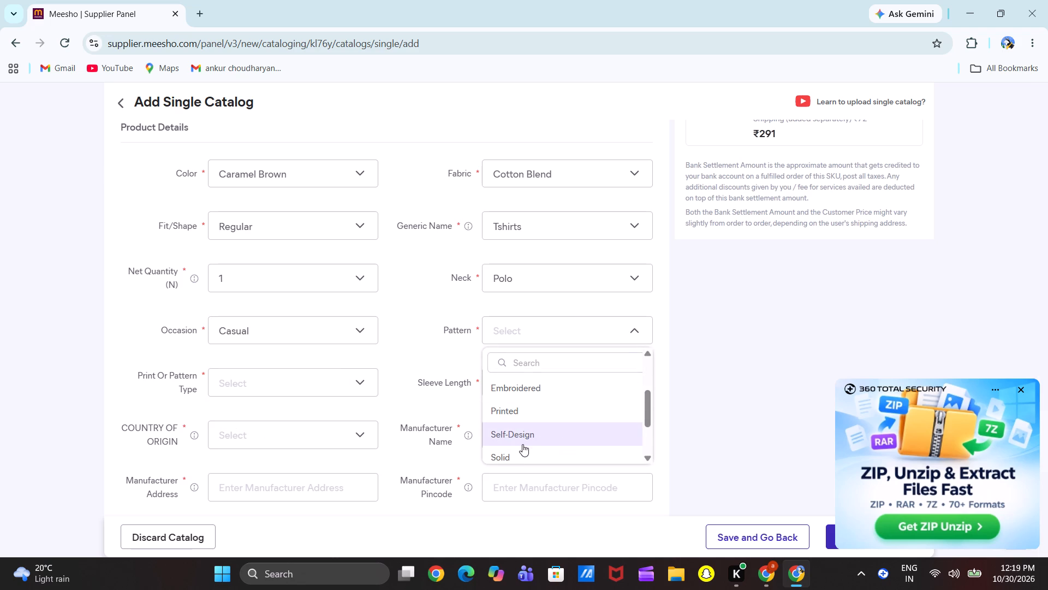
Set the product's pattern to Solid.
click(585, 331)
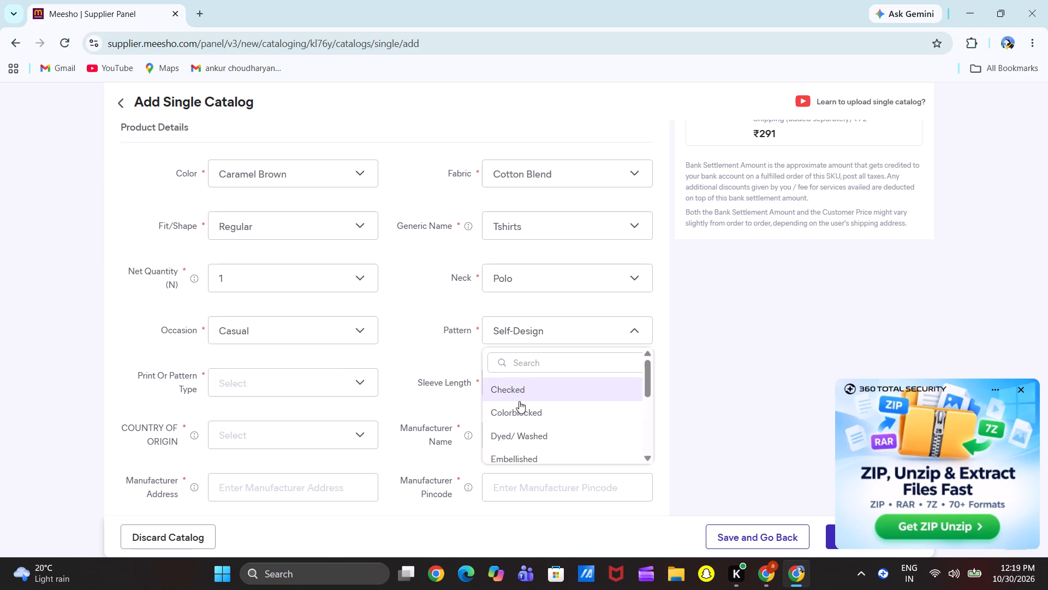
scroll(539, 417, down, 3)
click(511, 403)
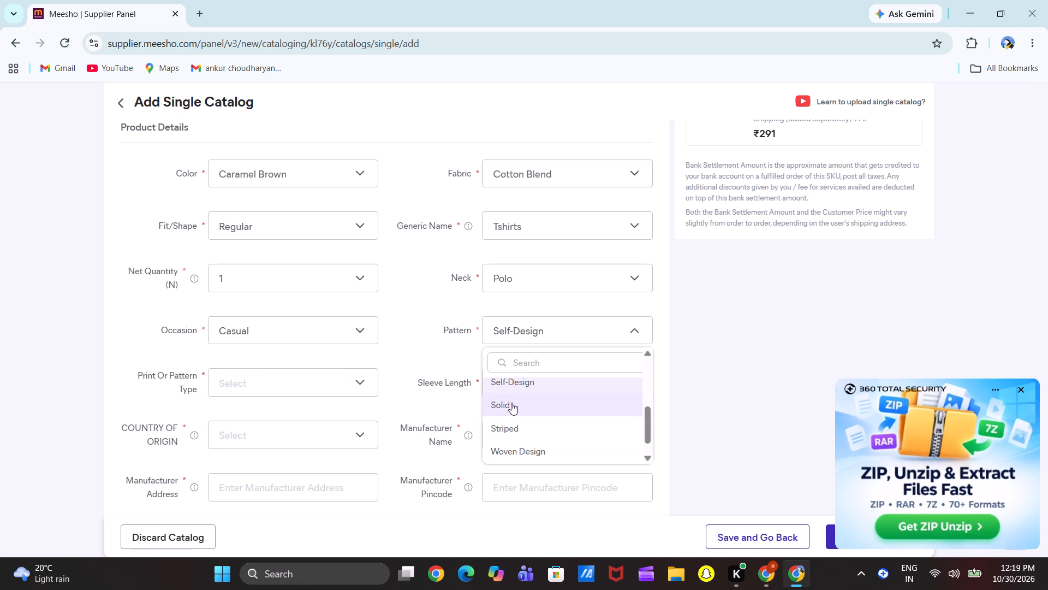
Set the print or pattern type to Solid and the sleeve length to Long Sleeves.
click(270, 395)
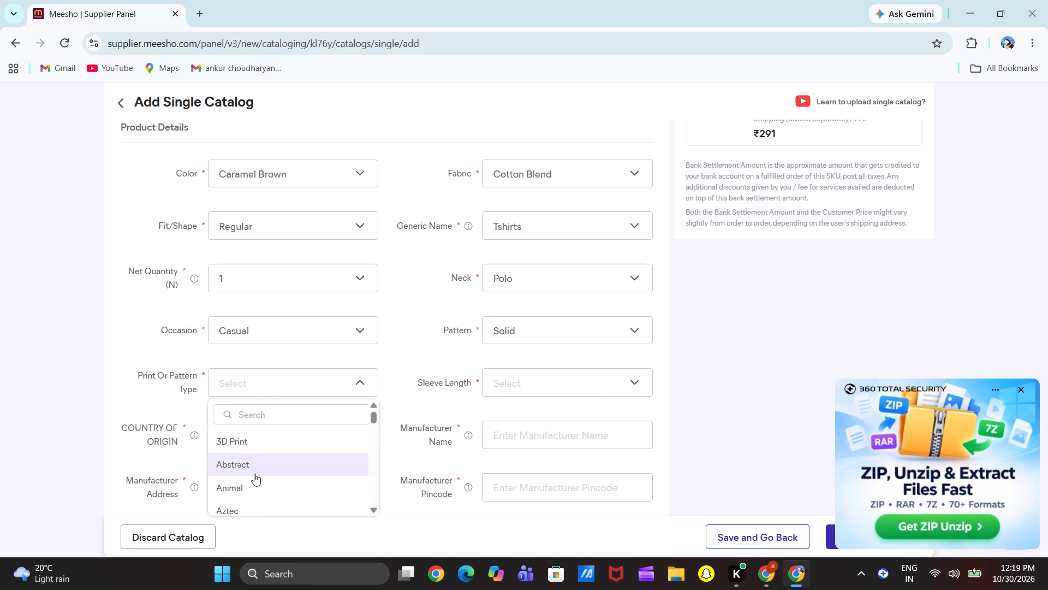
scroll(254, 474, down, 3)
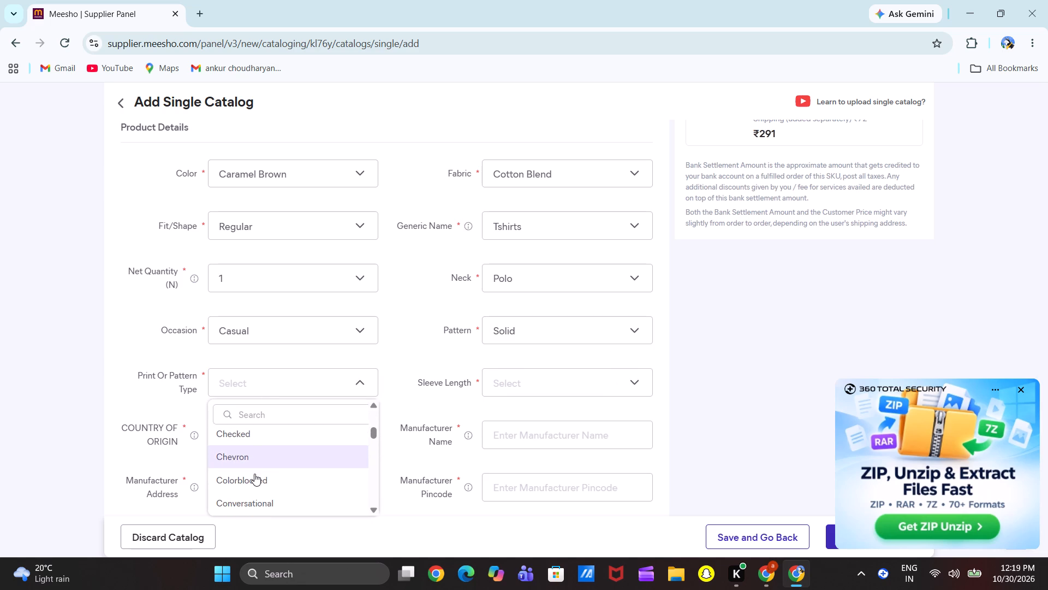
scroll(254, 474, down, 1)
click(270, 420)
text(SO)
click(278, 443)
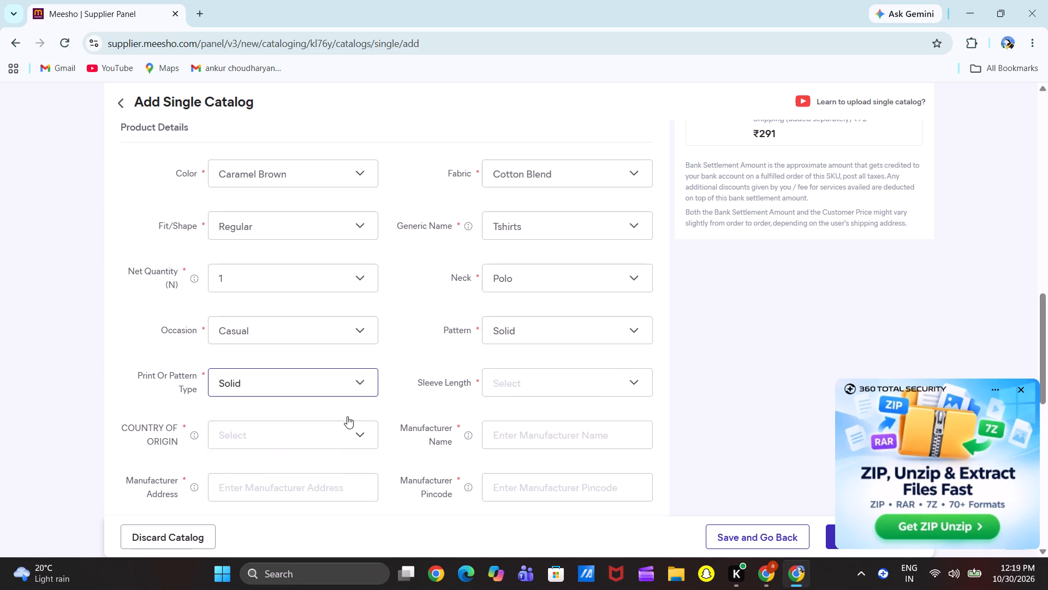
click(516, 391)
click(513, 434)
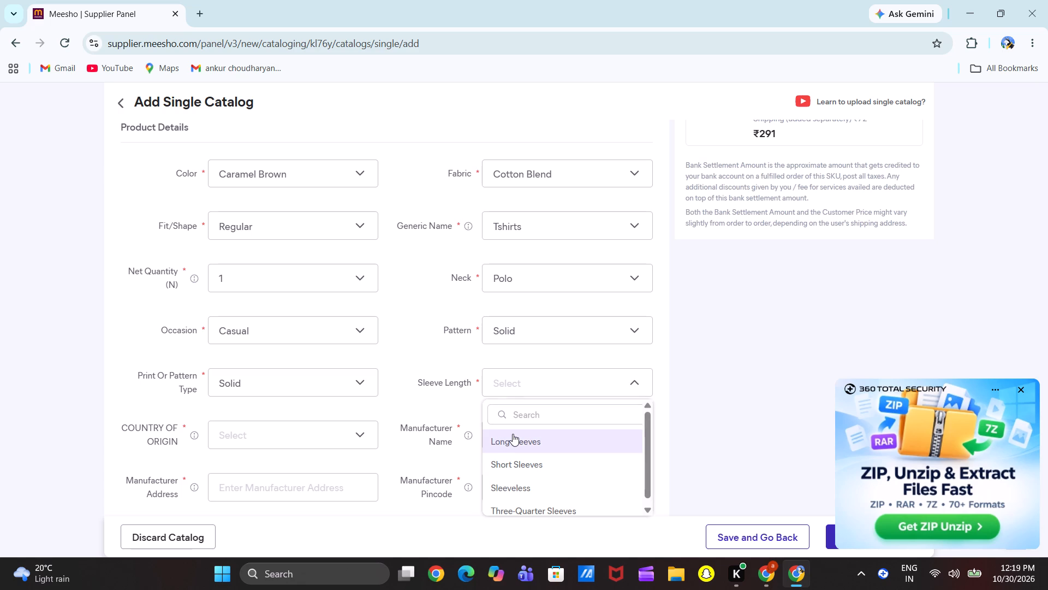
Fill in the manufacturer name with the saved autofill entry and set the country of origin to India.
scroll(421, 422, down, 4)
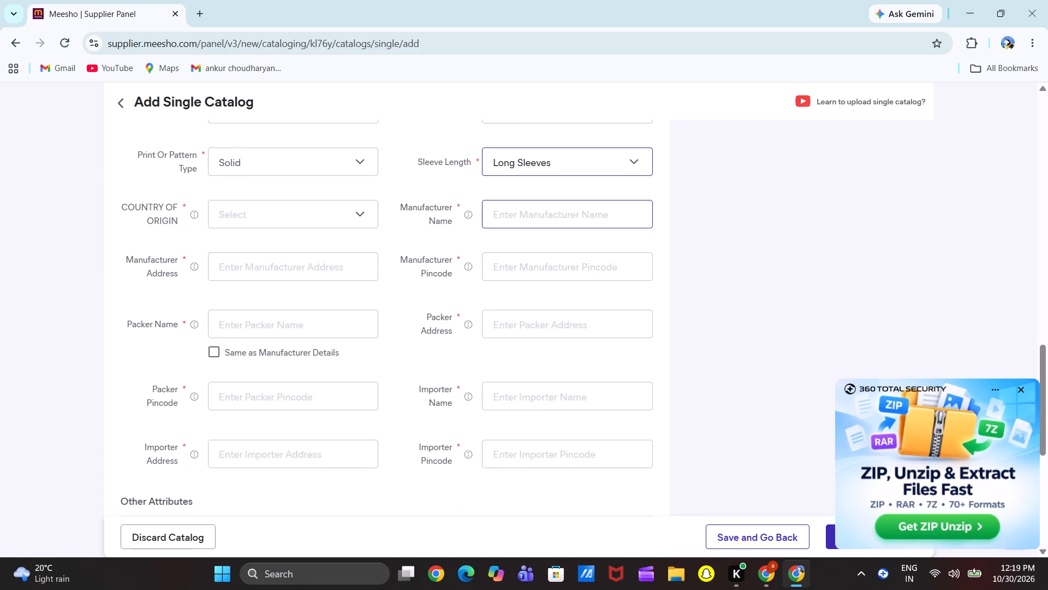
click(519, 223)
click(578, 240)
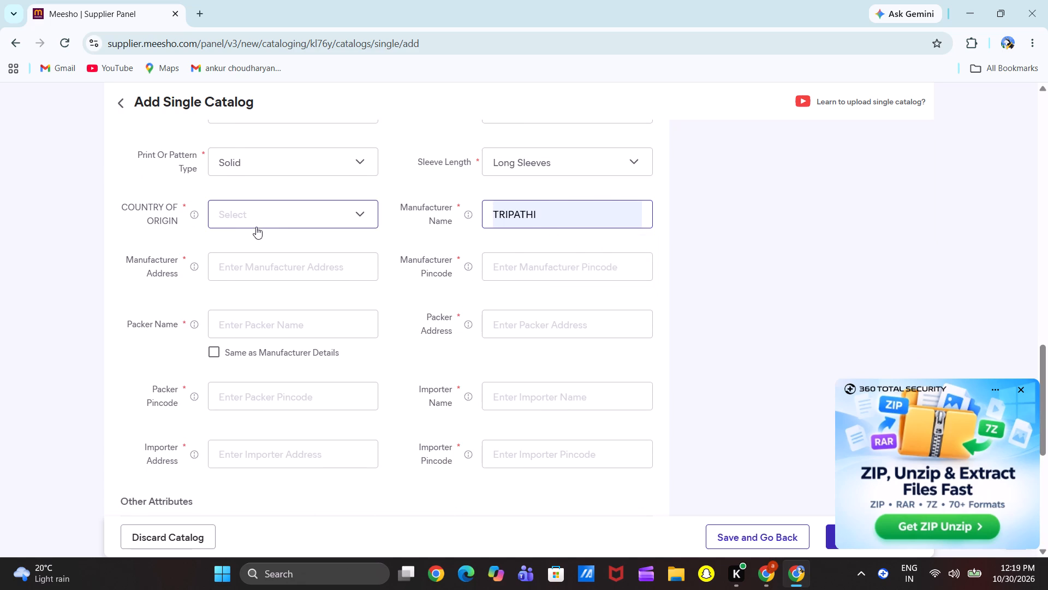
click(273, 198)
click(272, 207)
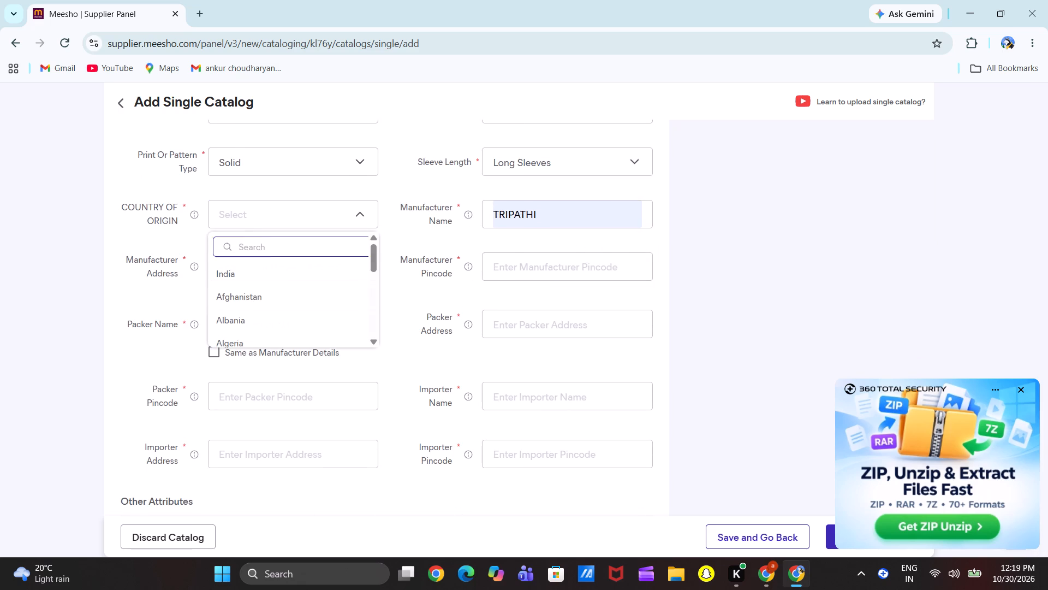
click(263, 278)
Enter the manufacturer's pincode and fill in the manufacturer address with the saved locality entry.
click(496, 265)
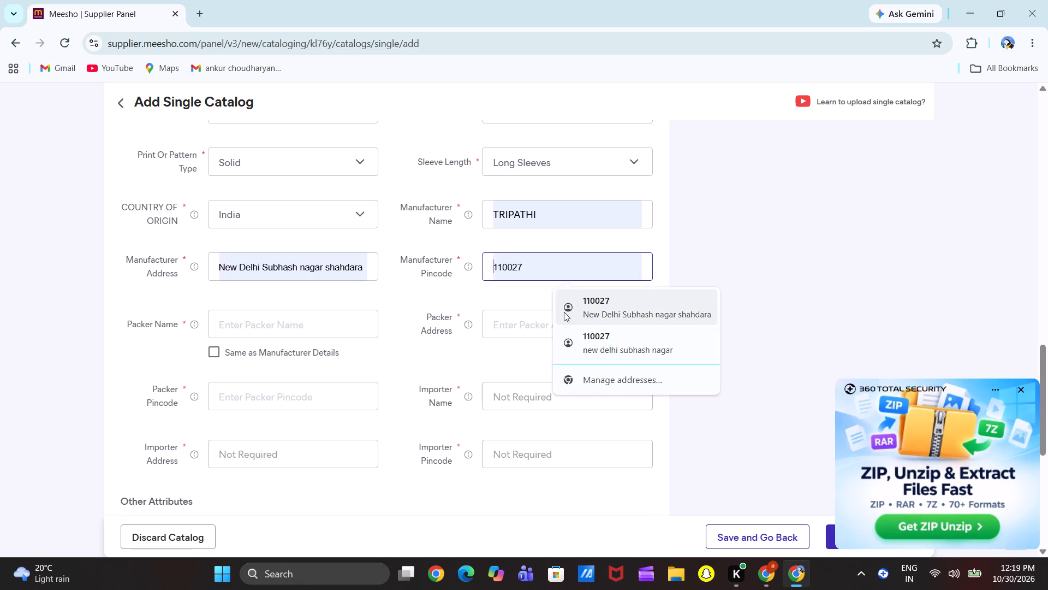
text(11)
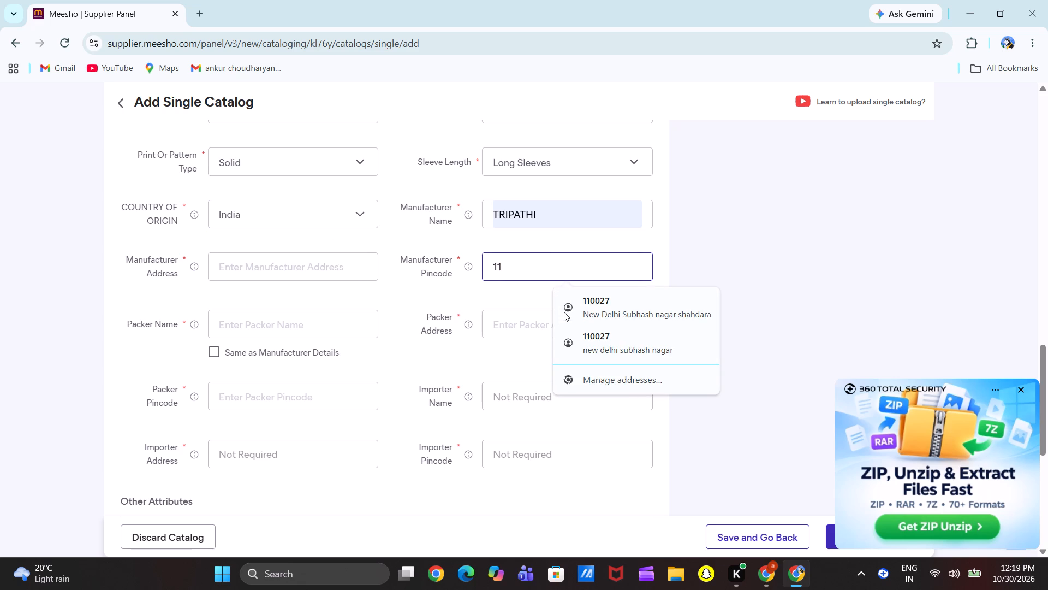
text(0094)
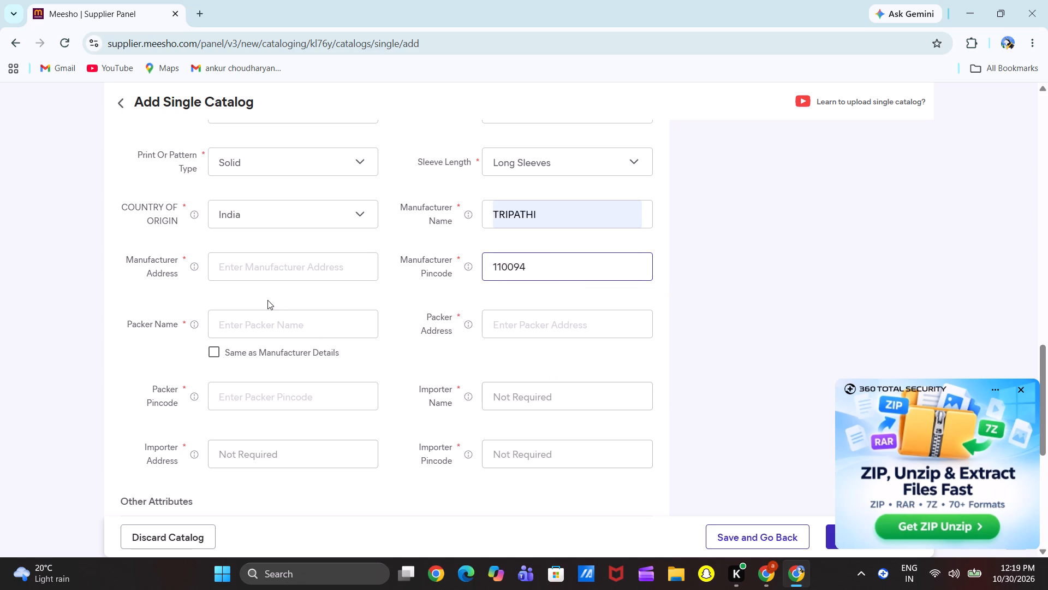
drag(277, 281, 294, 269)
click(294, 269)
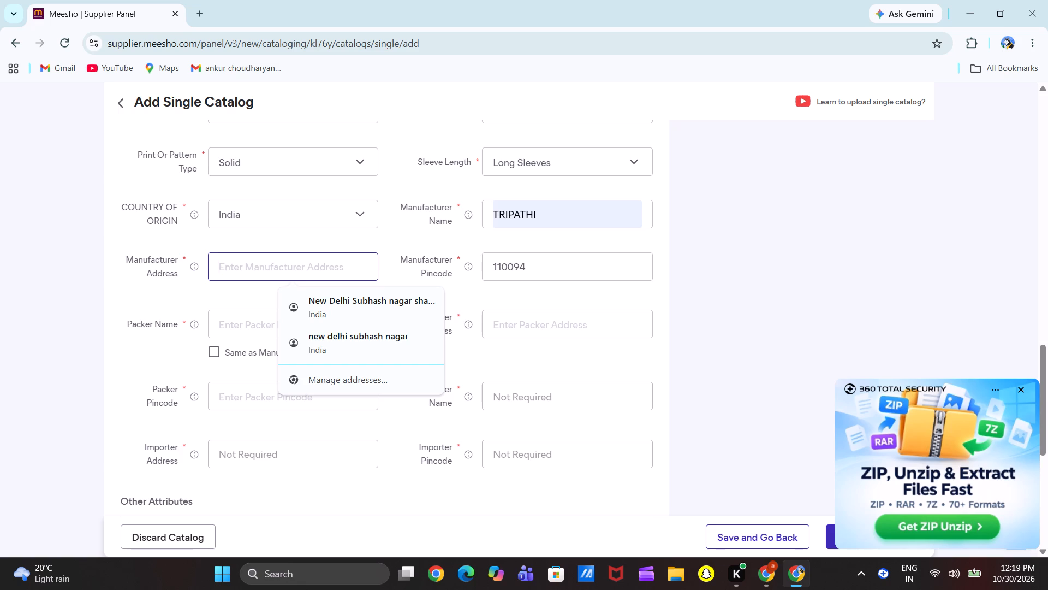
click(258, 274)
key(s)
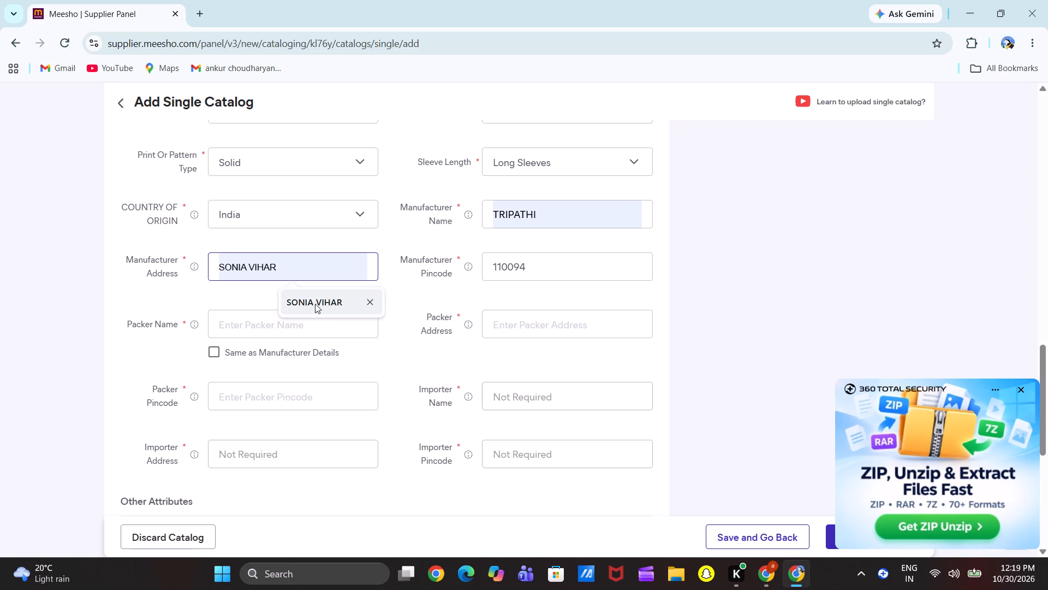
click(315, 304)
Fill in the packer's address and name with the saved entries and enter the same pincode as the manufacturer's.
click(496, 319)
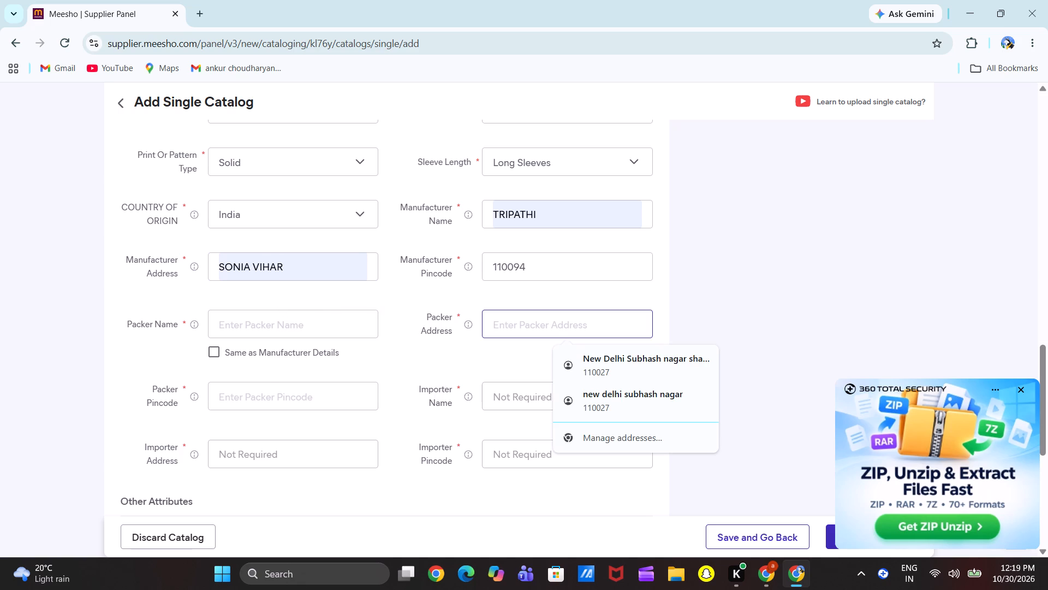
key(s)
click(568, 355)
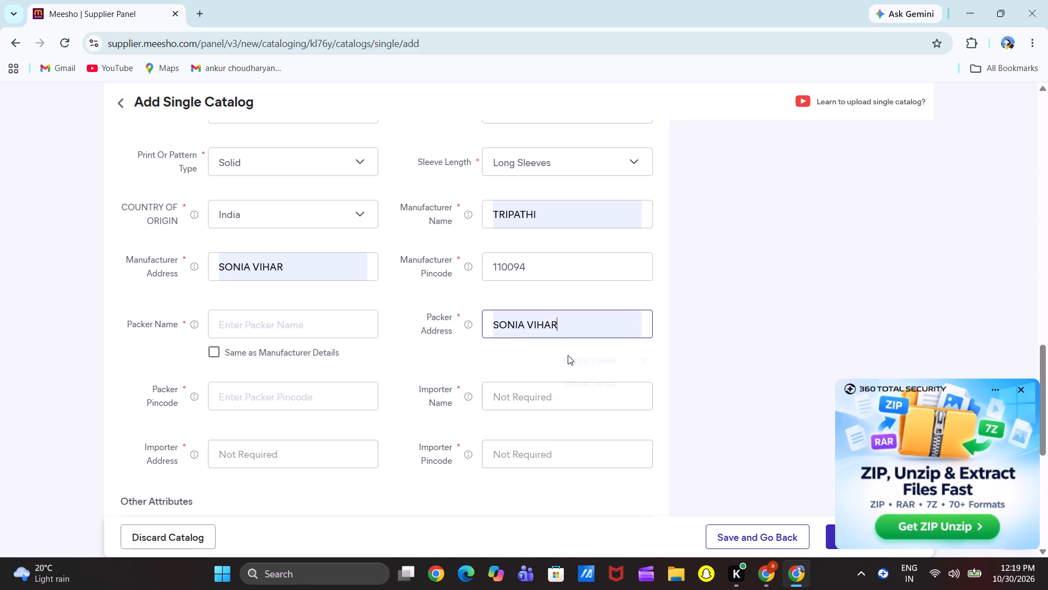
click(309, 322)
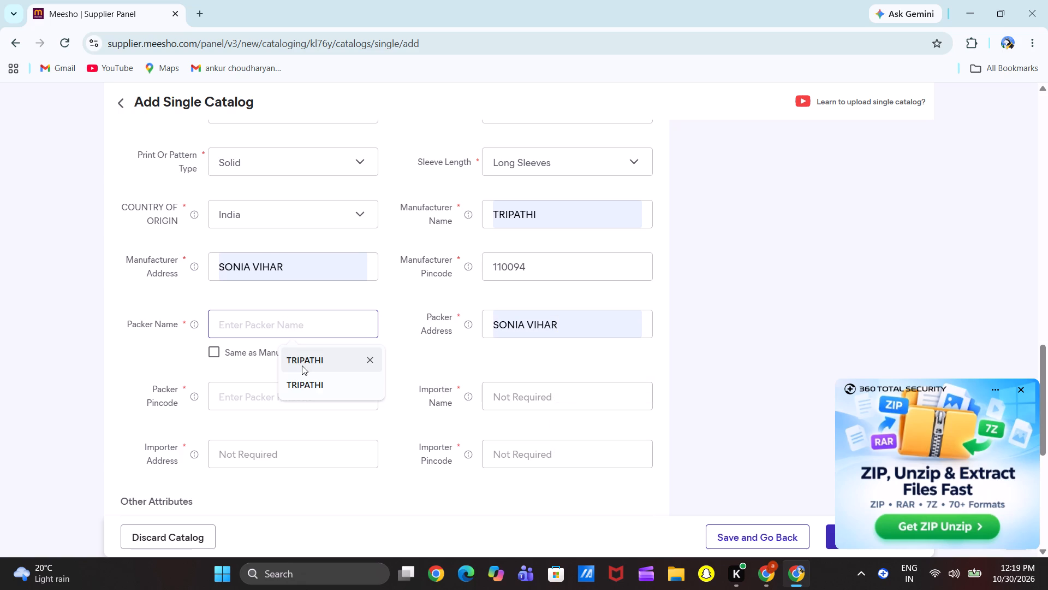
click(302, 365)
click(272, 393)
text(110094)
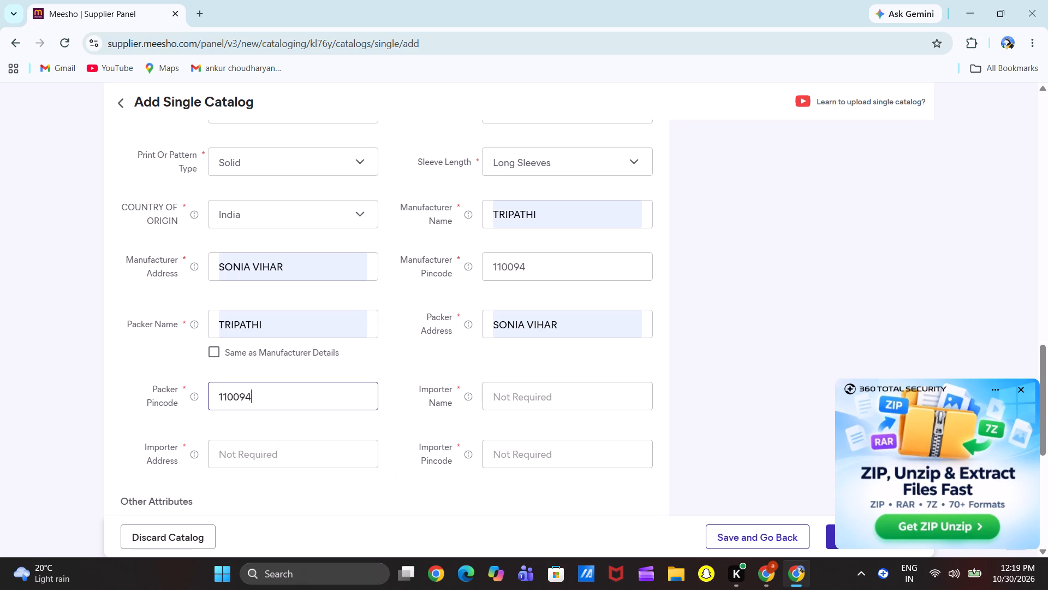
Fill in the other attributes with Regular length, No Pocket and Korean style.
scroll(463, 423, down, 4)
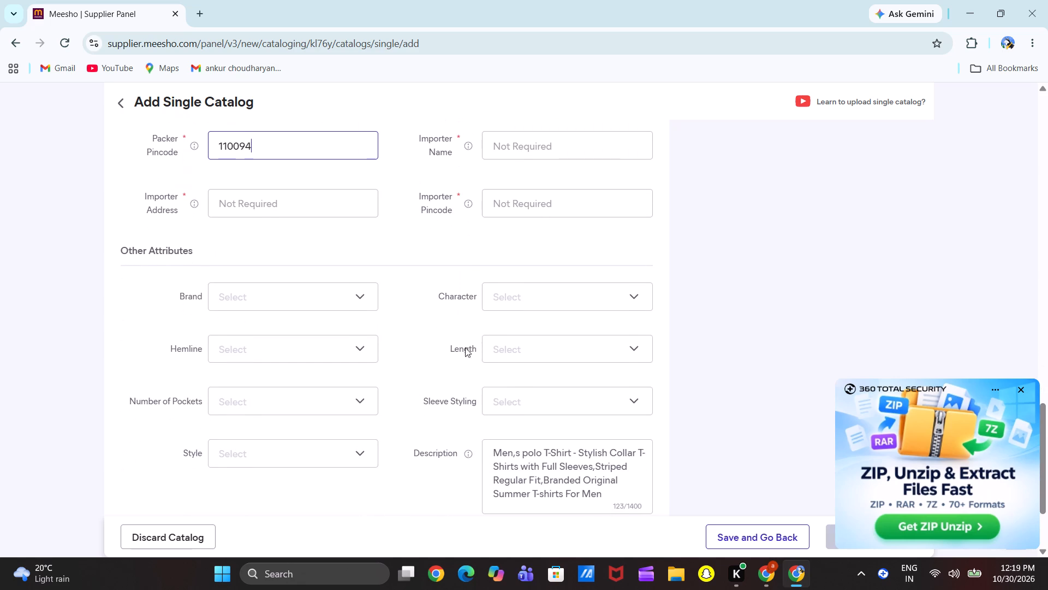
click(541, 353)
click(524, 445)
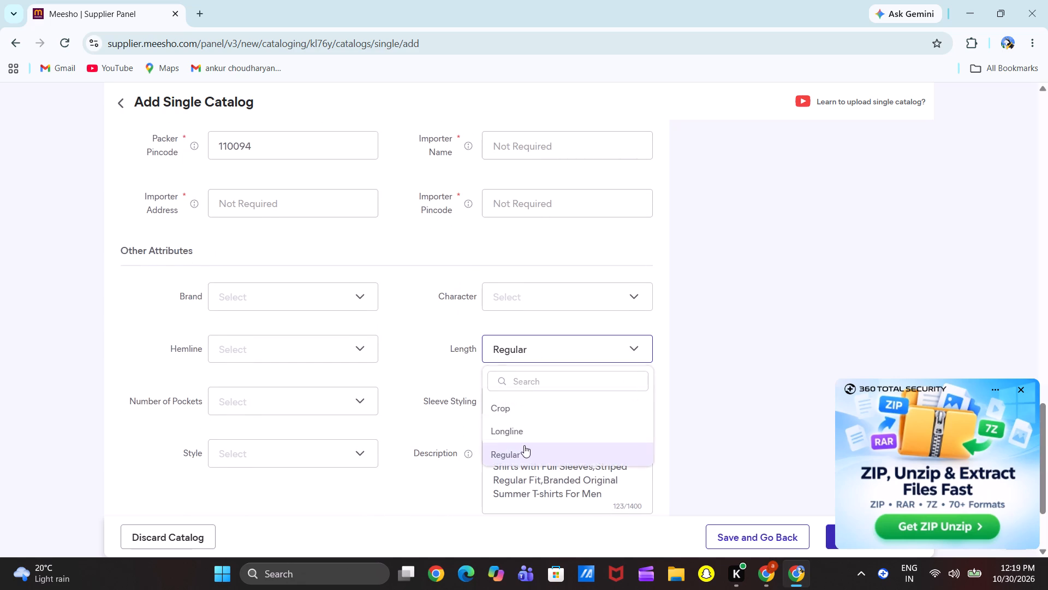
click(272, 421)
click(253, 411)
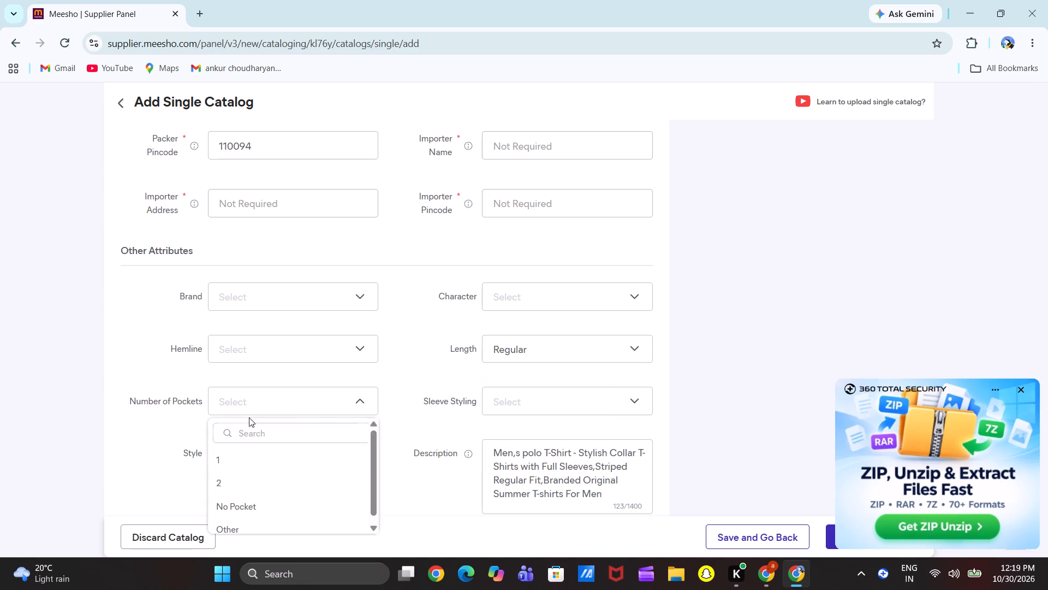
click(267, 503)
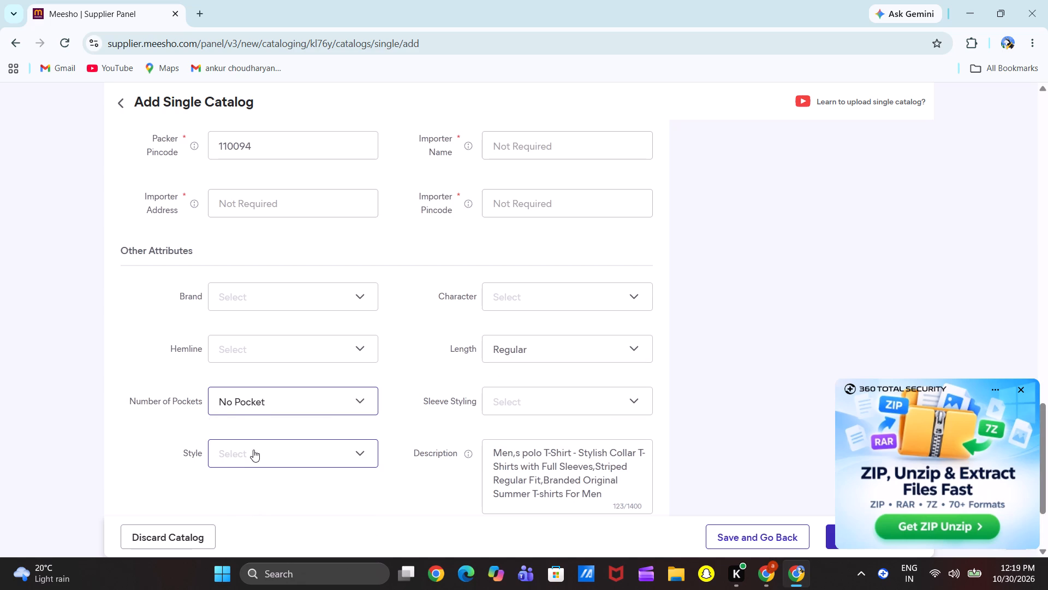
click(253, 450)
click(261, 528)
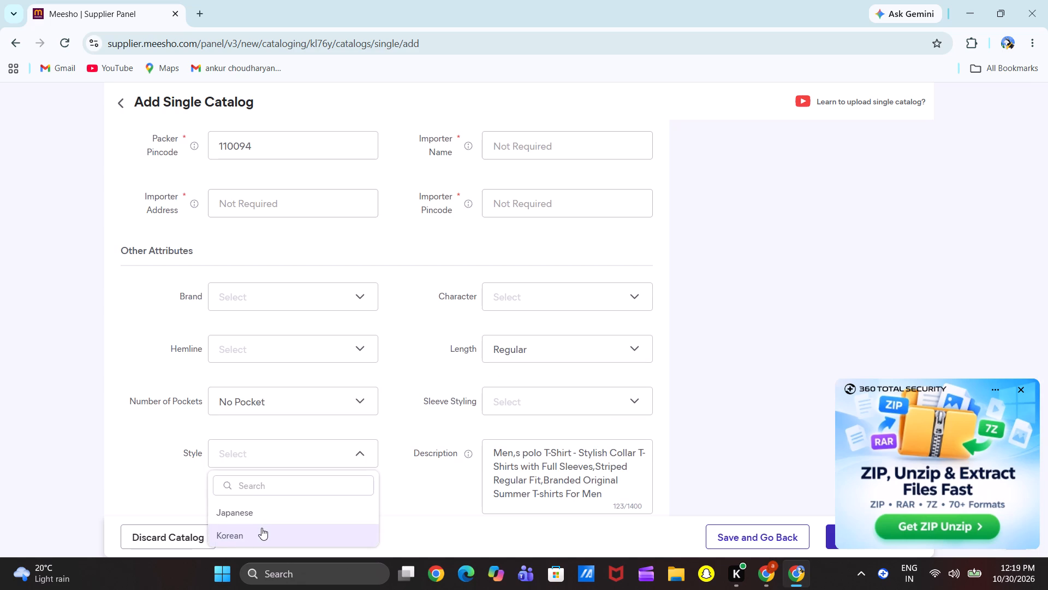
Set the style code of the grey polo, Product 2, to FULL=FRILL,/[GREY].
scroll(394, 424, up, 4)
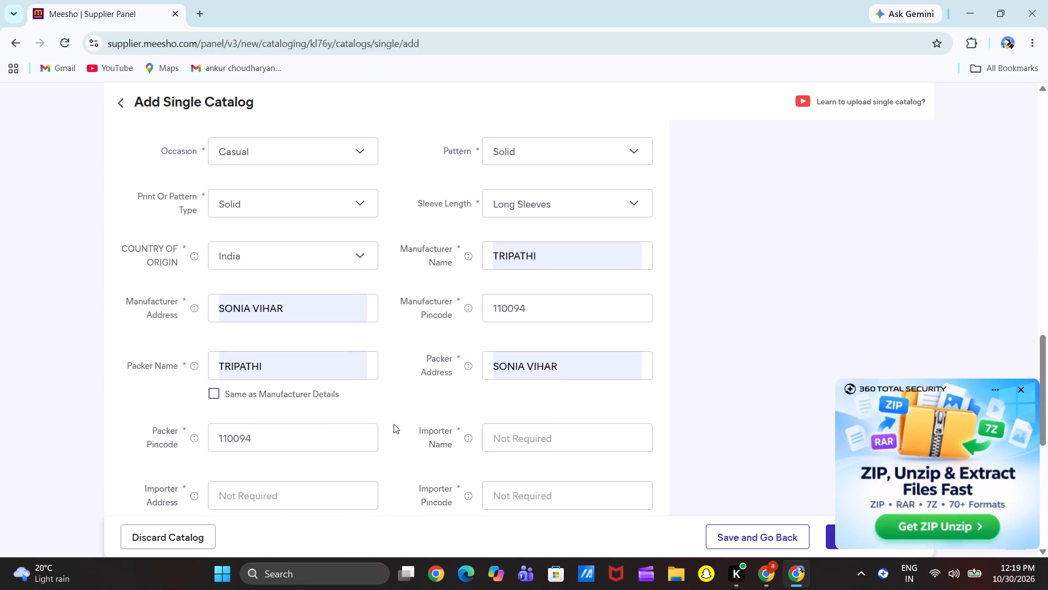
scroll(394, 424, up, 10)
scroll(413, 297, up, 2)
click(264, 186)
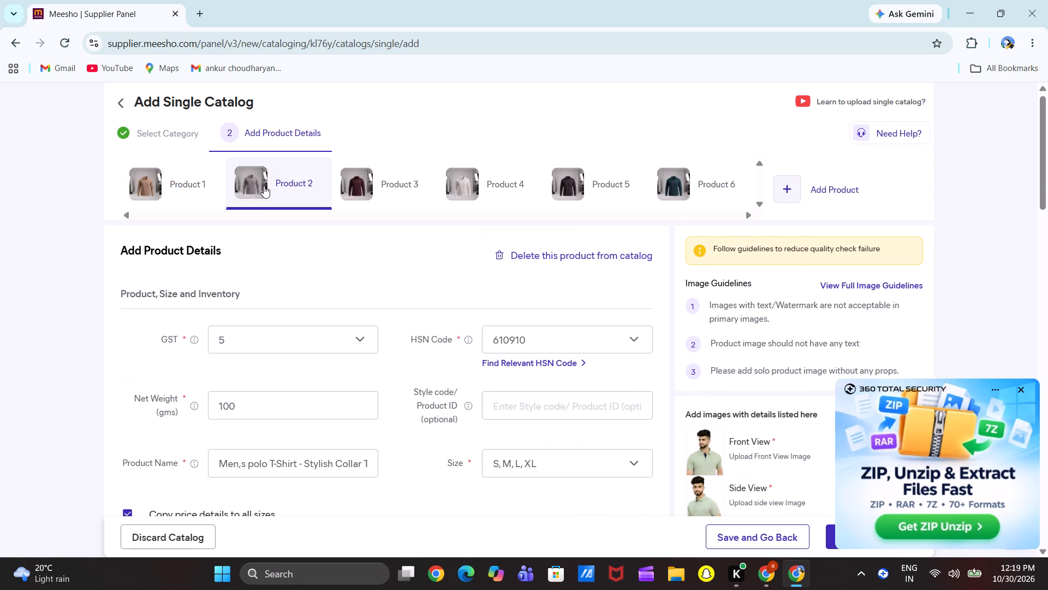
click(521, 404)
text(FU)
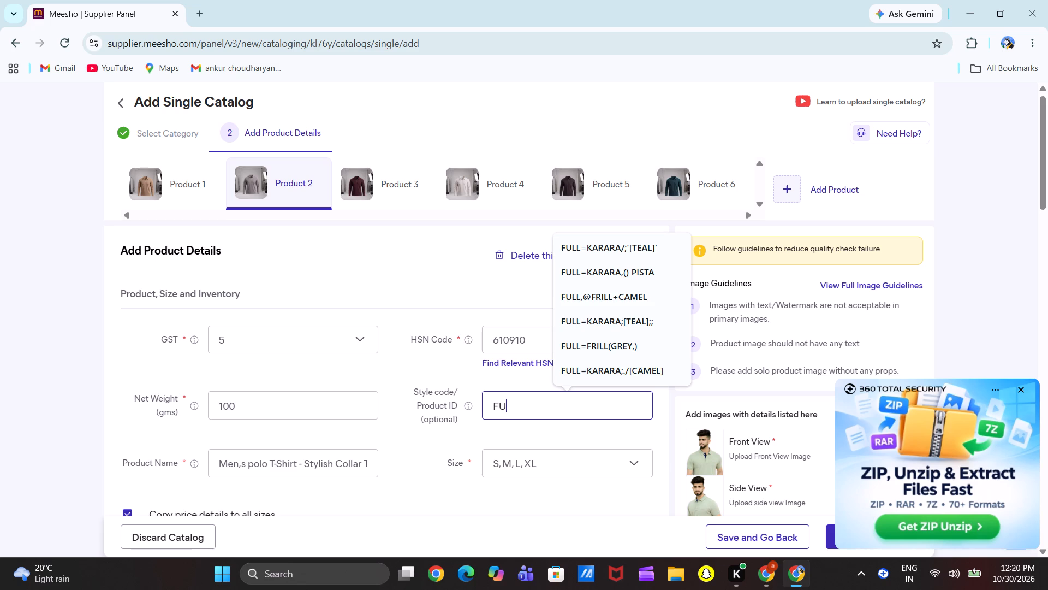
text(LL)
key(equal)
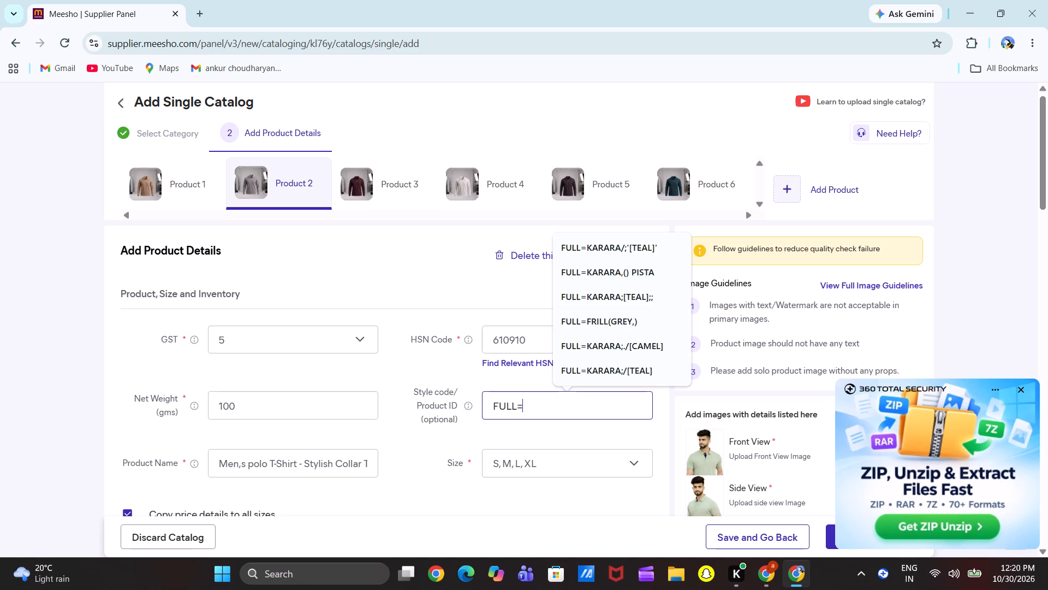
text(FRI)
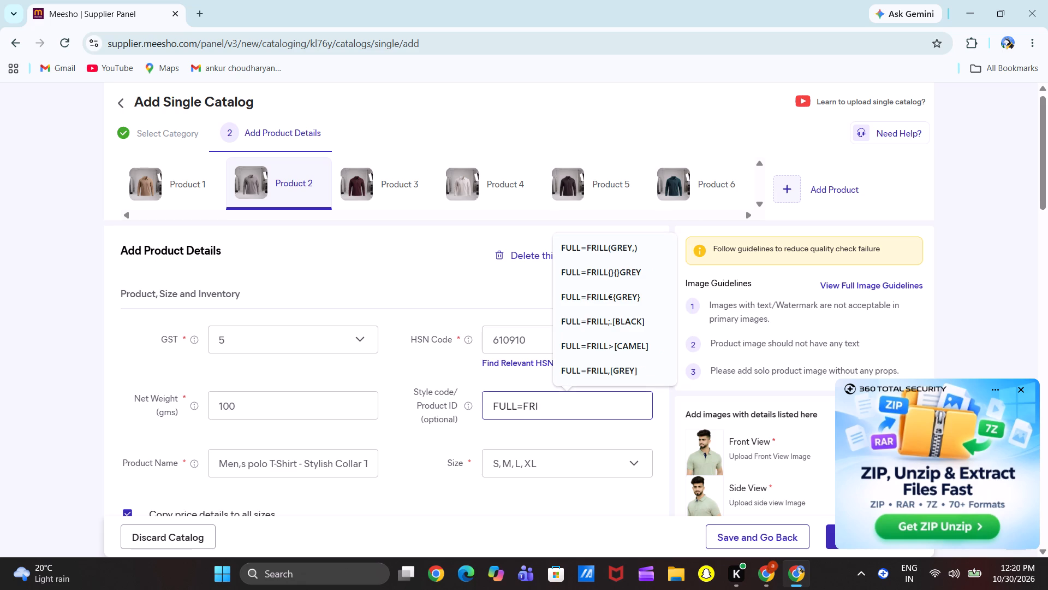
text(LL)
text(,/)
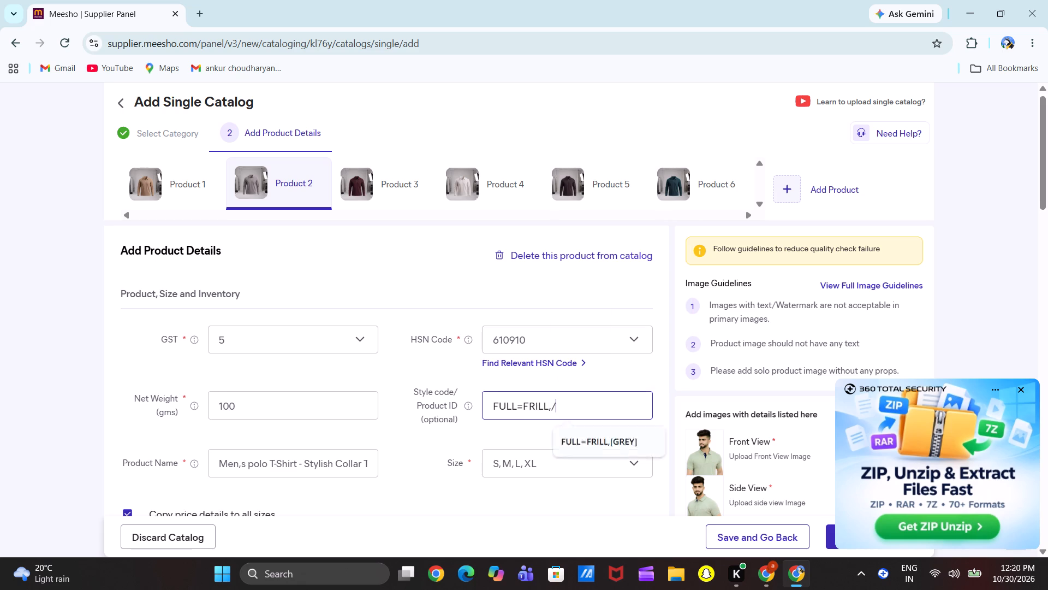
key(bracketleft)
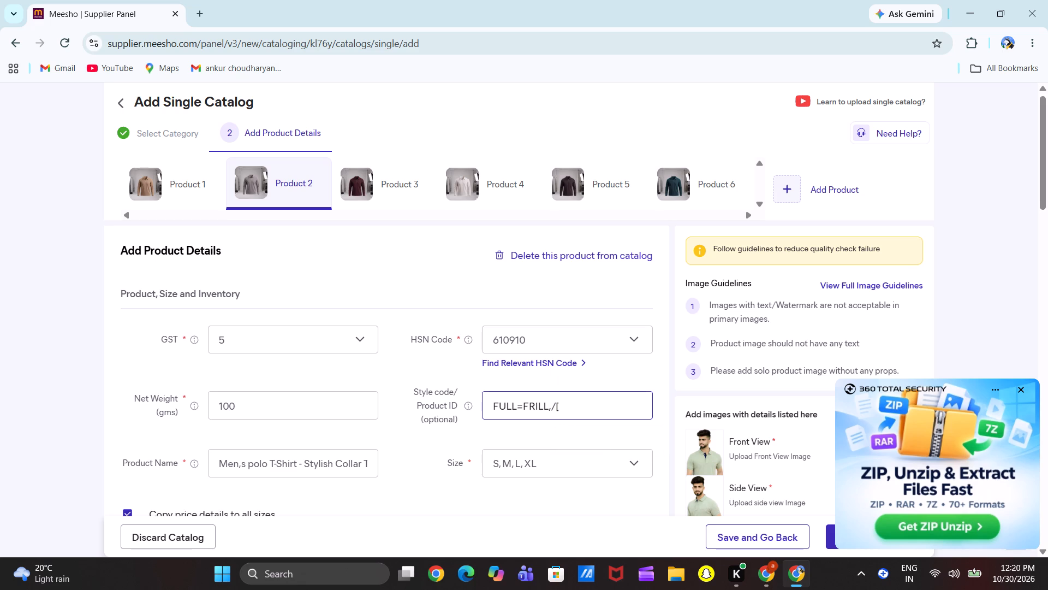
text(GREY)
key(bracketright)
Review Product 2's size and price table and compare its details with those of Product 1.
scroll(442, 447, down, 5)
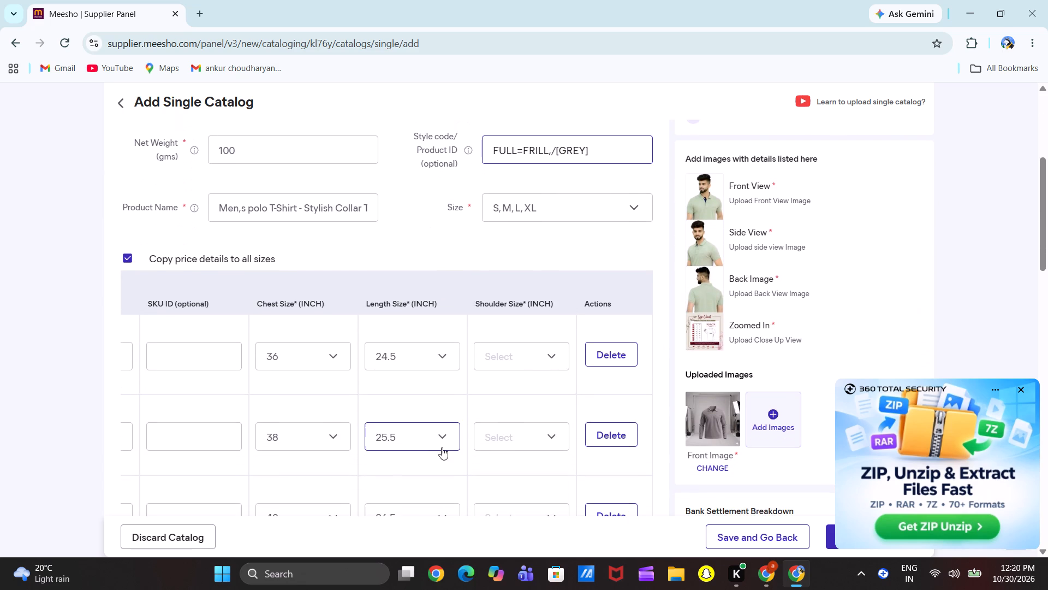
scroll(245, 406, right, 6)
scroll(326, 304, up, 1)
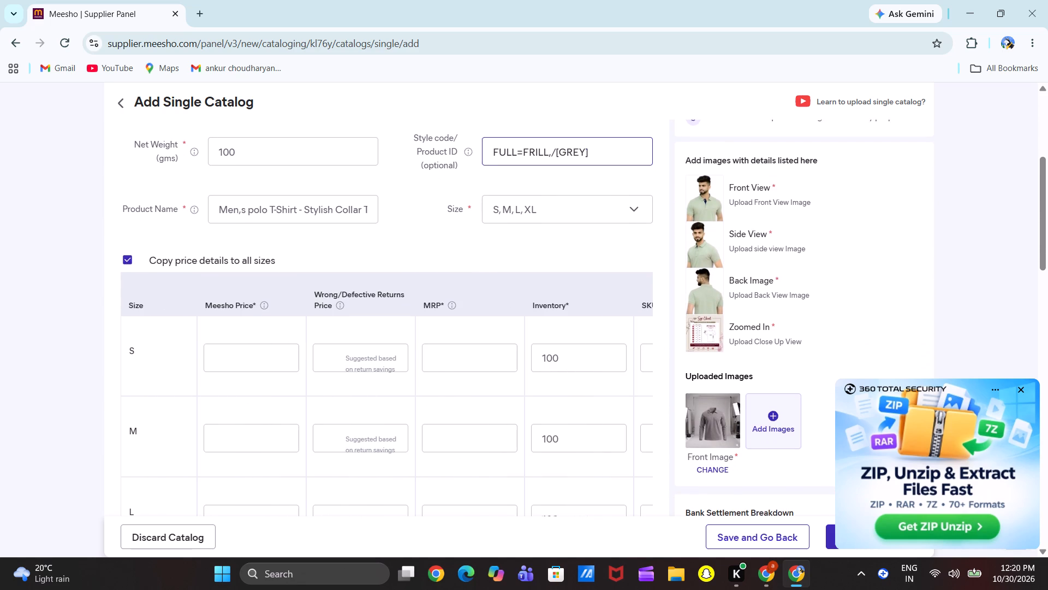
scroll(326, 304, up, 2)
click(148, 192)
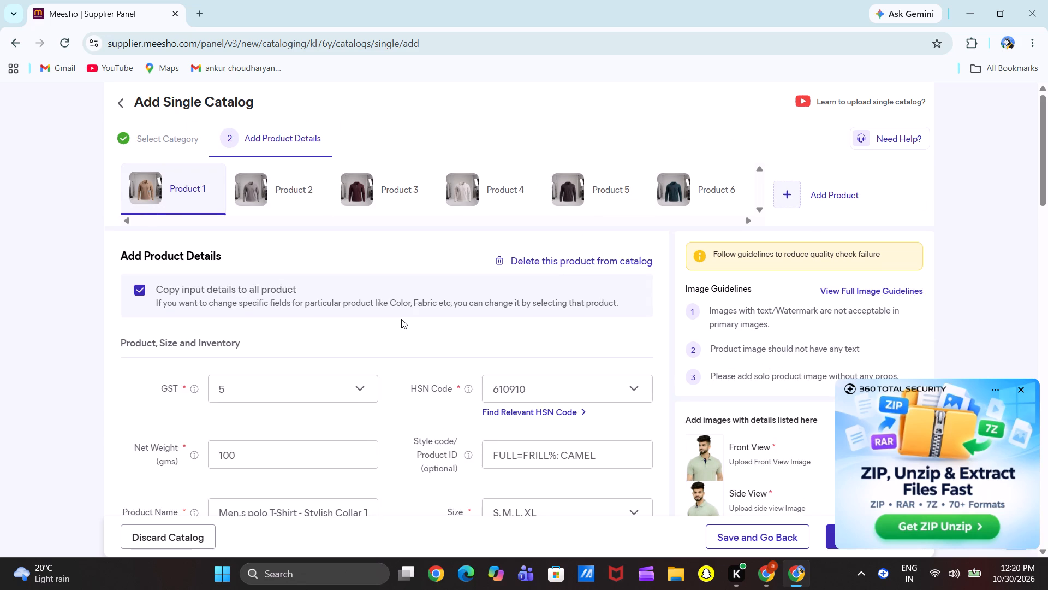
click(258, 160)
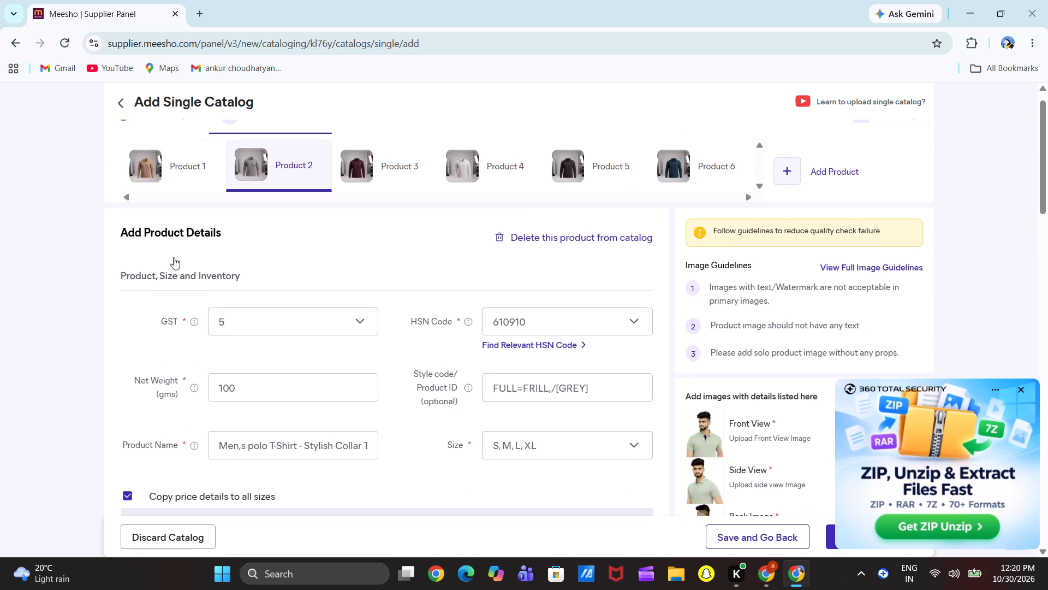
click(164, 186)
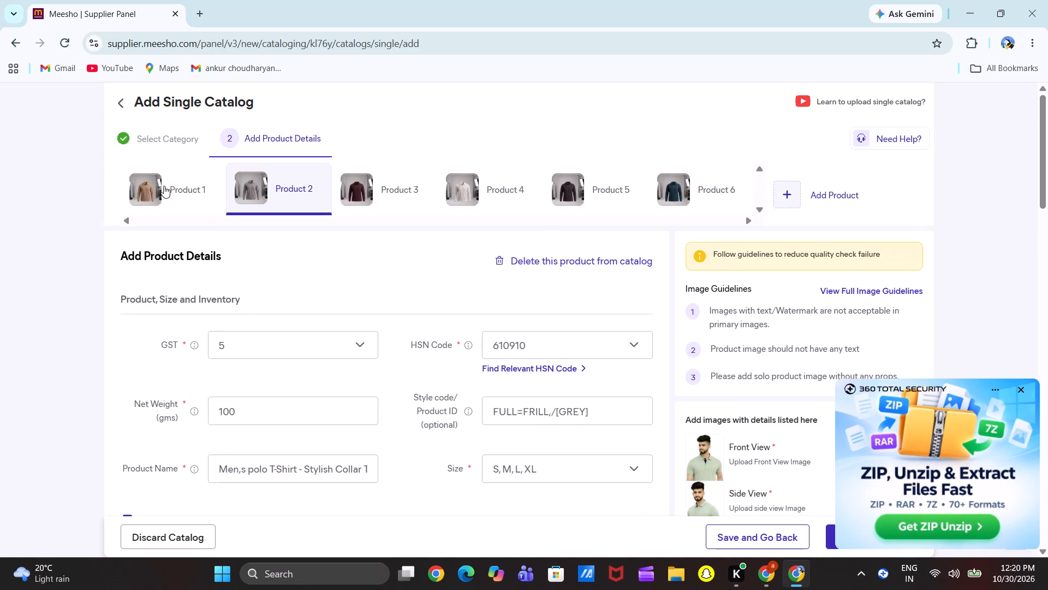
drag(246, 185, 398, 352)
Set the Meesho Price of Product 2, the grey polo, to 219 in the size S row.
click(273, 193)
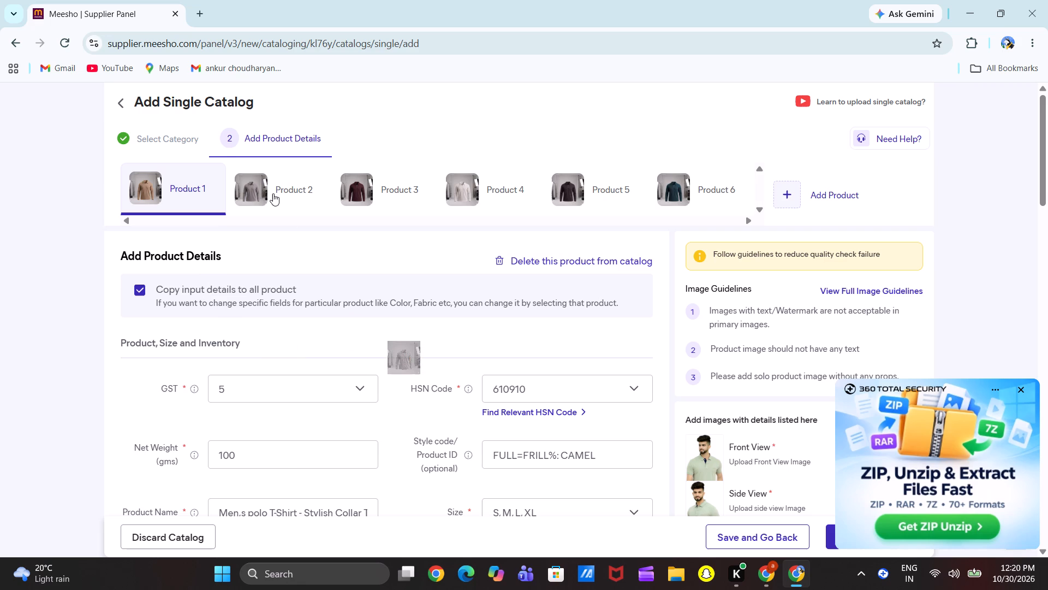
scroll(373, 347, down, 4)
click(255, 333)
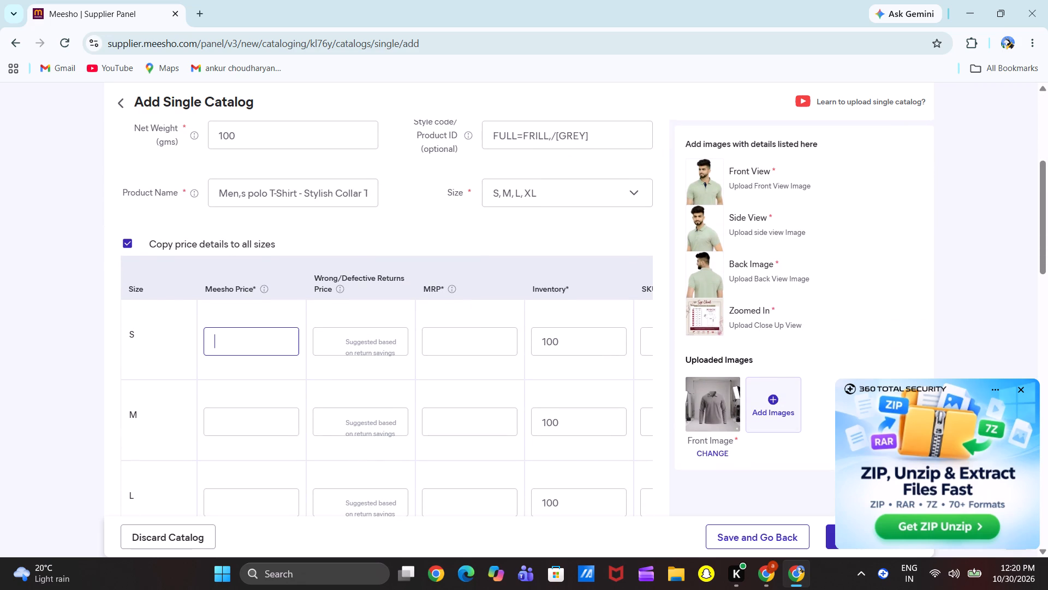
text(219)
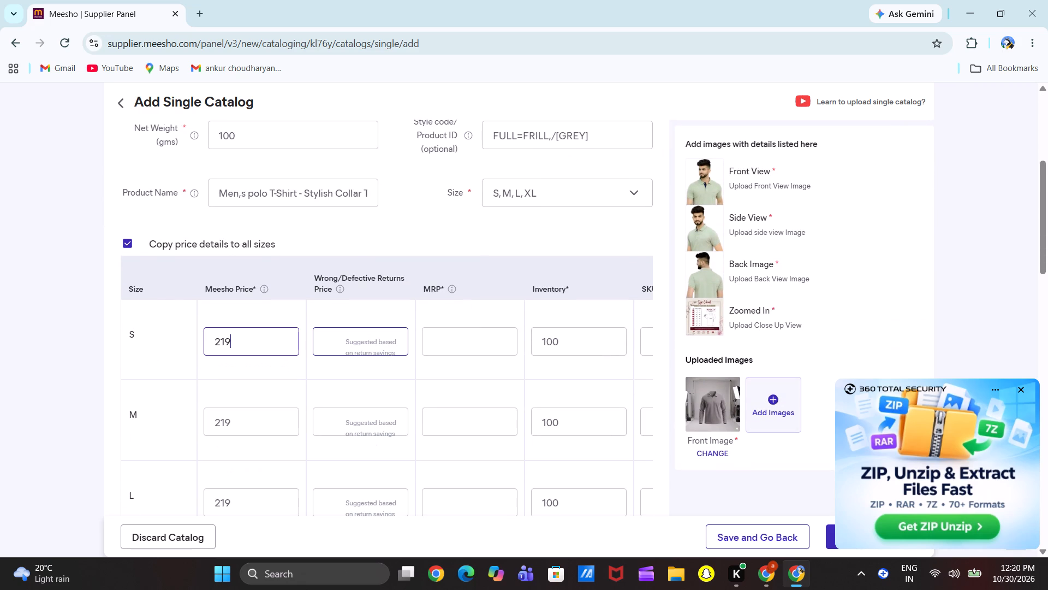
Set the grey polo's Wrong/Defective Returns Price to 218 in the size S row.
click(335, 344)
text(++)
key(BackSpace)
key(BackSpace)
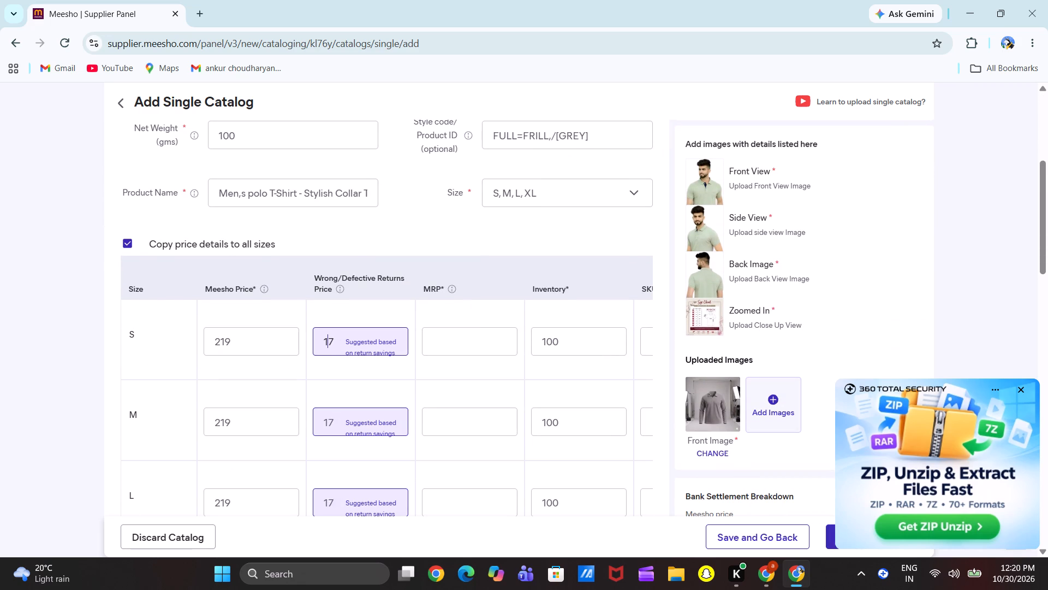
click(326, 334)
key(BackSpace)
double_click(326, 334)
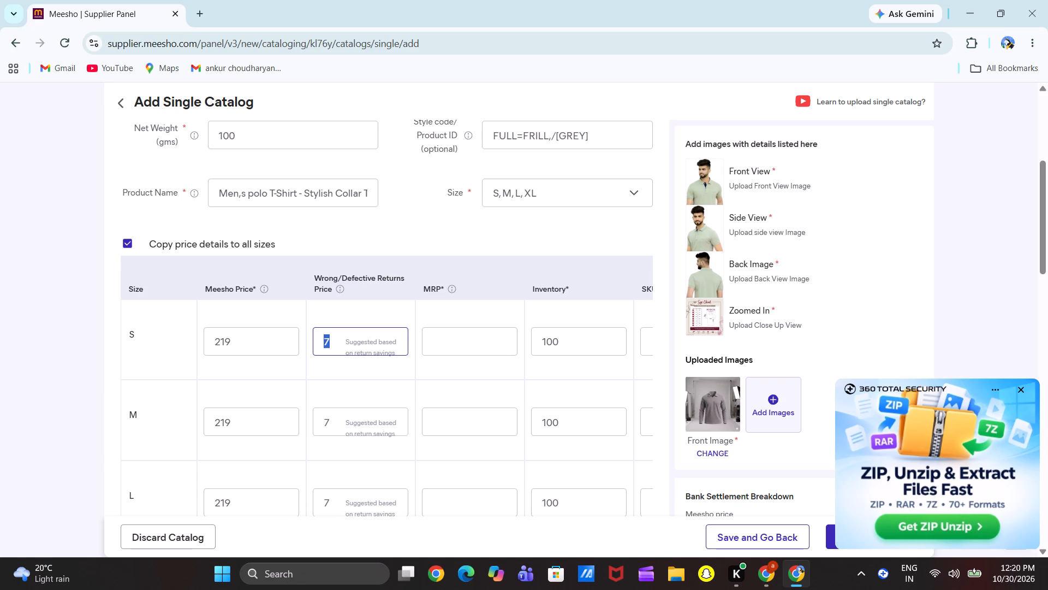
key(BackSpace)
click(326, 334)
key(1)
key(BackSpace)
text(21)
key(8)
Set the grey polo's MRP to 899 in the size S row.
click(446, 347)
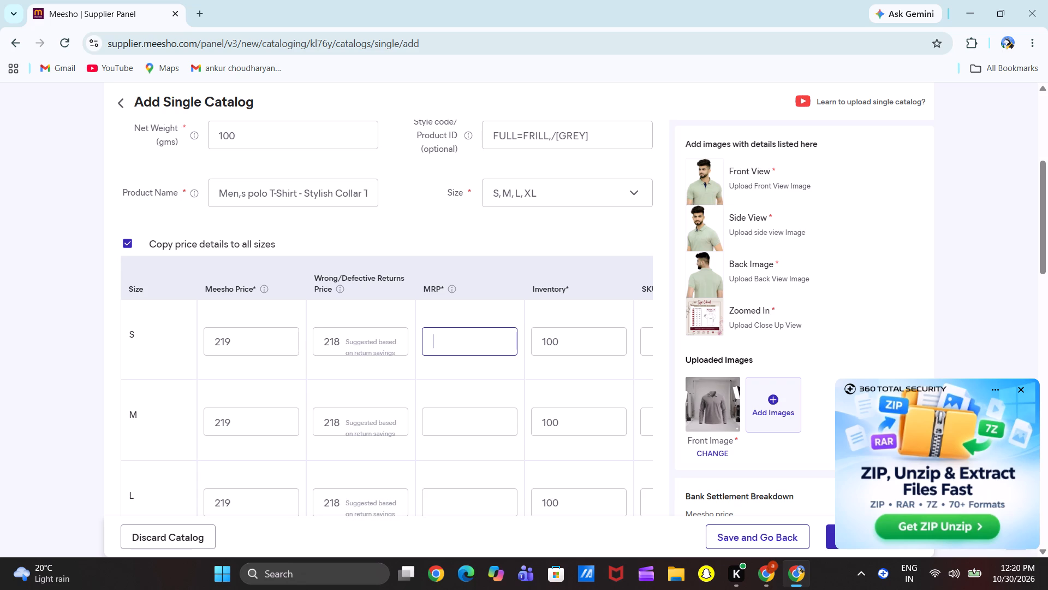
text(899)
Set the grey polo's shoulder size to 14.5 inches for size S and 15.5 inches for size M.
scroll(507, 377, left, 6)
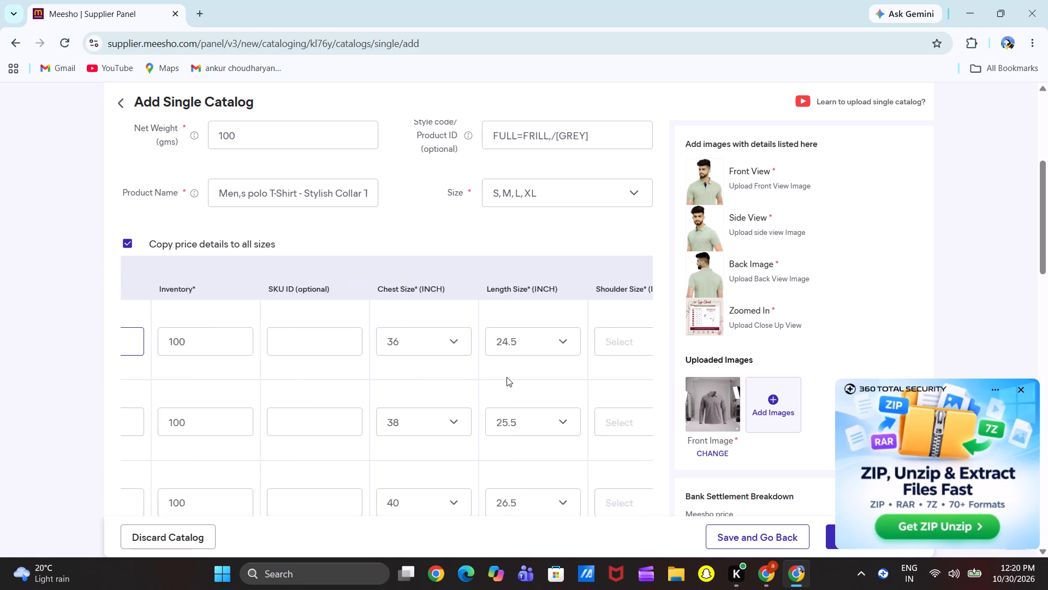
click(502, 345)
scroll(514, 435, down, 1)
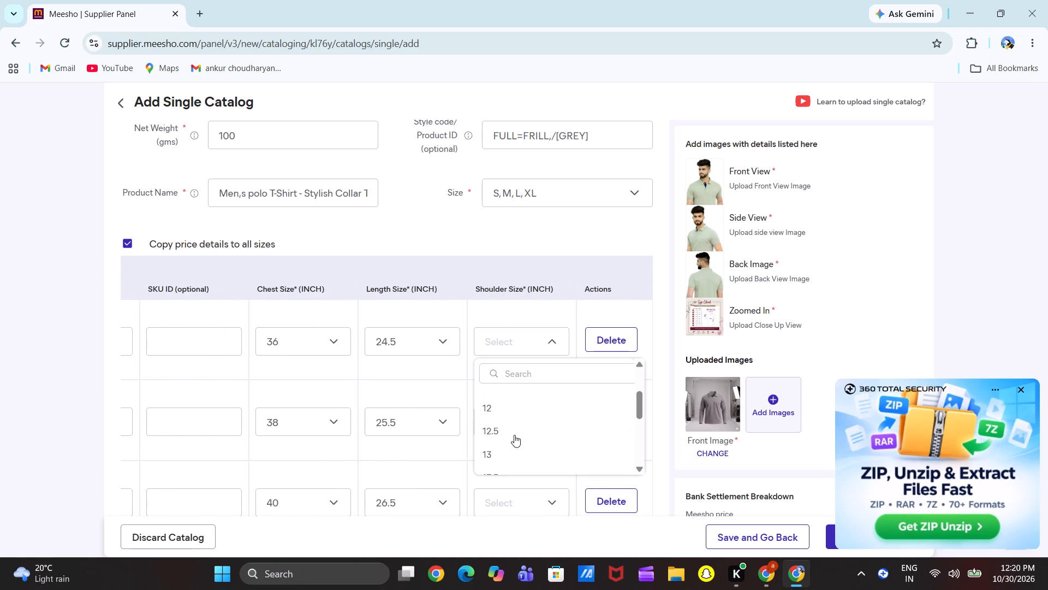
scroll(514, 435, down, 2)
click(514, 435)
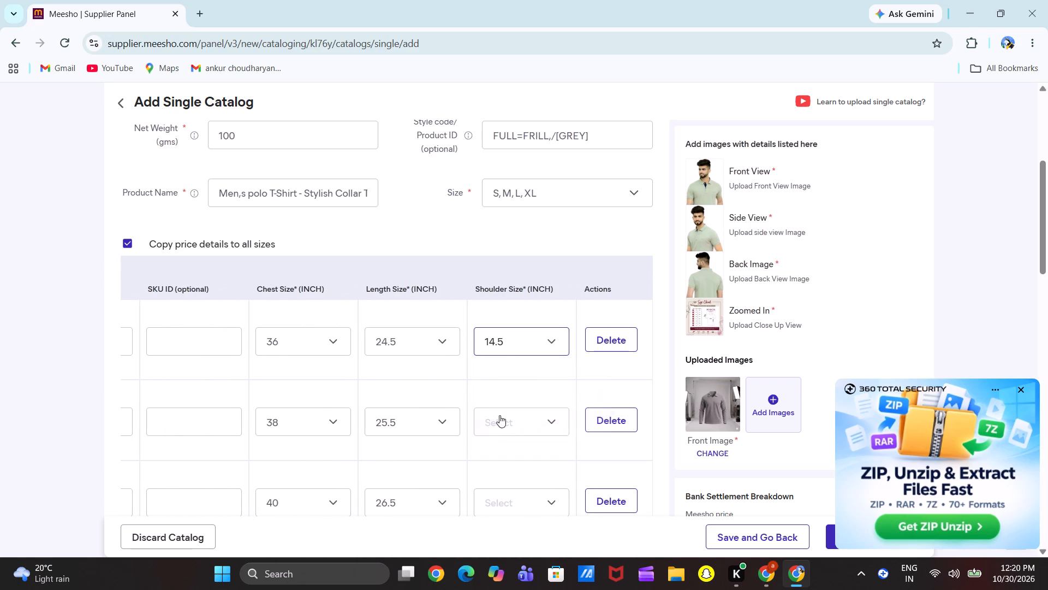
click(514, 425)
scroll(529, 476, down, 2)
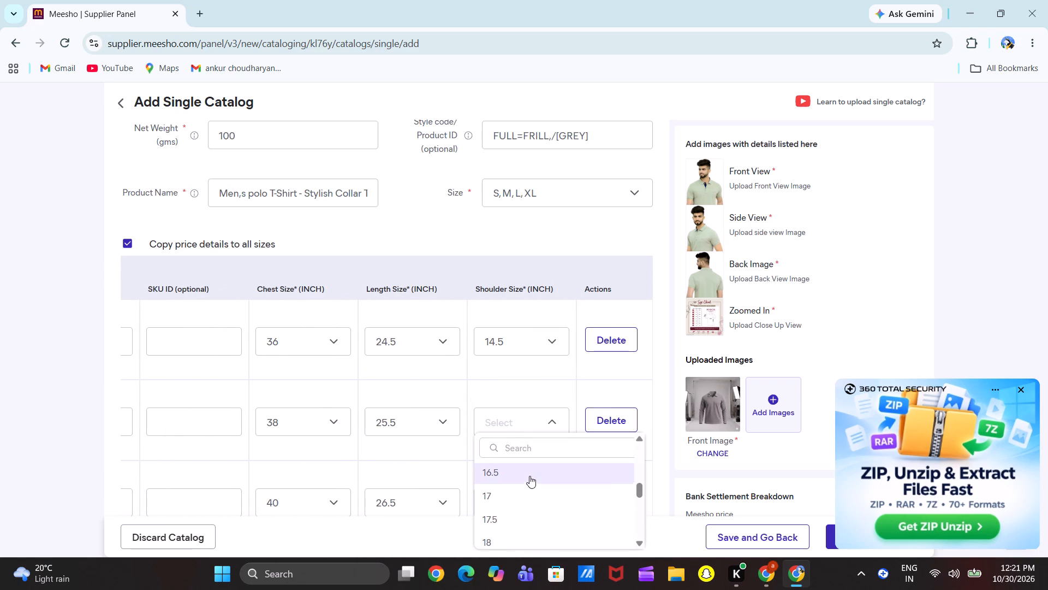
click(529, 476)
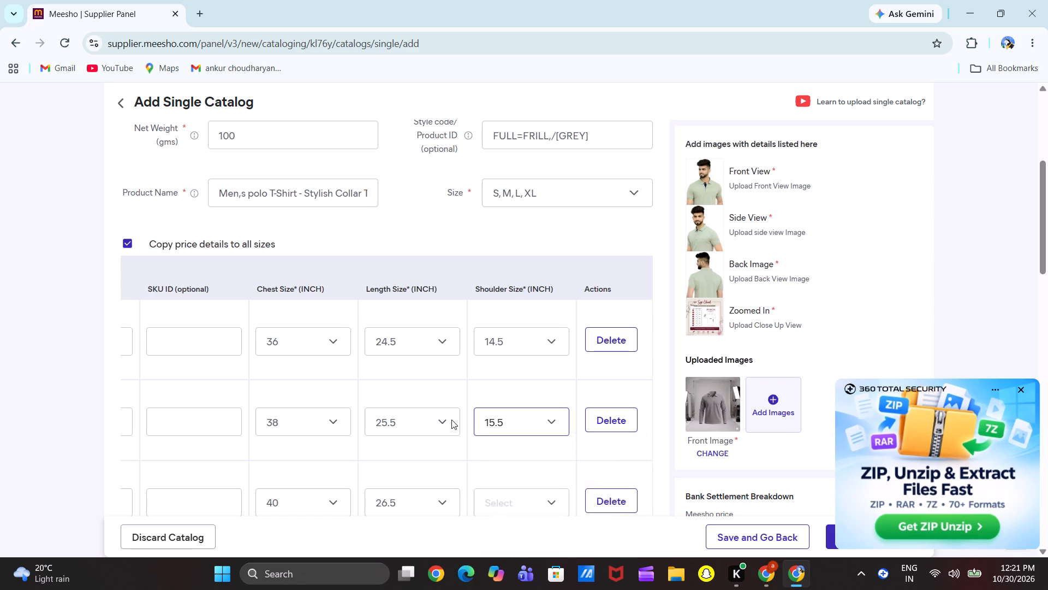
Set the shoulder size to 16.5 inches for size L and choose the shoulder size for XL.
scroll(451, 420, down, 2)
click(515, 383)
scroll(519, 475, down, 1)
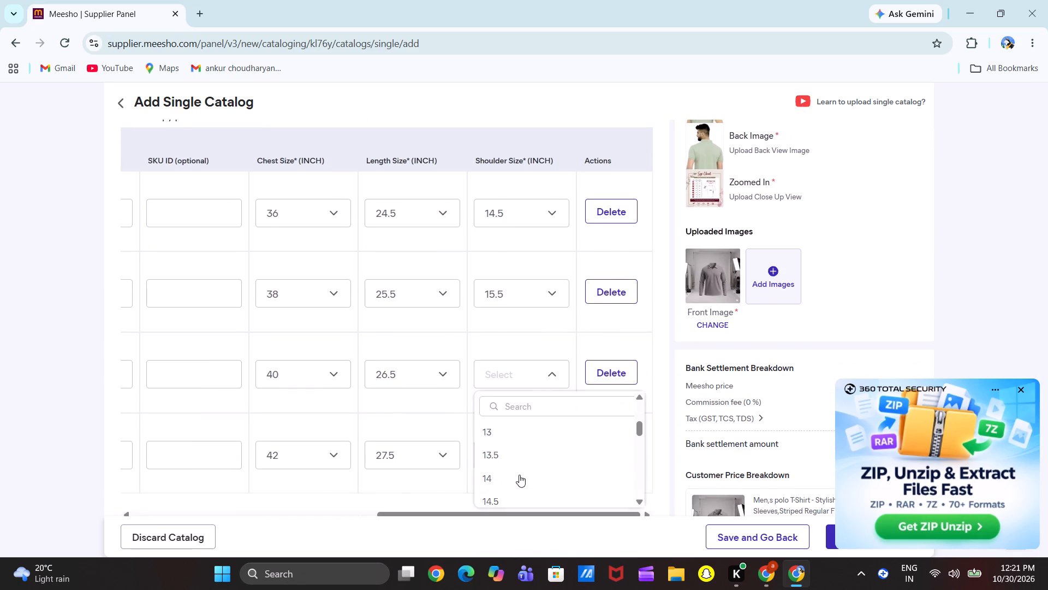
scroll(519, 475, down, 2)
click(519, 475)
scroll(456, 442, down, 1)
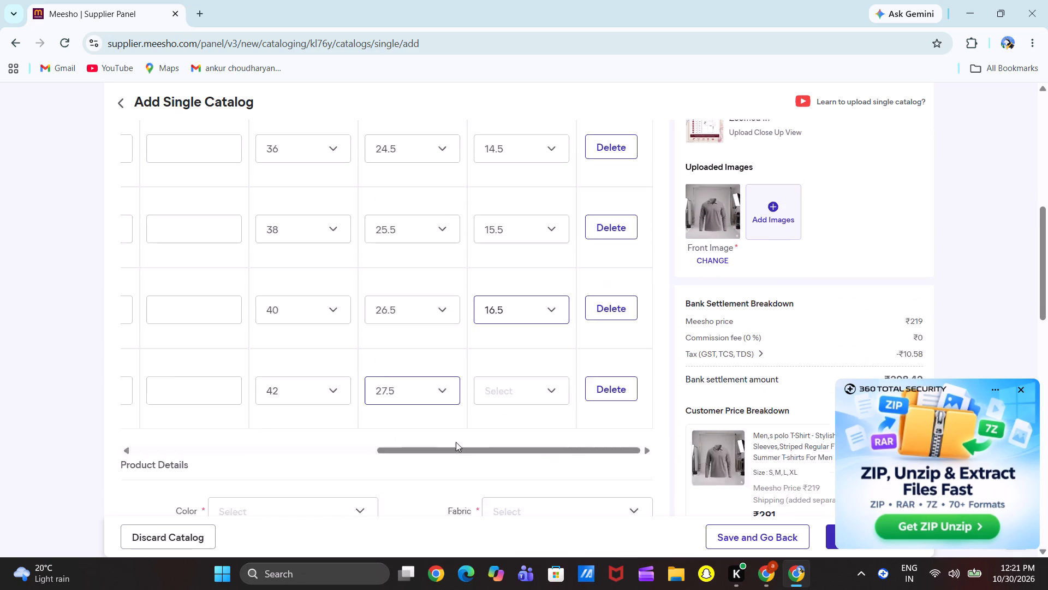
scroll(456, 442, down, 1)
click(510, 350)
scroll(540, 432, down, 2)
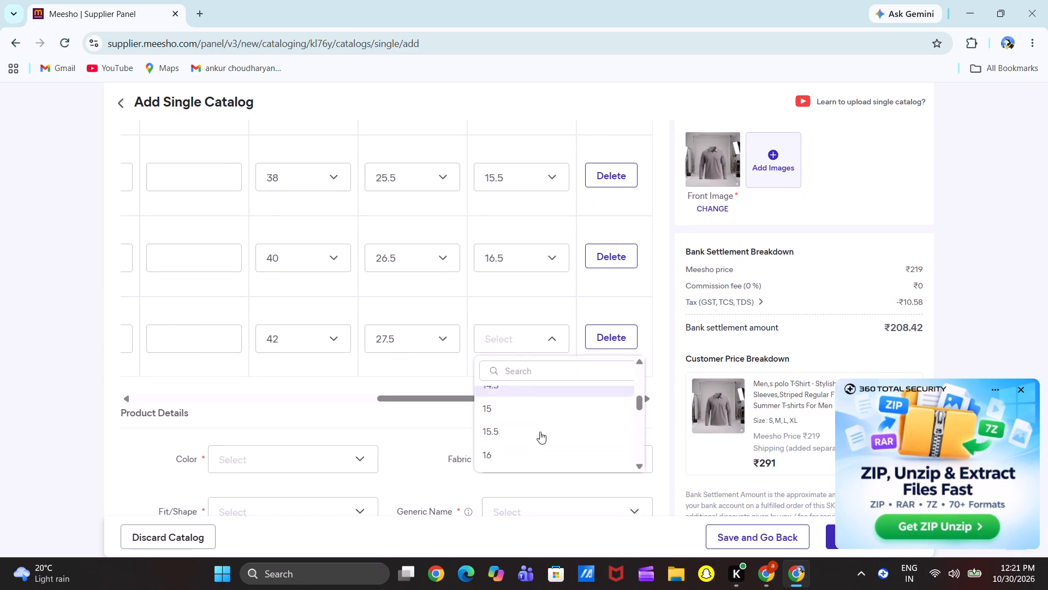
scroll(540, 432, down, 2)
click(540, 432)
In the product details, set the color to Grey and the fabric to Cotton Blend.
scroll(424, 404, down, 3)
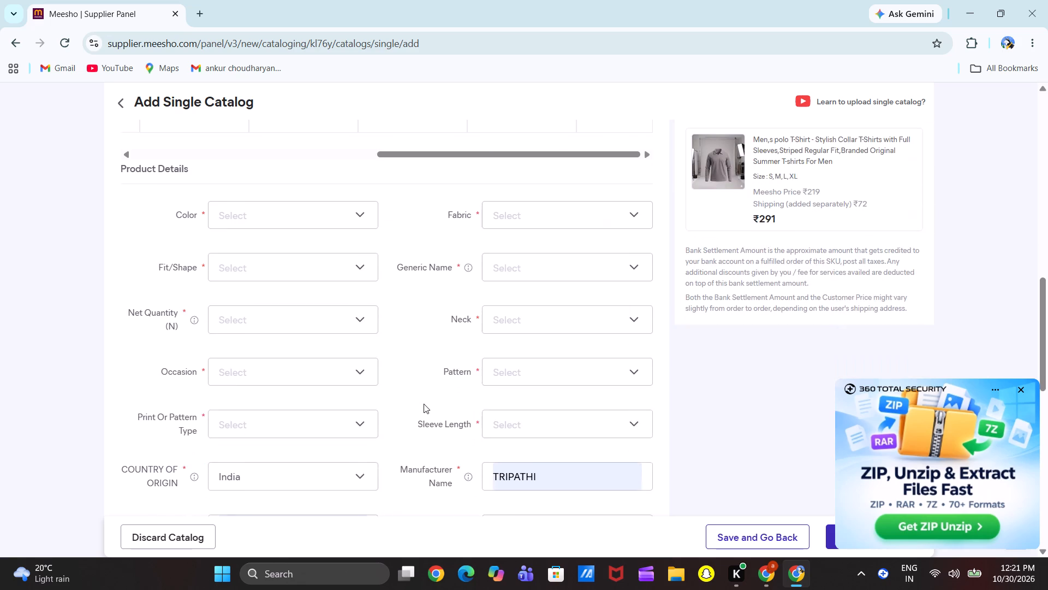
click(278, 203)
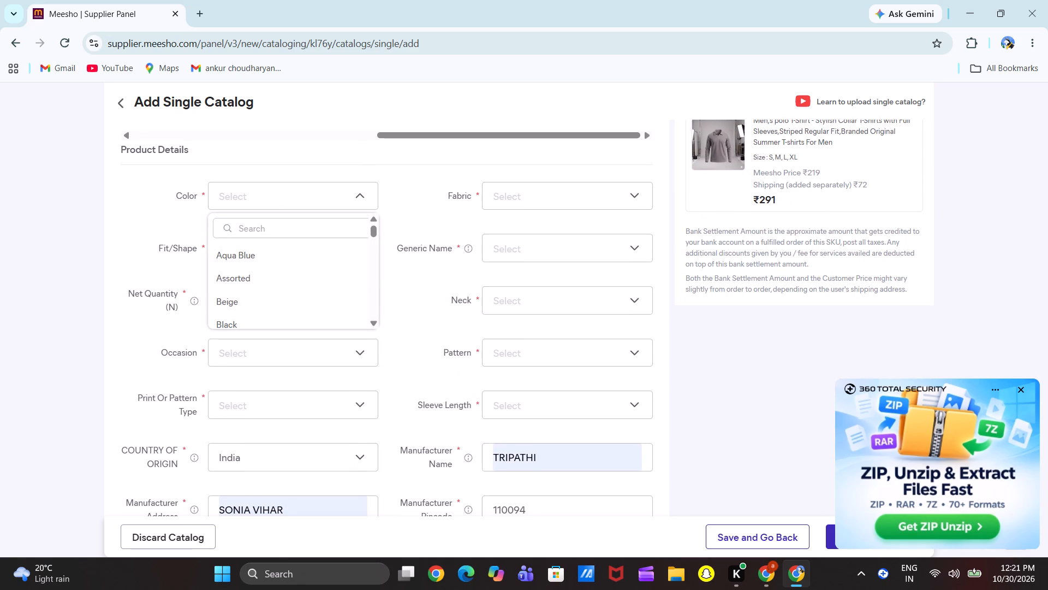
click(288, 229)
key(g)
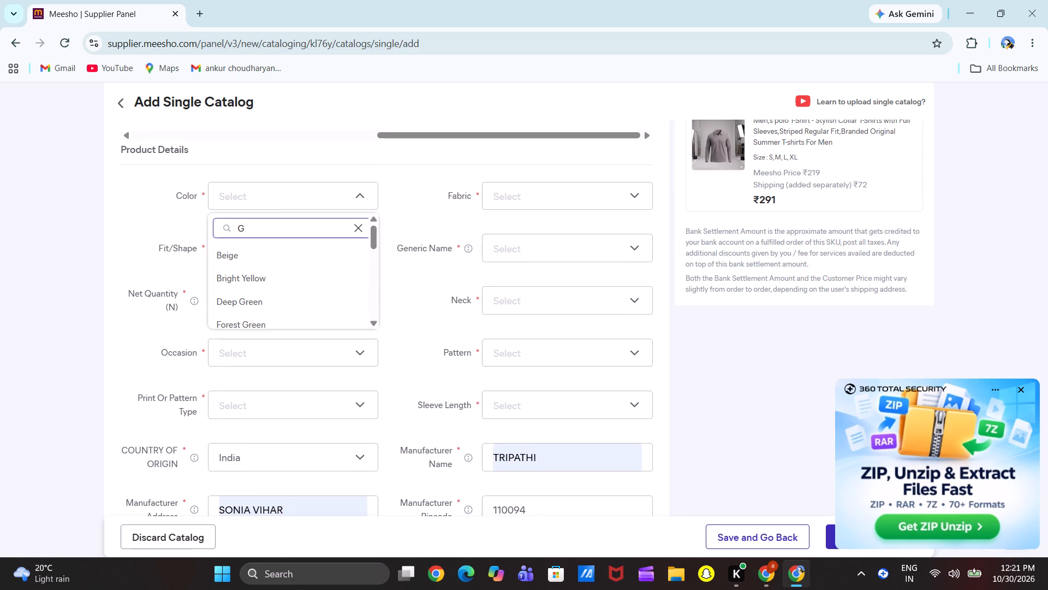
text(RE)
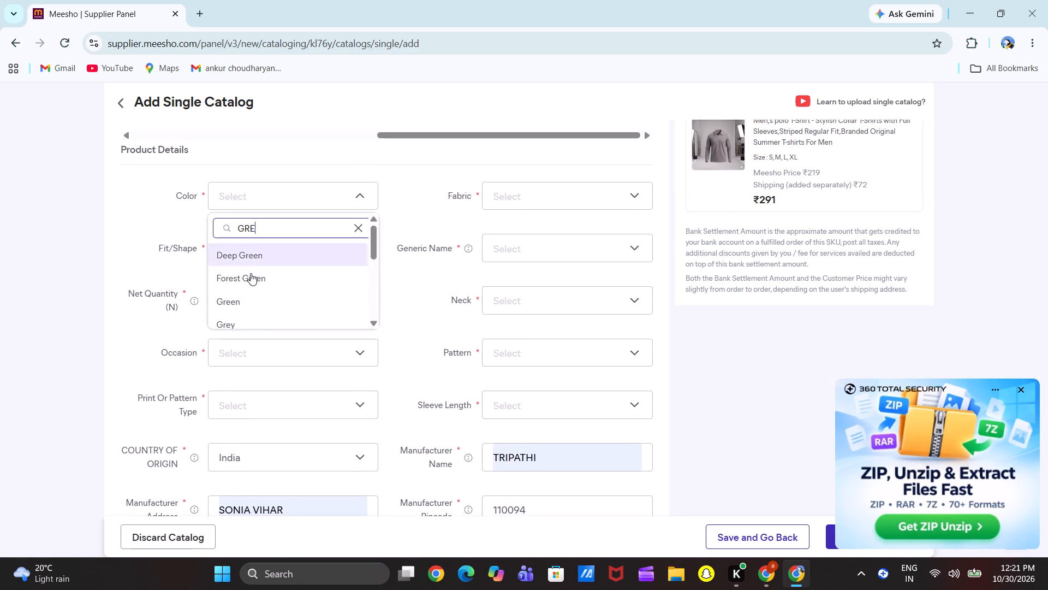
click(246, 320)
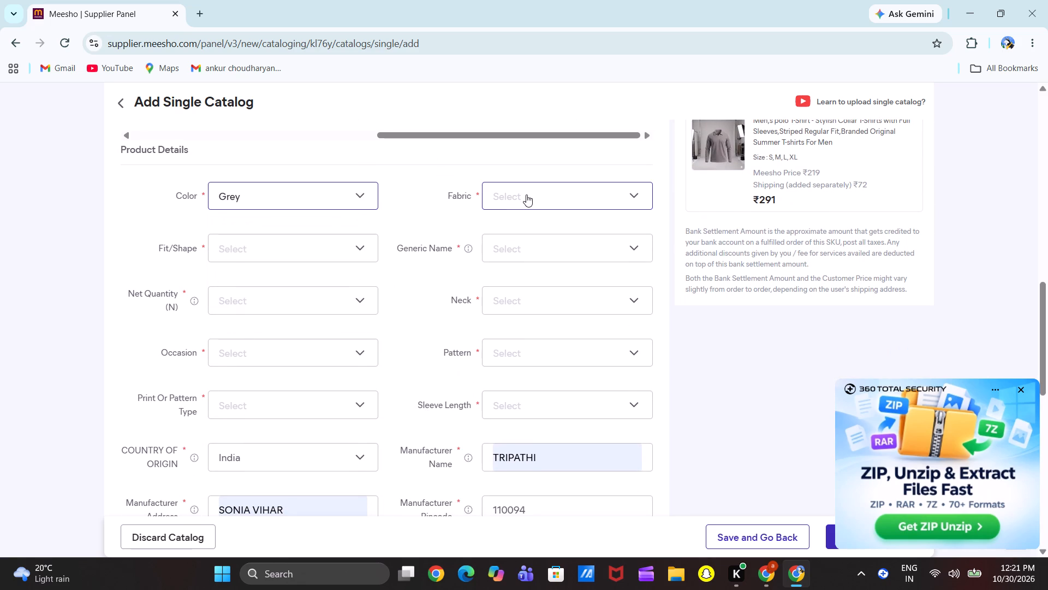
click(526, 194)
scroll(525, 290, down, 2)
scroll(525, 290, up, 1)
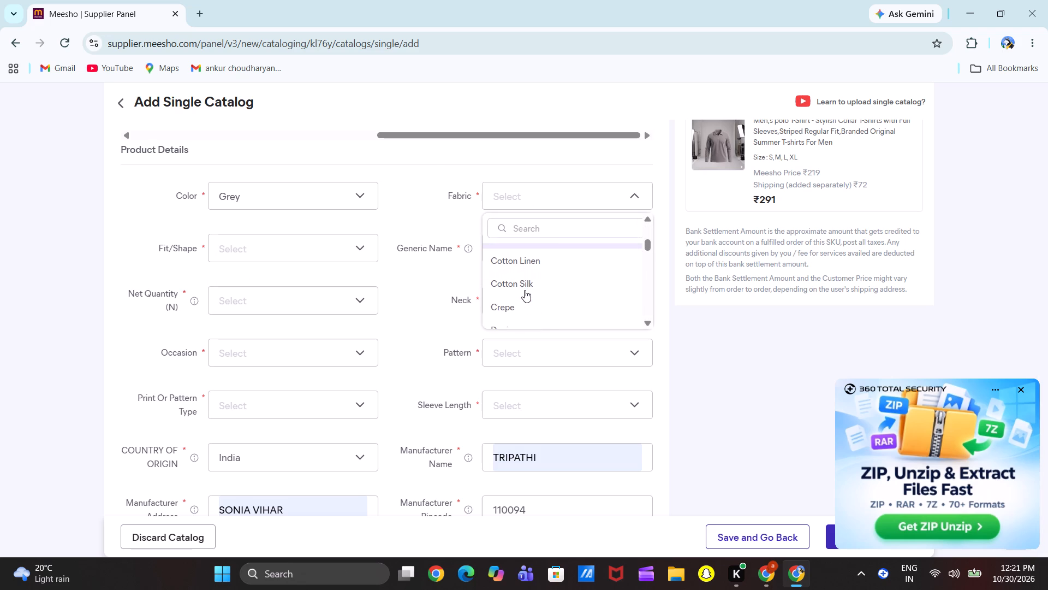
scroll(525, 290, up, 2)
click(525, 290)
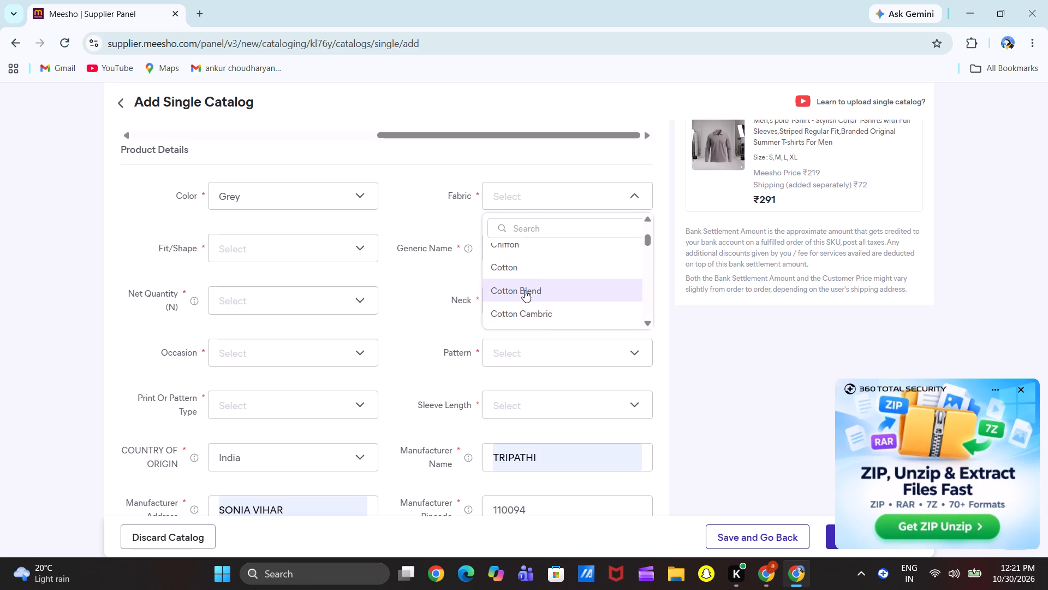
Set the fit/shape to Regular and the generic name to Tshirts.
click(308, 245)
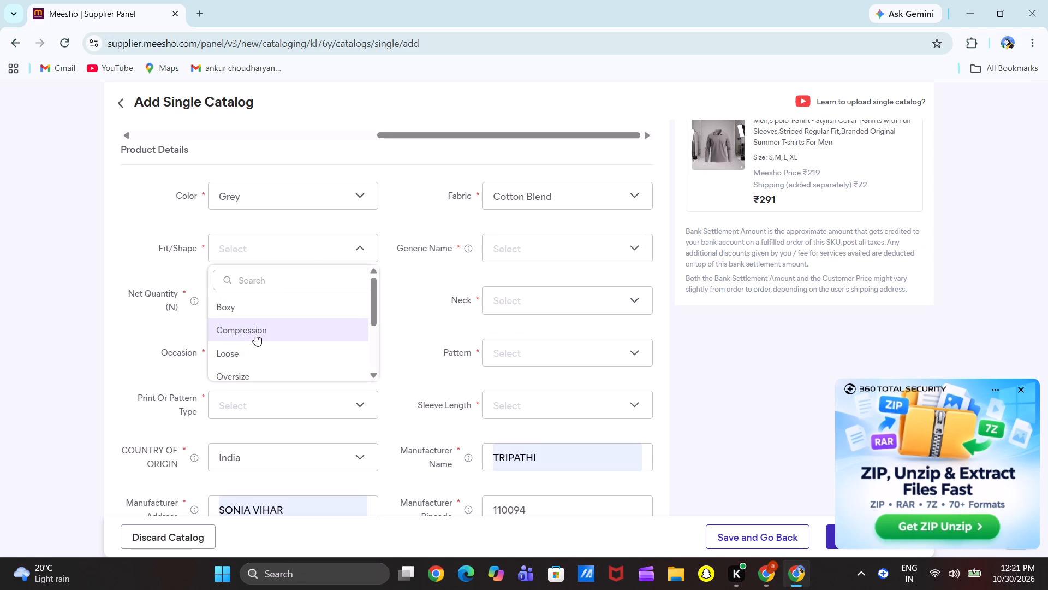
scroll(274, 337, down, 1)
click(274, 337)
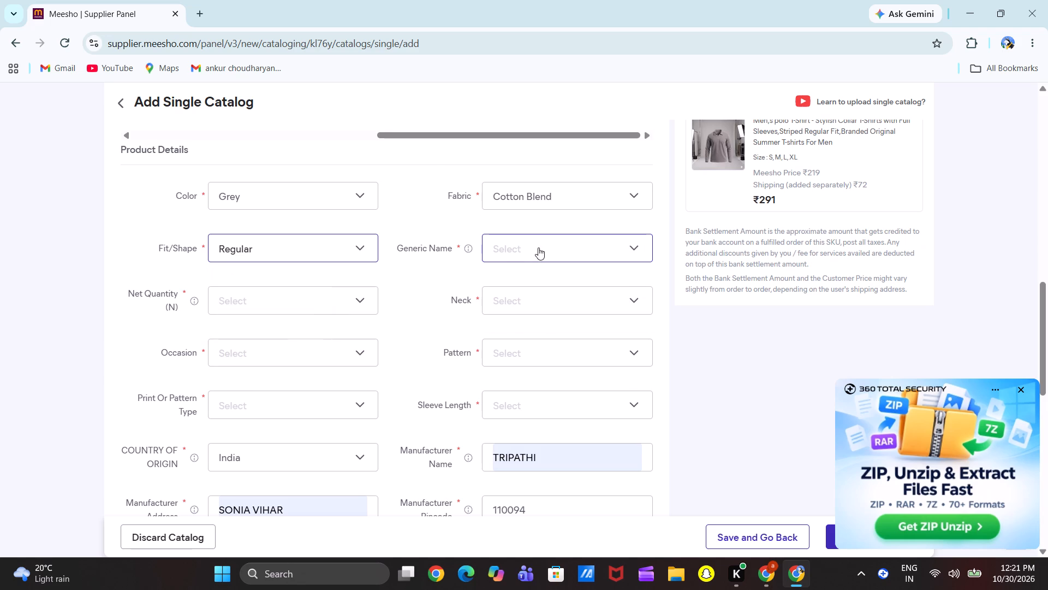
click(538, 247)
scroll(531, 335, down, 1)
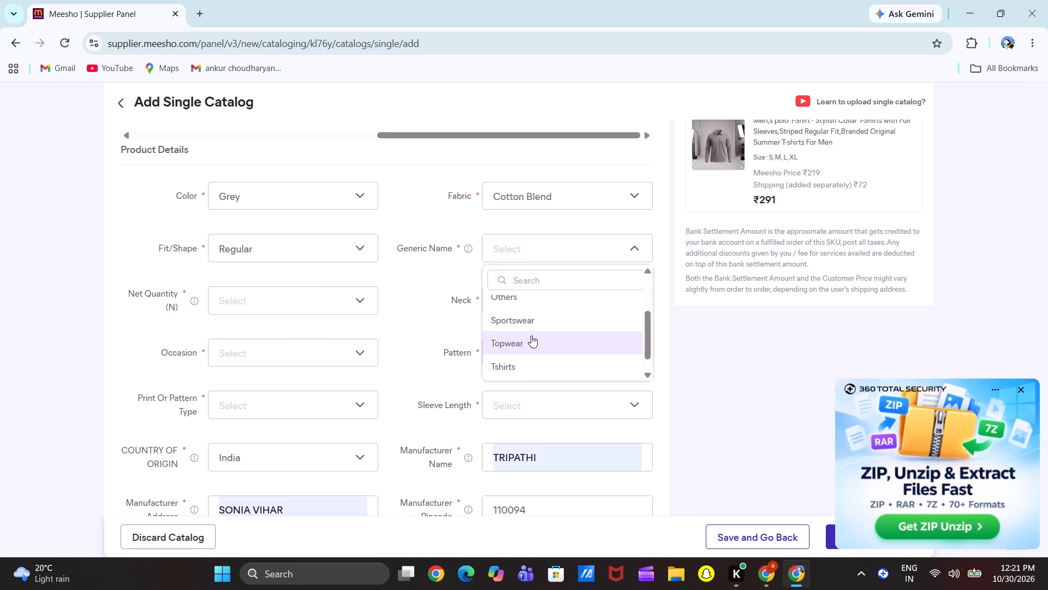
scroll(531, 335, down, 1)
click(531, 335)
Set the net quantity to 1 and the neck to Polo.
click(273, 287)
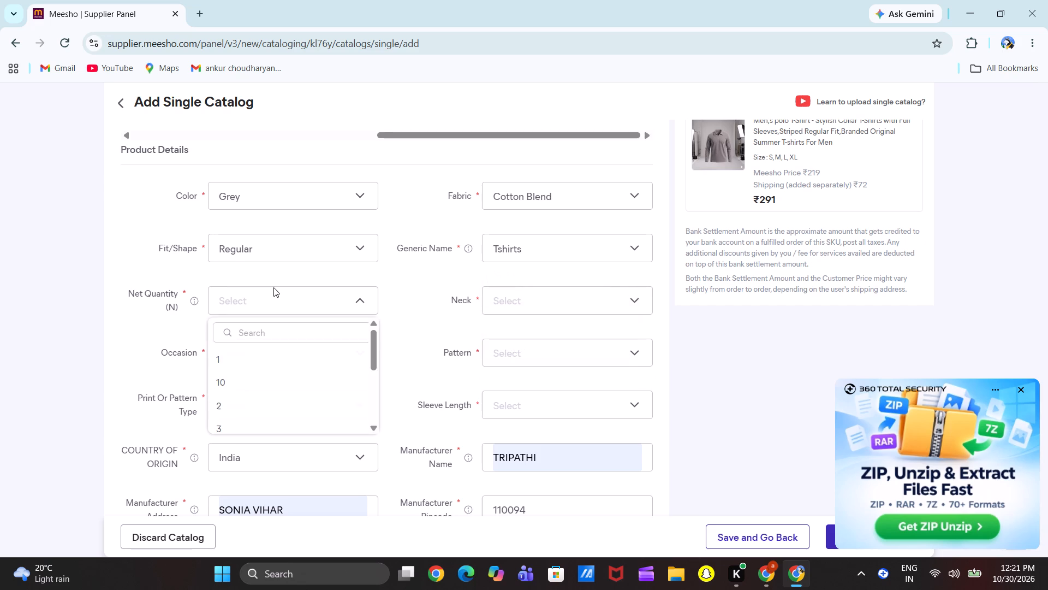
click(240, 358)
click(519, 287)
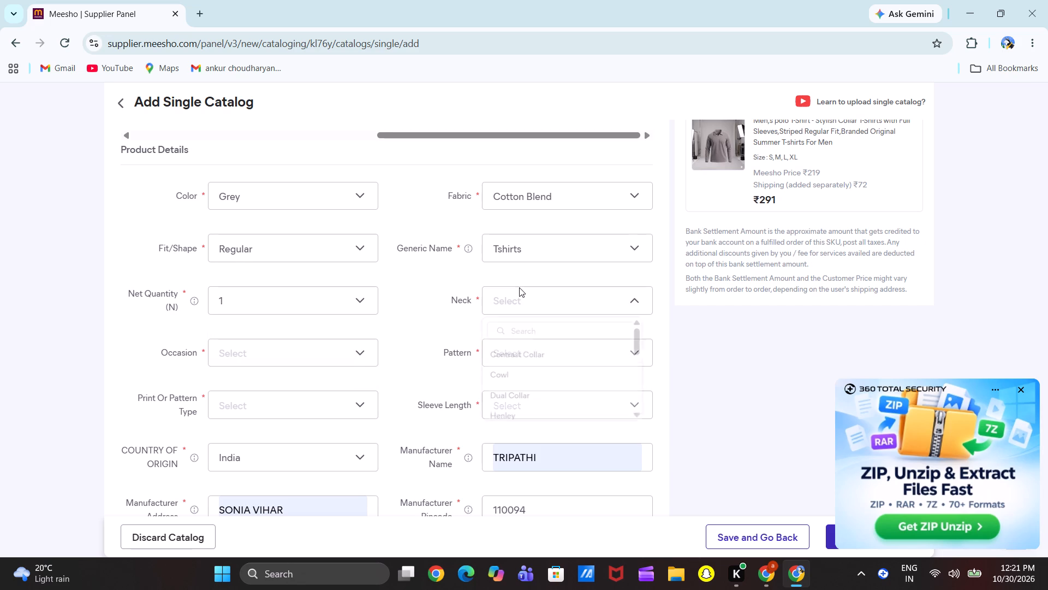
scroll(527, 407, down, 1)
click(514, 418)
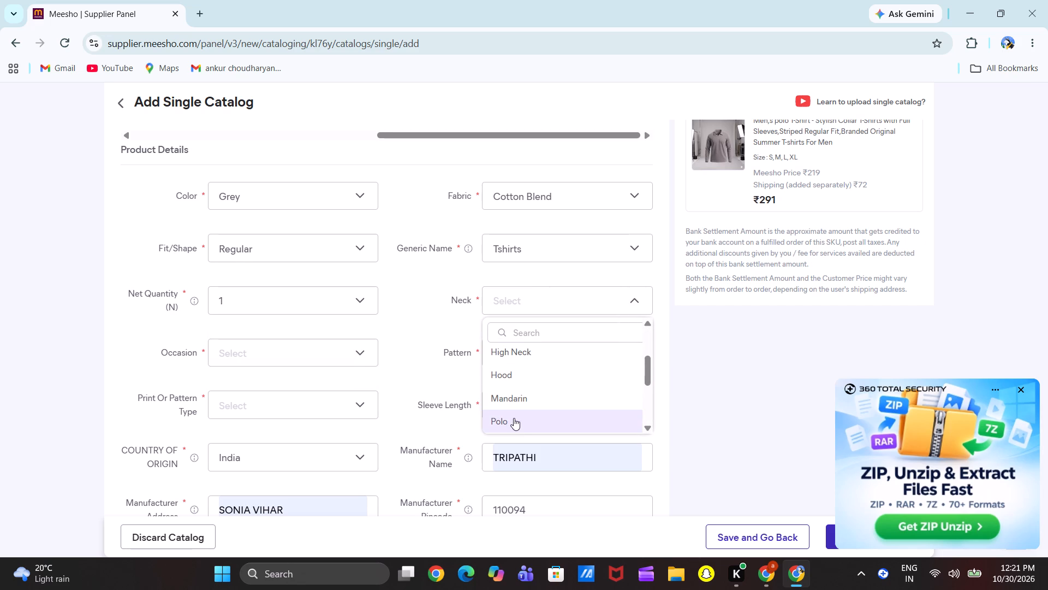
Set the occasion to Casual and the pattern to Solid.
click(258, 356)
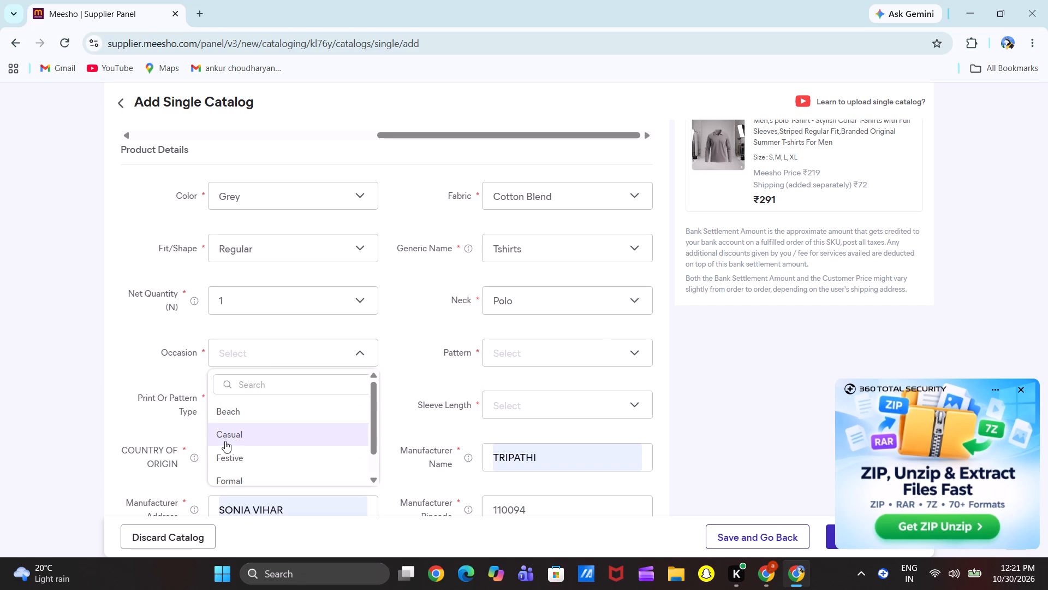
click(241, 435)
click(529, 354)
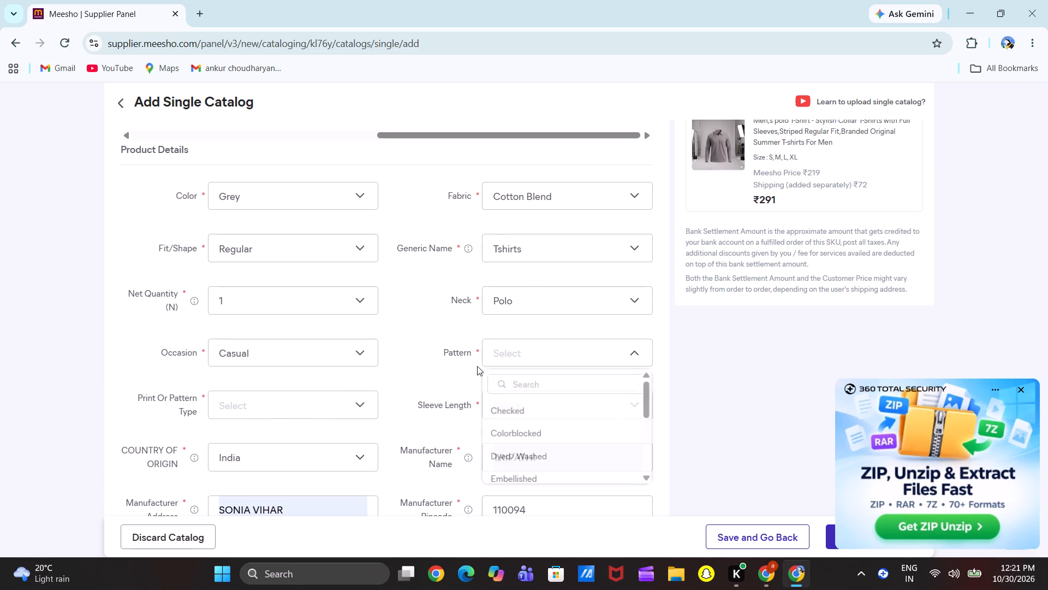
scroll(549, 454, down, 1)
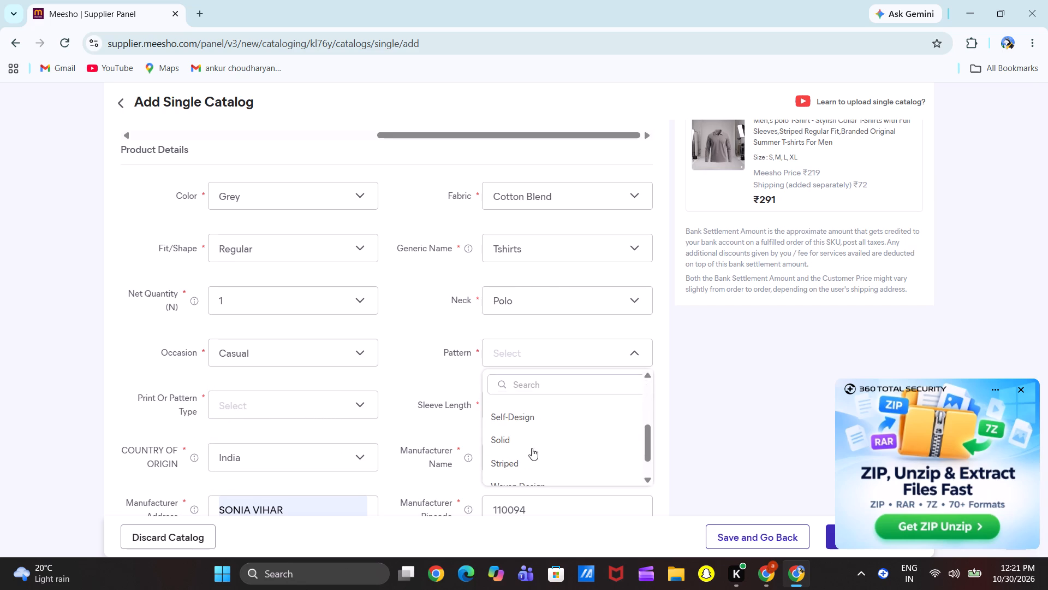
click(516, 445)
Set the print or pattern type to Solid and the sleeve length to Long Sleeves.
click(288, 398)
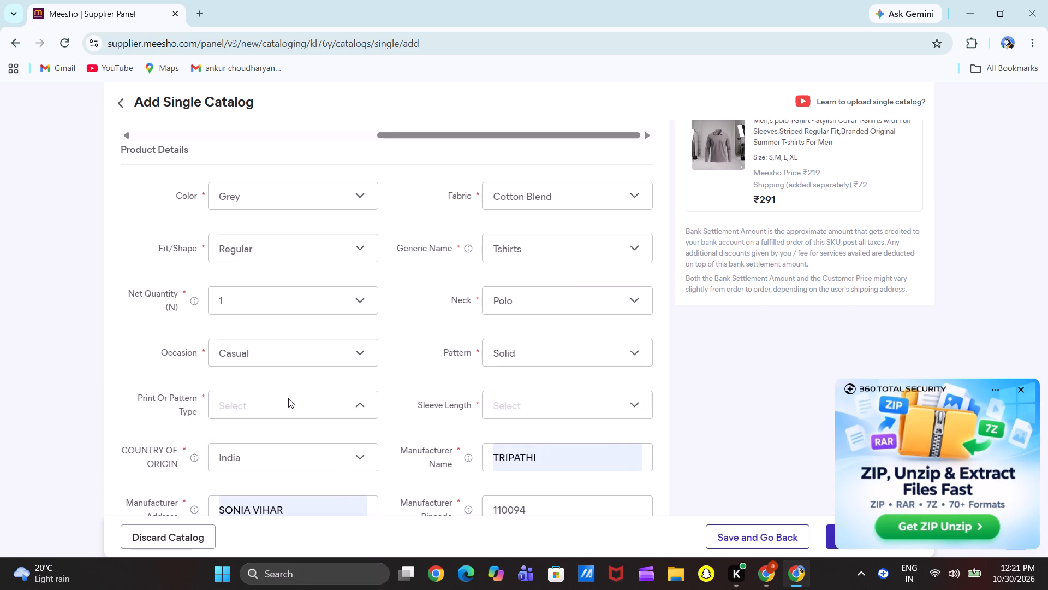
scroll(327, 491, down, 3)
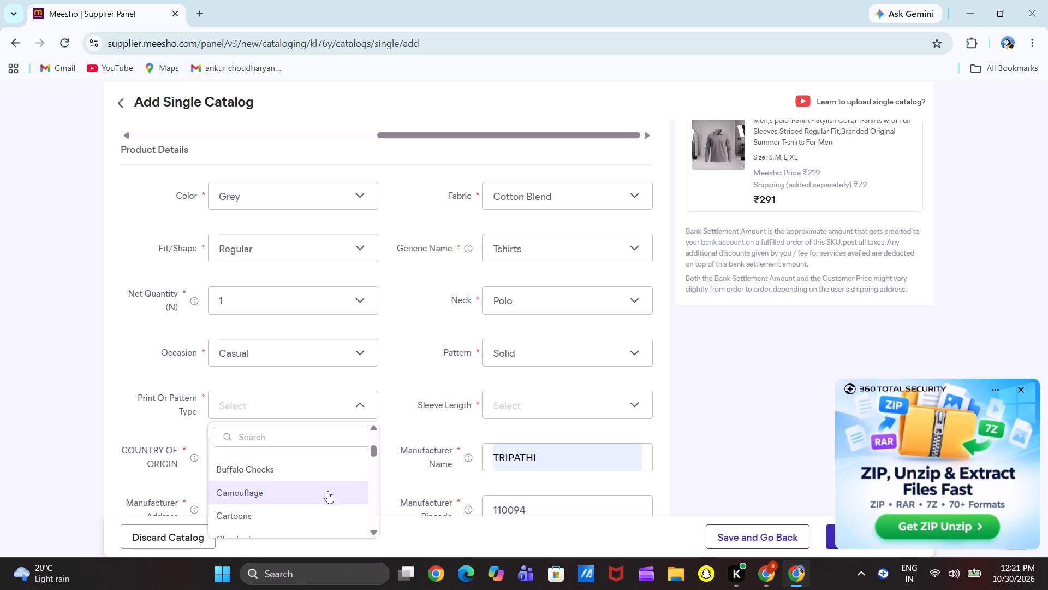
click(297, 432)
text(SO)
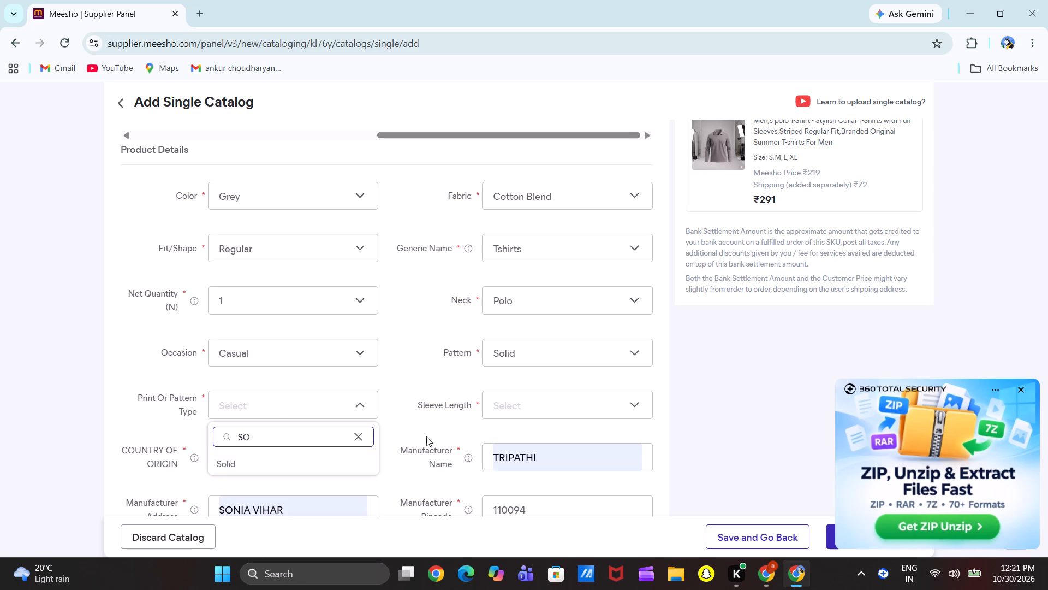
click(320, 458)
click(545, 407)
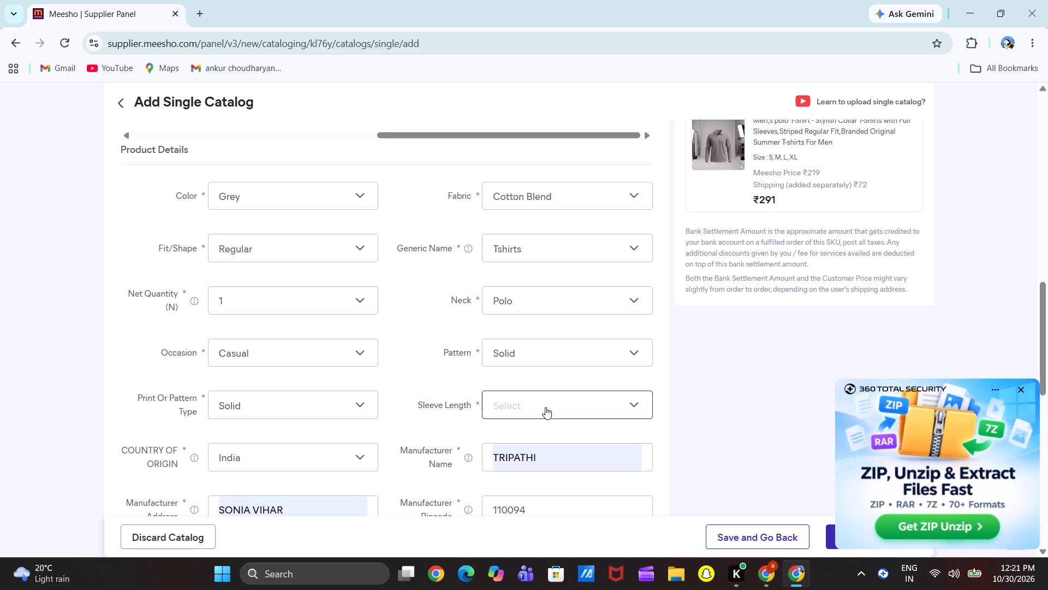
click(505, 465)
Set the grey polo's length attribute to Regular under Other Attributes.
scroll(391, 437, down, 1)
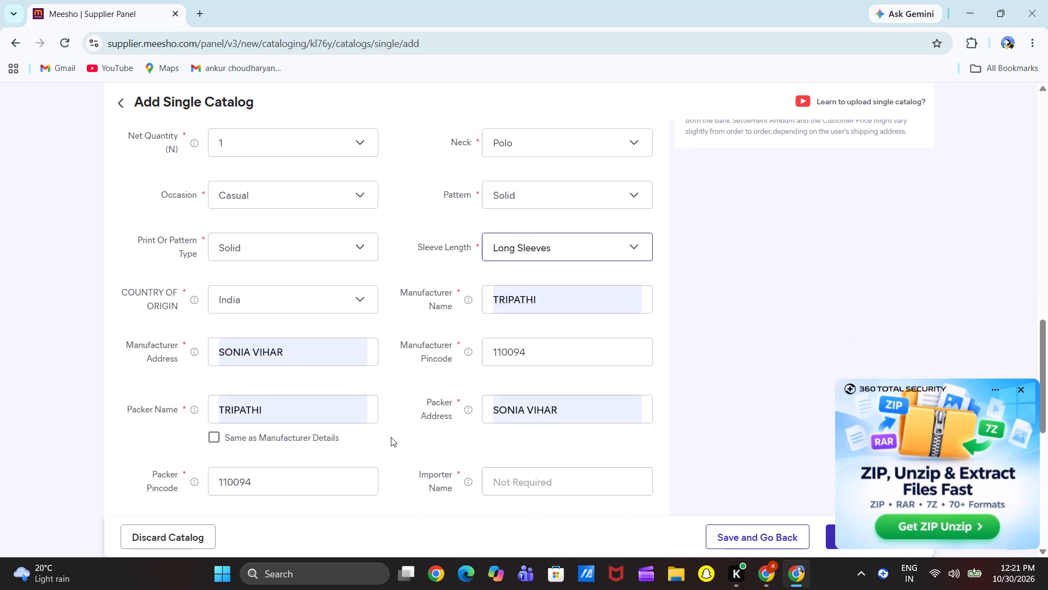
scroll(391, 437, down, 2)
scroll(465, 356, down, 3)
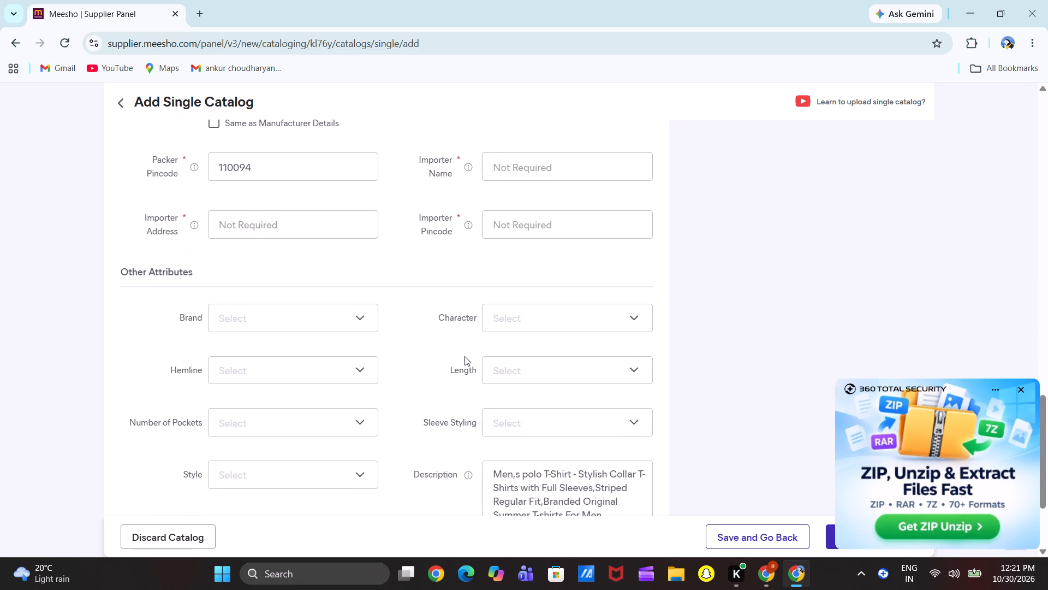
click(528, 319)
click(424, 332)
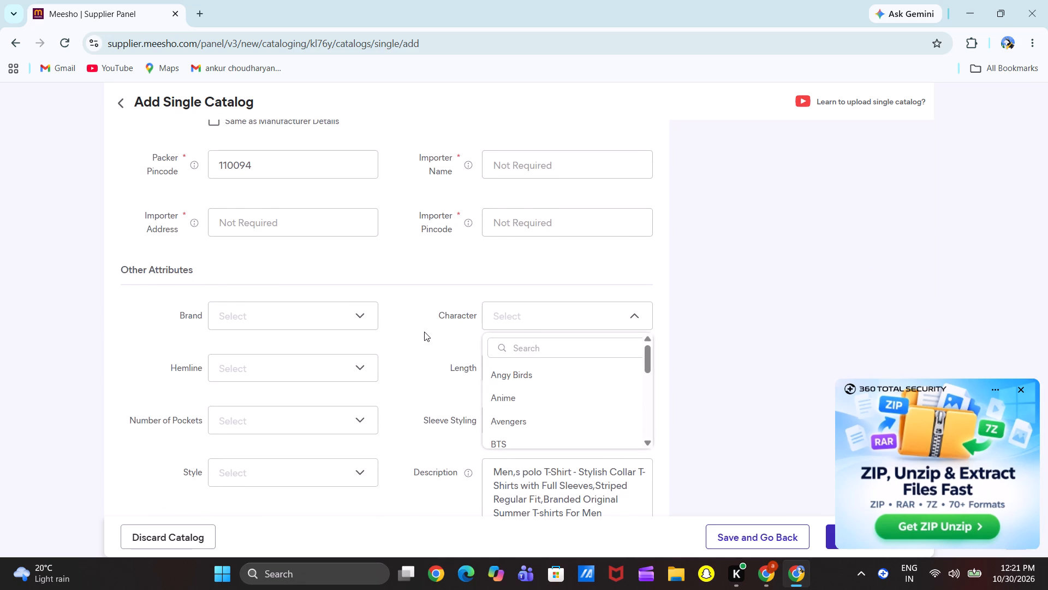
click(534, 369)
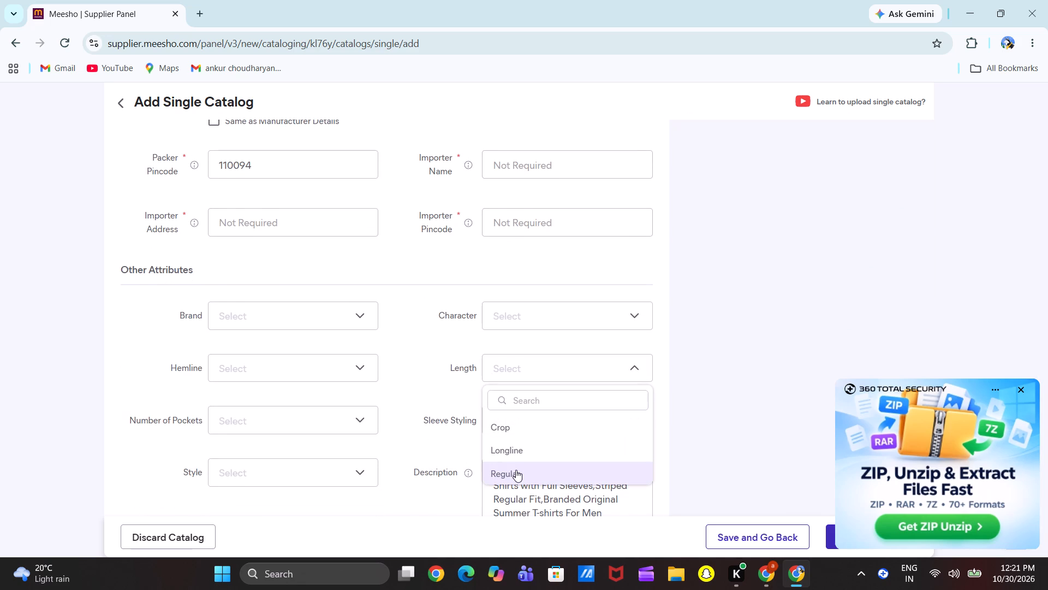
click(516, 470)
Set the grey polo's style to Korean and its number of pockets to No Pocket.
click(280, 472)
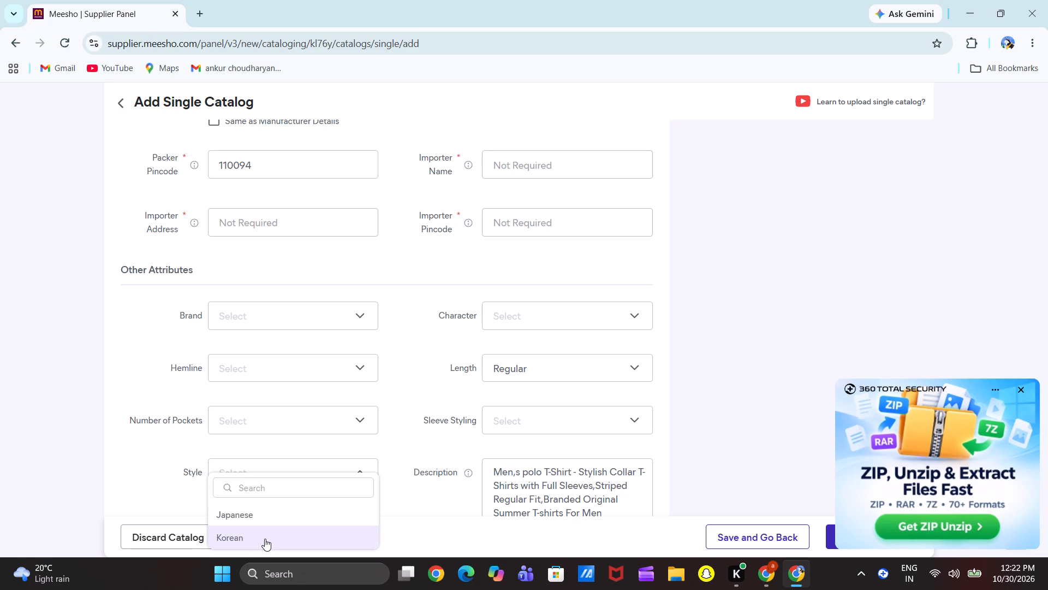
click(265, 539)
click(279, 406)
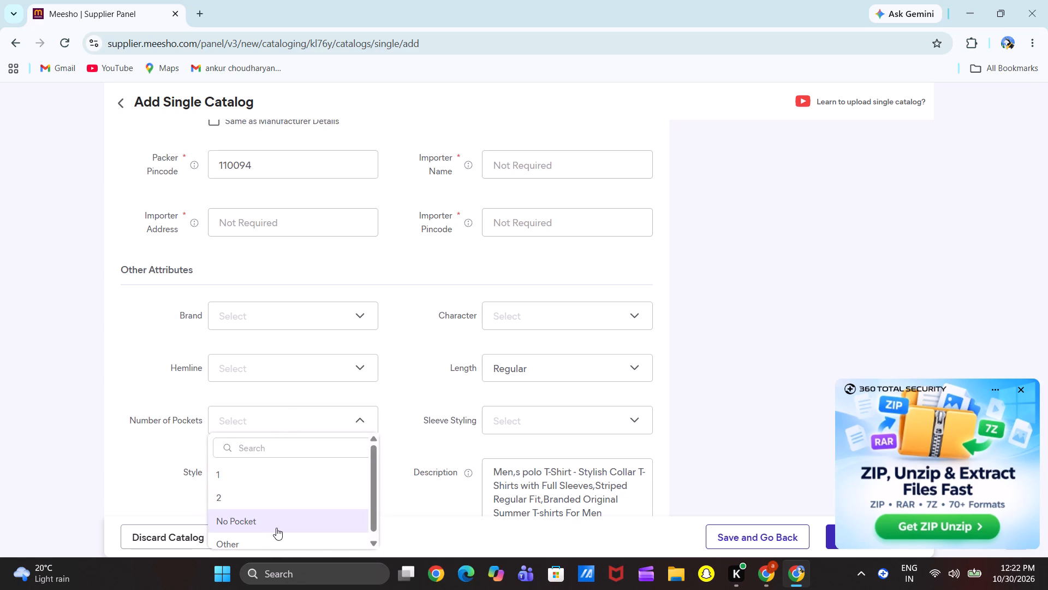
click(276, 528)
Switch to Product 3, the maroon polo, and enter FULL=KARARA/.[MAROON] as its style code/product ID.
scroll(414, 361, up, 12)
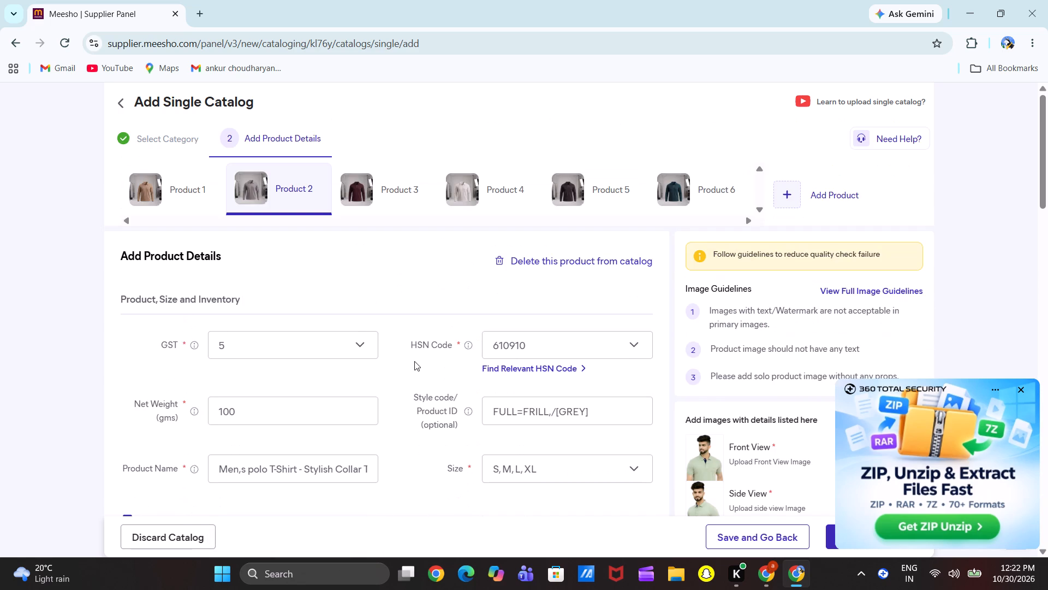
click(370, 187)
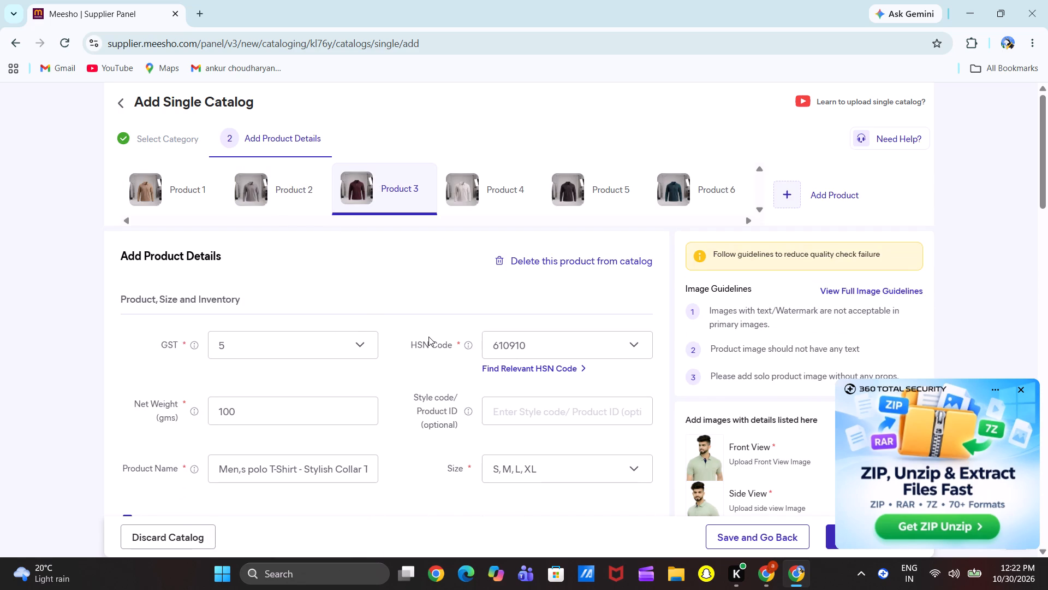
scroll(428, 337, down, 3)
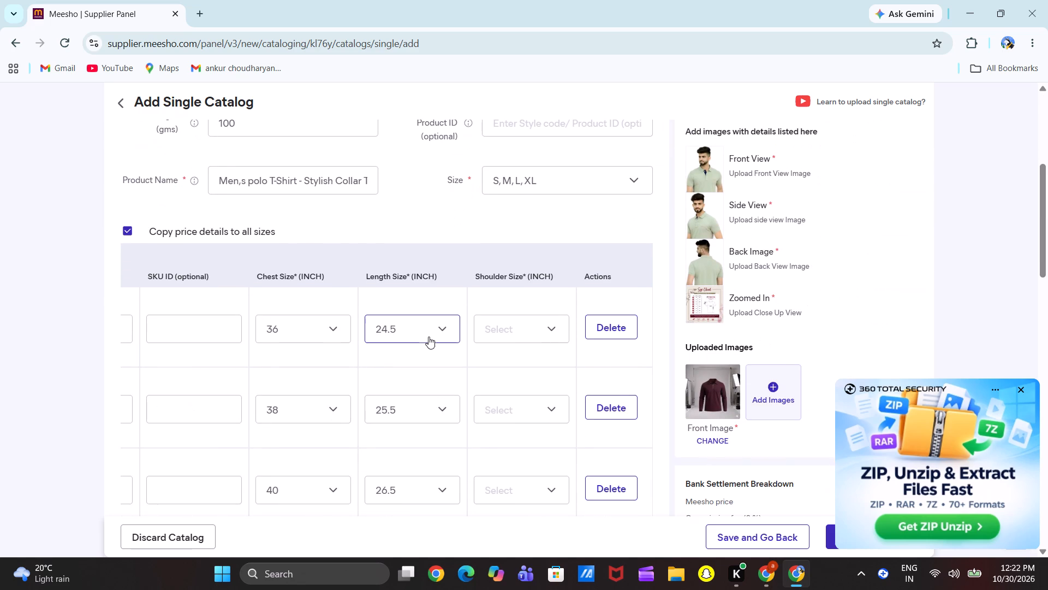
scroll(428, 337, up, 3)
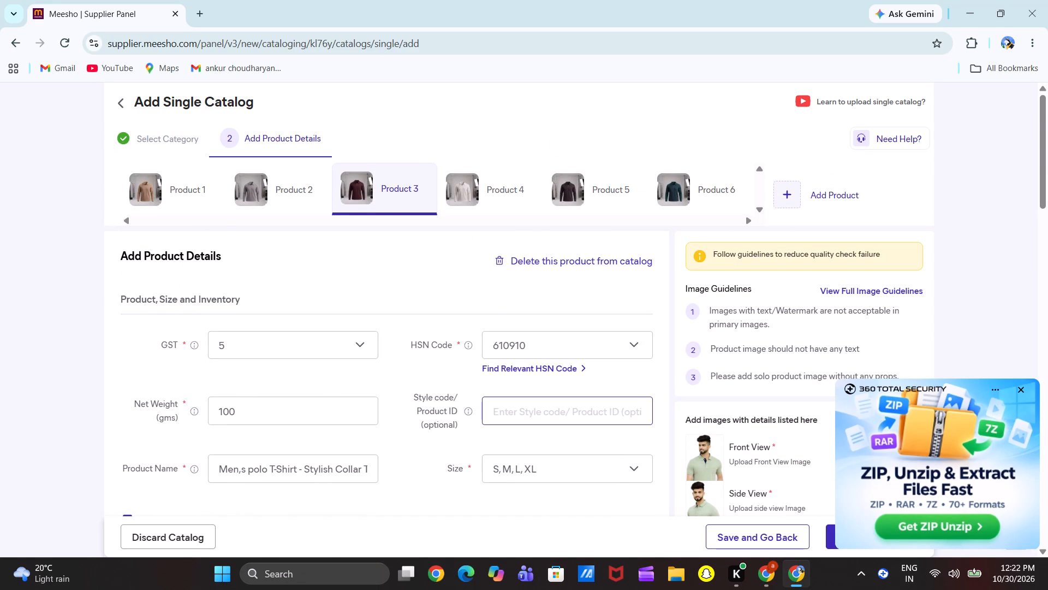
click(510, 410)
text(FU)
text(LL)
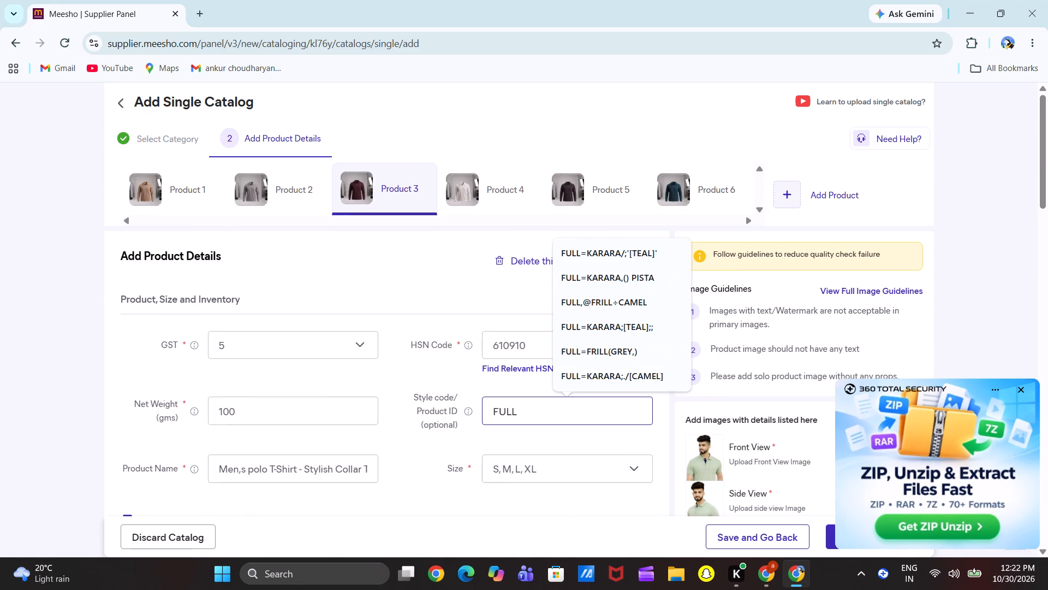
key(equal)
text(KARARA)
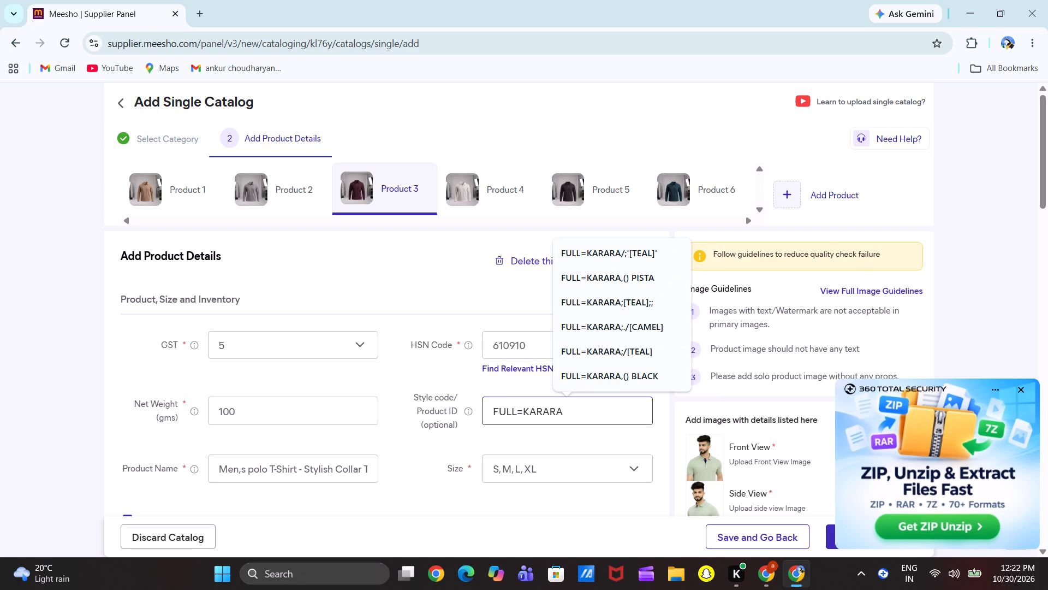
text(/.)
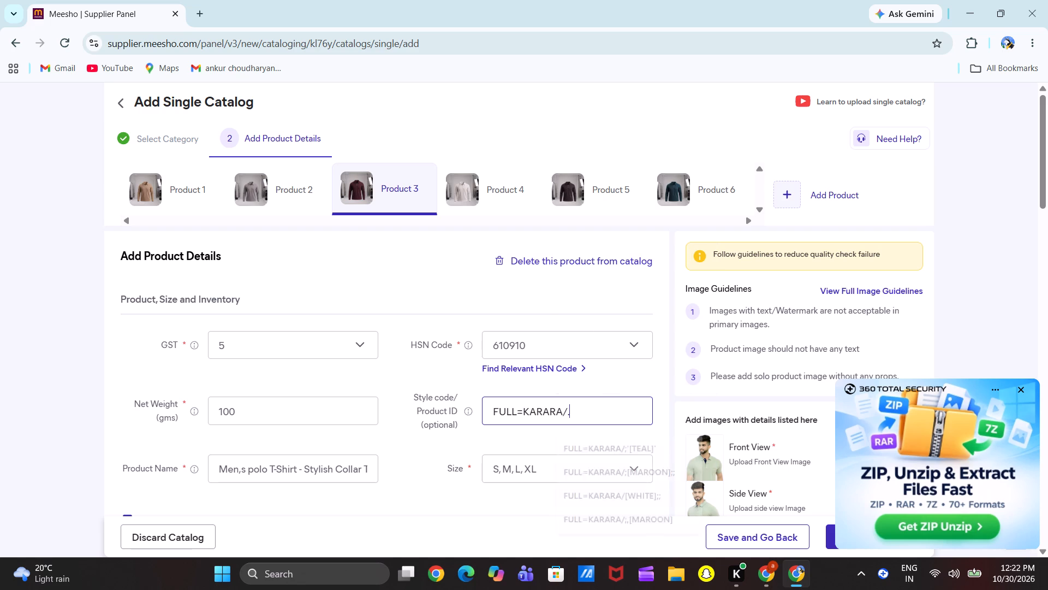
key(bracketleft)
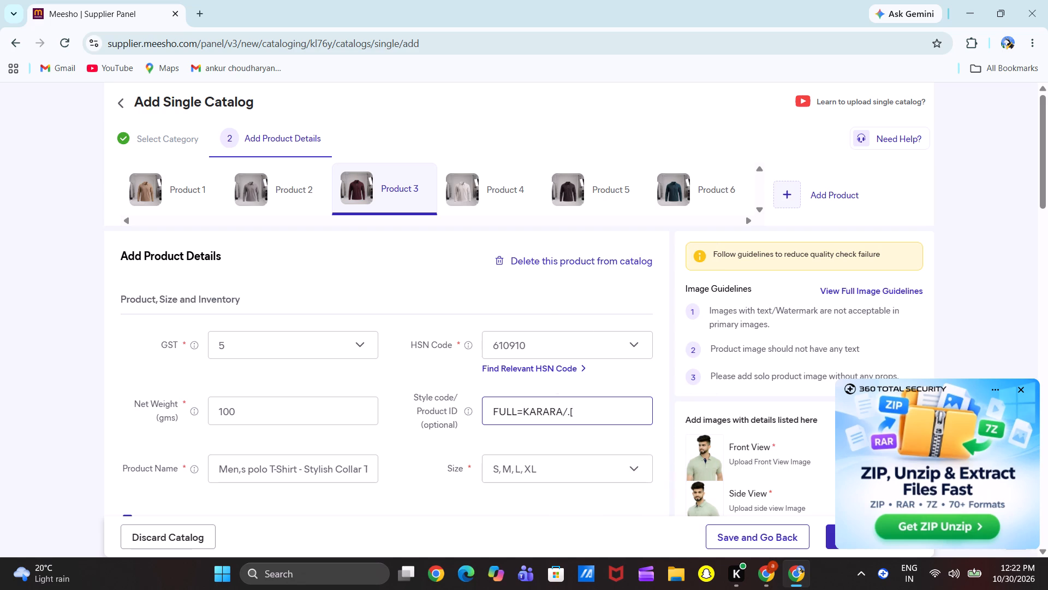
text(MAROON)
key(backslash)
key(BackSpace)
key(bracketright)
Set the maroon polo's Meesho price to 219 in the size S row.
scroll(417, 416, down, 4)
scroll(417, 416, right, 5)
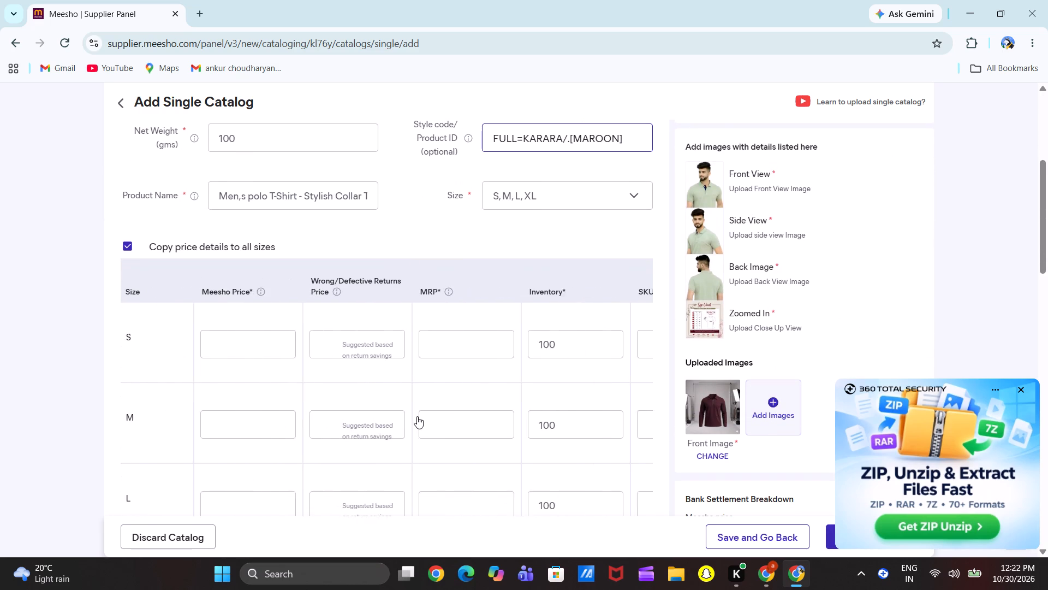
click(241, 349)
text(21)
key(9)
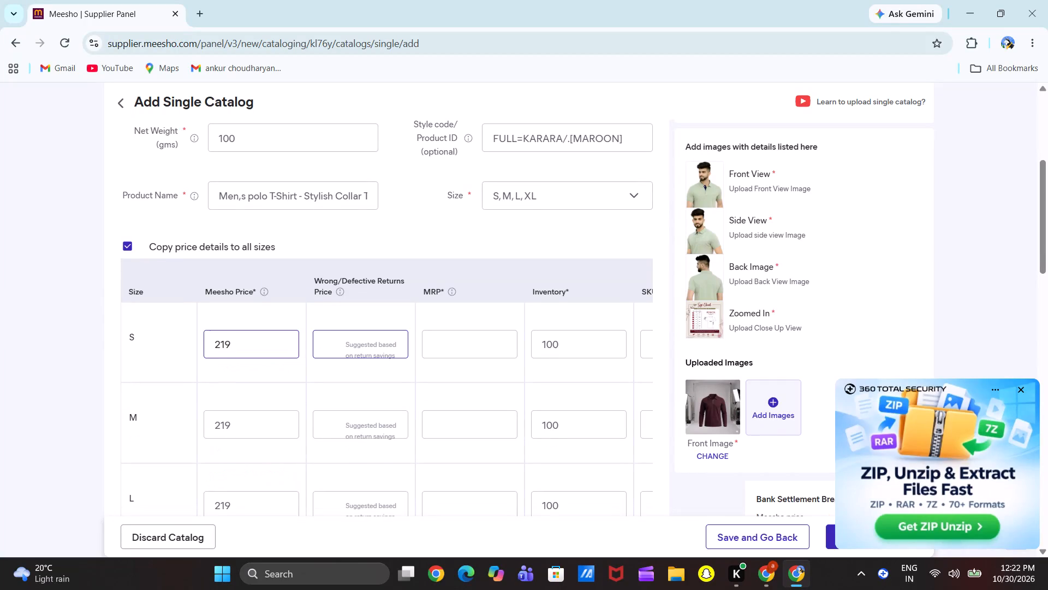
Set the maroon polo's wrong/defective returns price to 218 and its MRP to 899 in the size S row.
click(324, 344)
key(BackSpace)
click(341, 346)
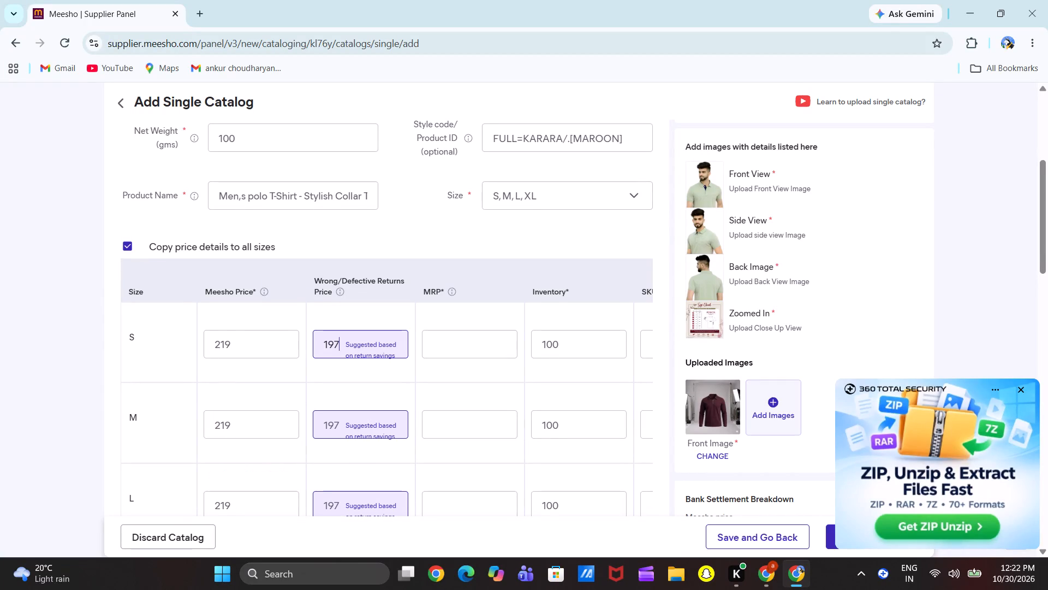
key(BackSpace)
key(BackSpace)
key(BackSpace)
key(BackSpace)
text(218)
click(450, 351)
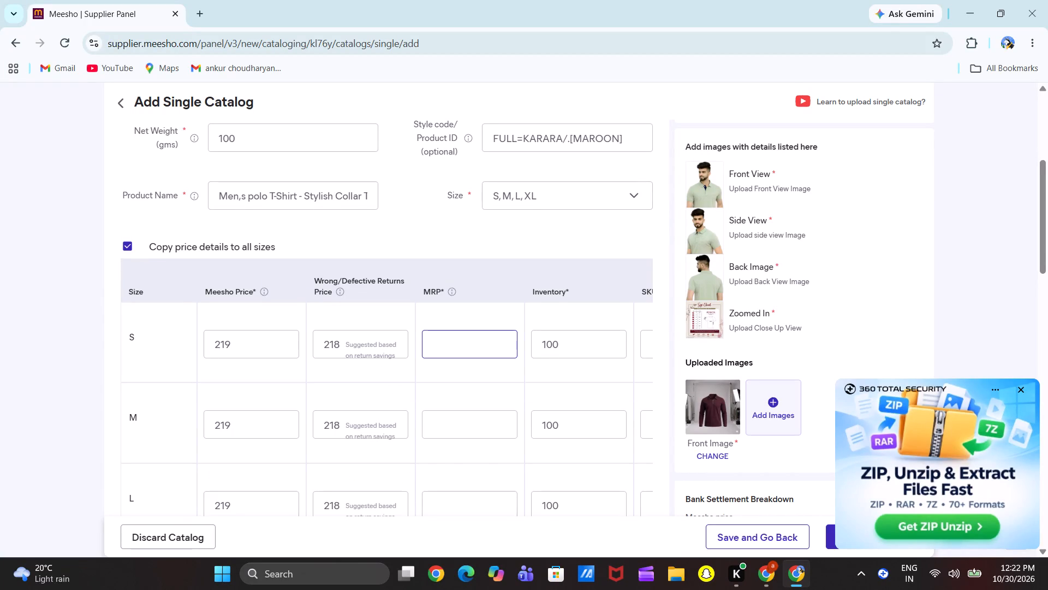
text(899)
Set the maroon polo's shoulder size to 14.5 inches for size S and 15.5 inches for size M.
scroll(492, 363, left, 6)
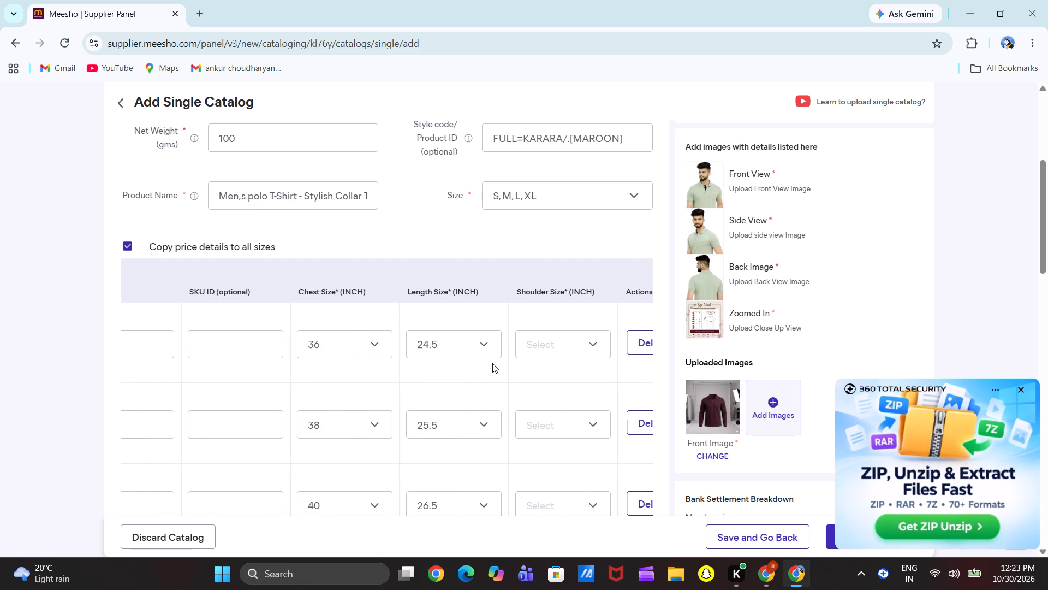
click(513, 344)
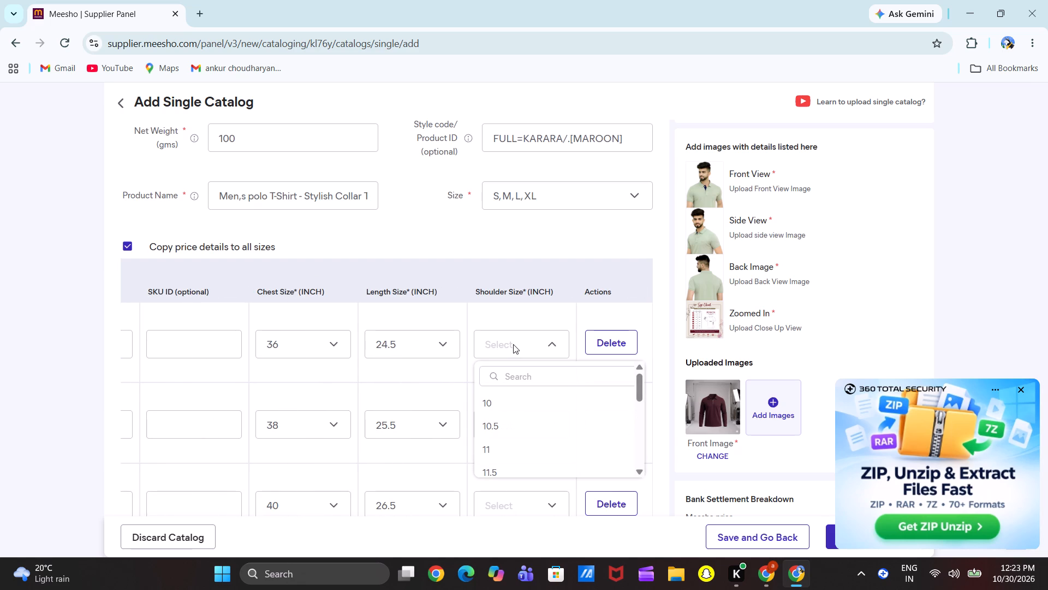
scroll(516, 419, down, 2)
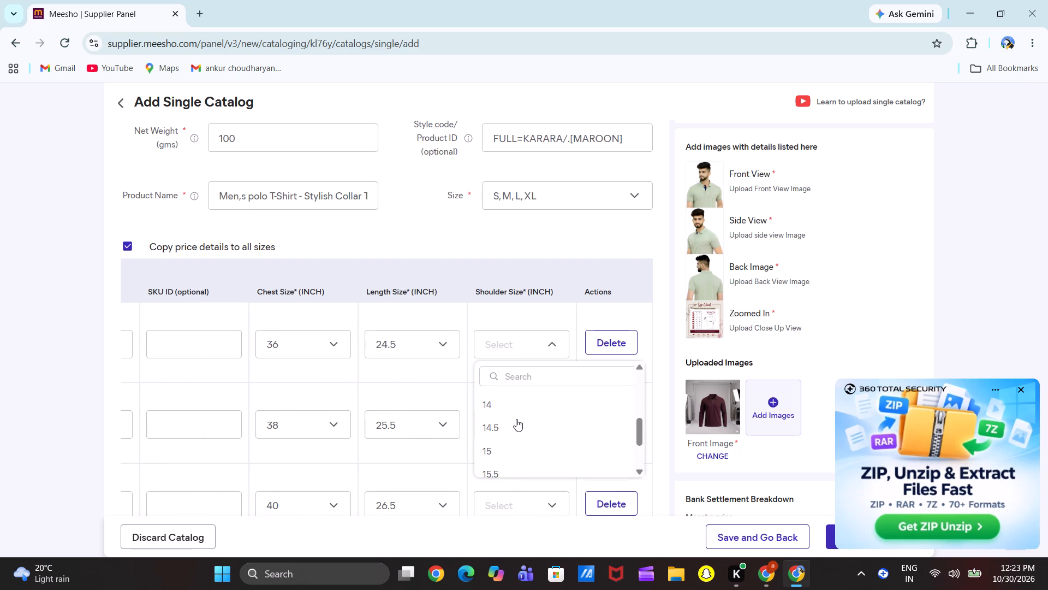
scroll(516, 419, down, 1)
click(506, 429)
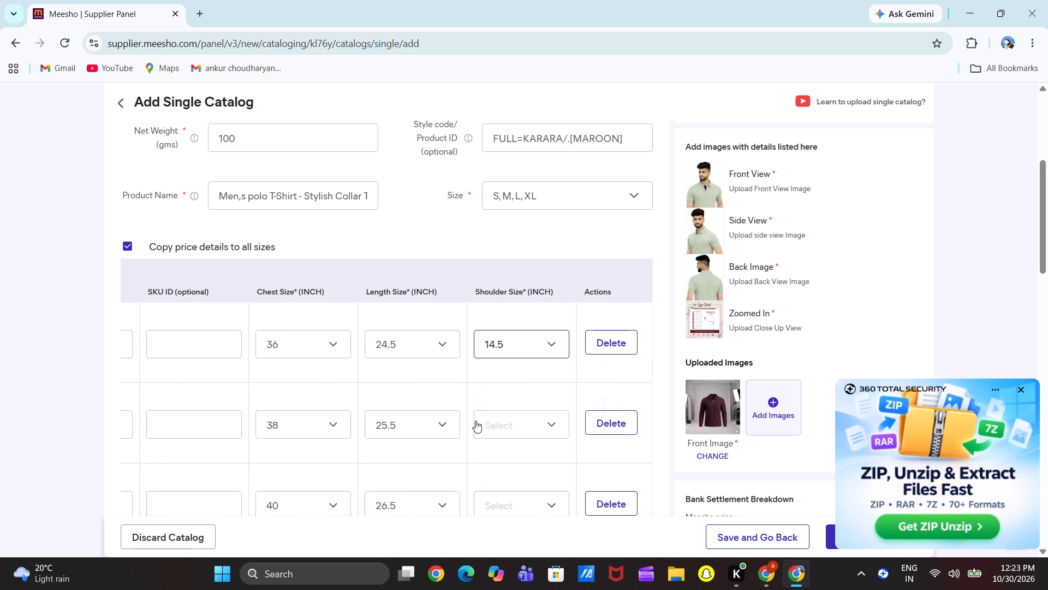
click(527, 426)
scroll(506, 484, down, 2)
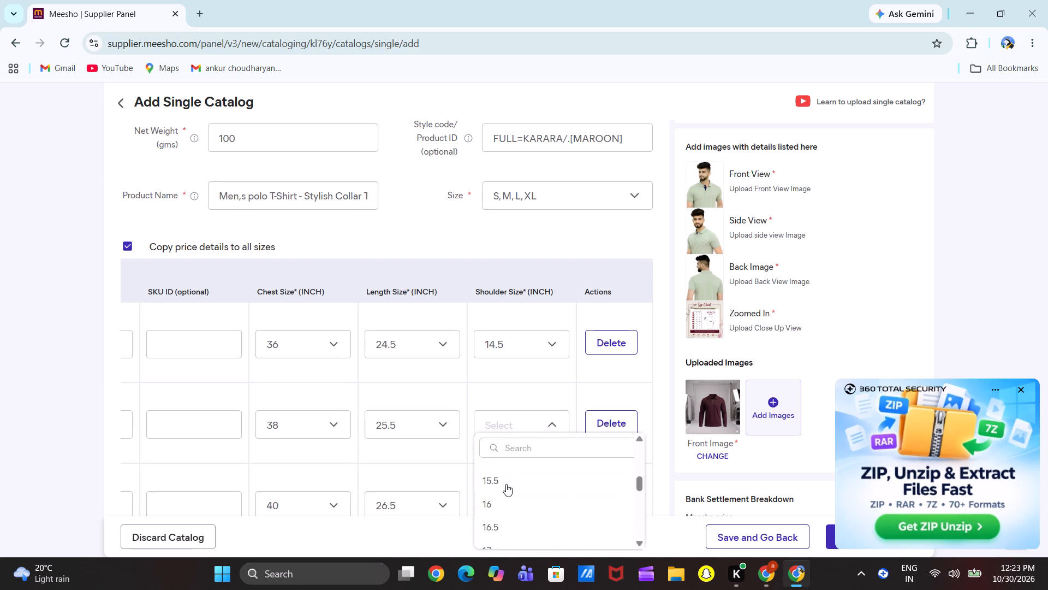
scroll(506, 484, down, 3)
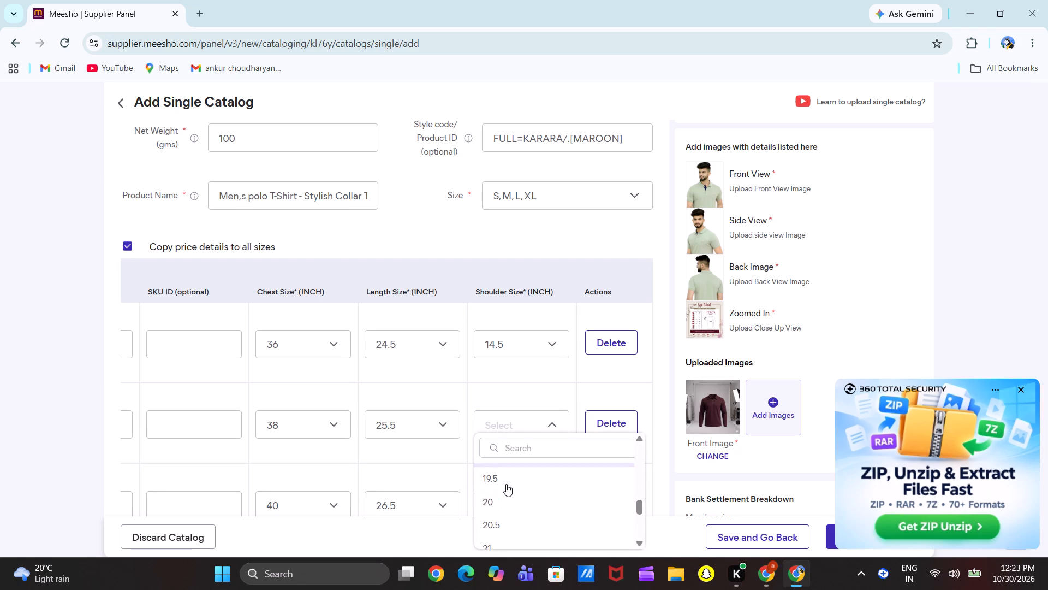
scroll(506, 484, down, 1)
scroll(506, 484, up, 2)
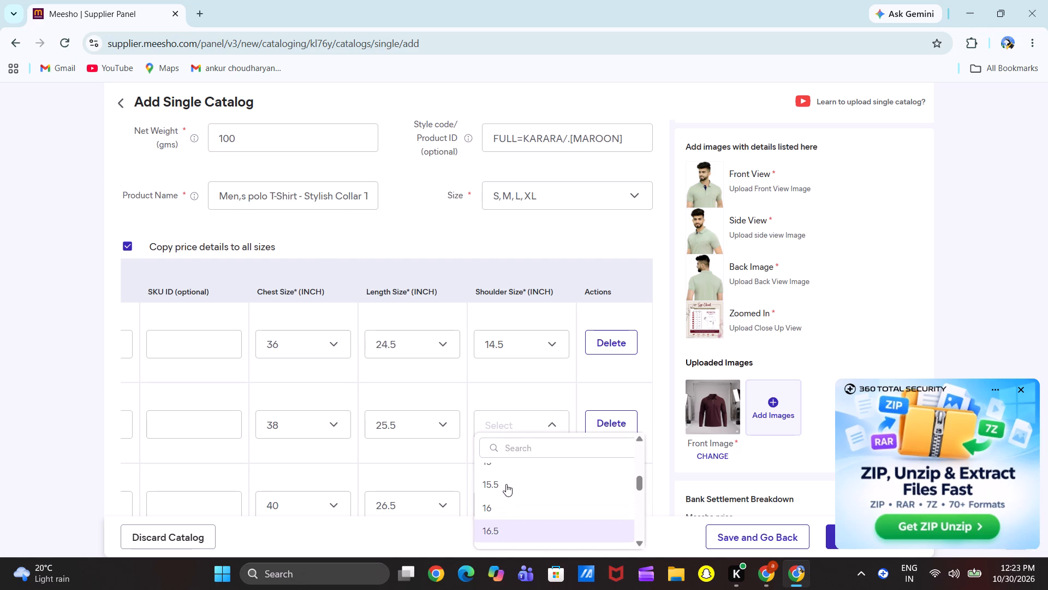
scroll(506, 484, up, 1)
click(502, 502)
Set the maroon polo's shoulder size to 16.5 inches for size L and 17.5 inches for size XL.
click(525, 494)
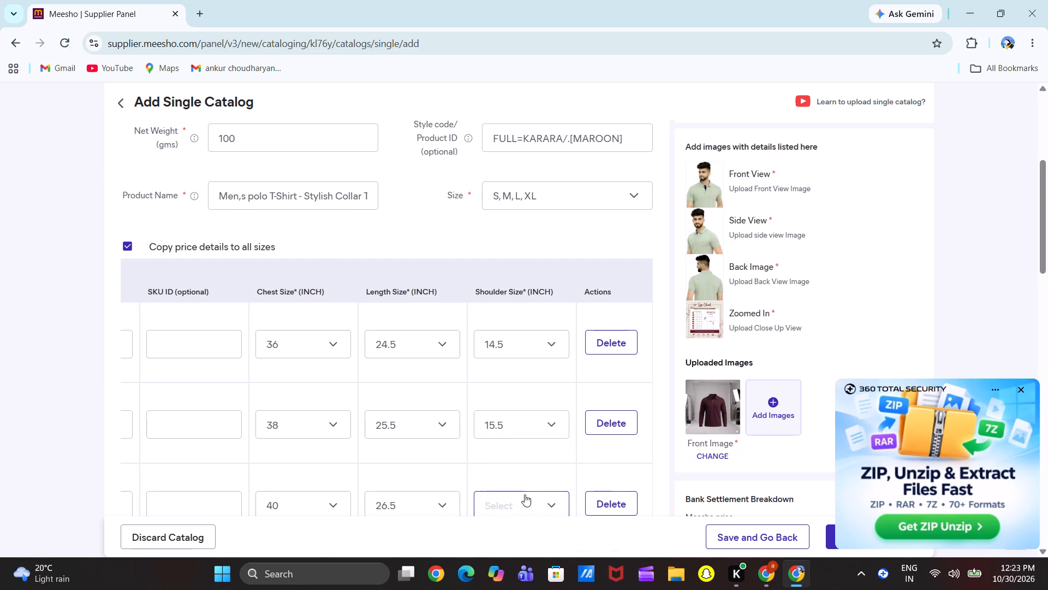
scroll(524, 512, down, 3)
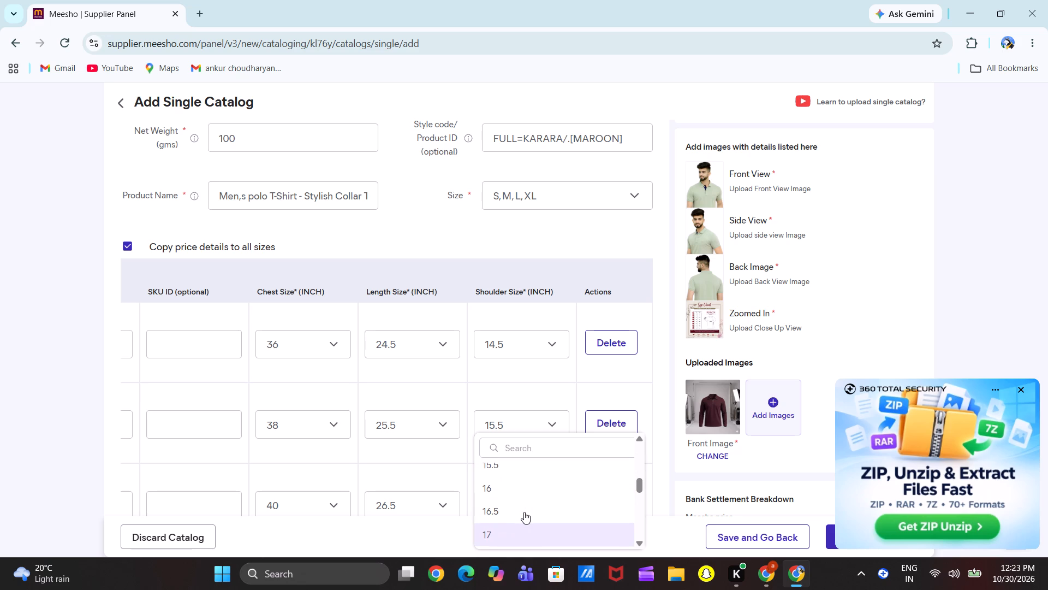
click(524, 512)
scroll(474, 449, down, 2)
click(507, 427)
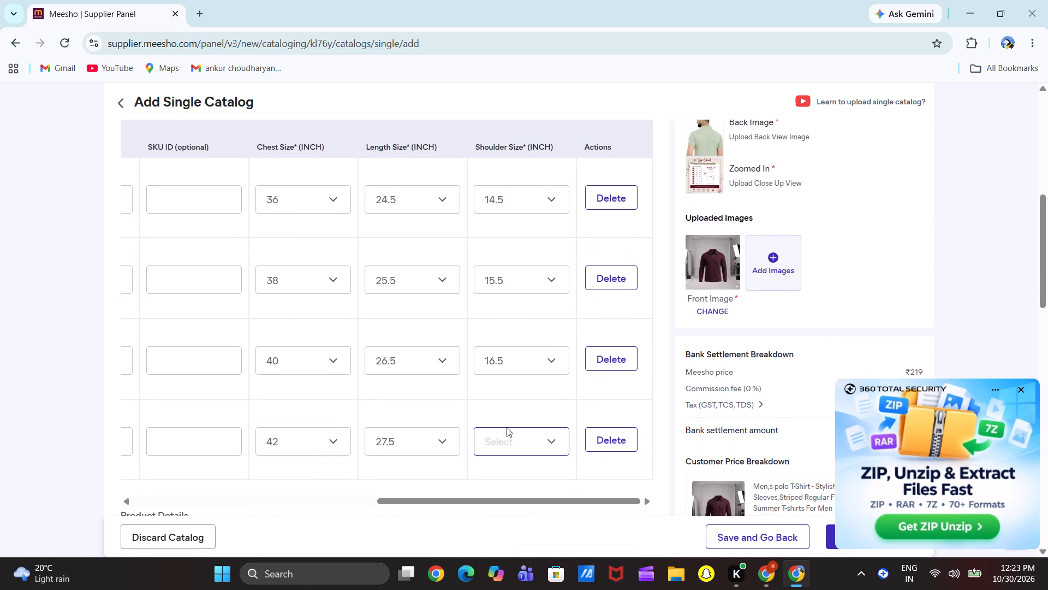
scroll(517, 494, down, 3)
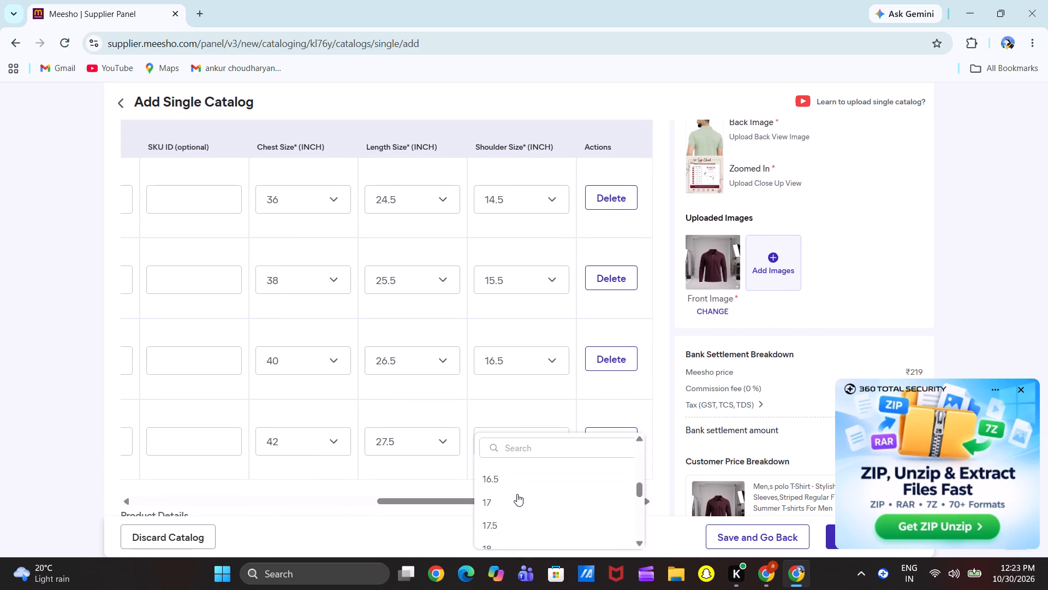
scroll(517, 494, down, 1)
click(517, 494)
Set the maroon polo's color to Maroon and its fabric to Cotton Blend in the product details.
scroll(425, 475, down, 2)
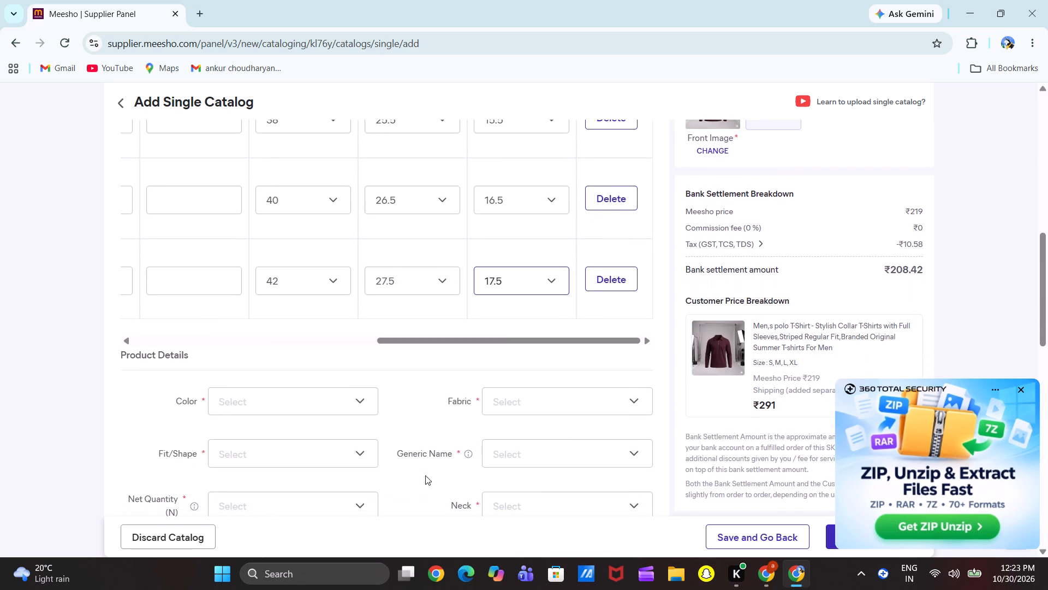
scroll(425, 475, down, 1)
click(297, 299)
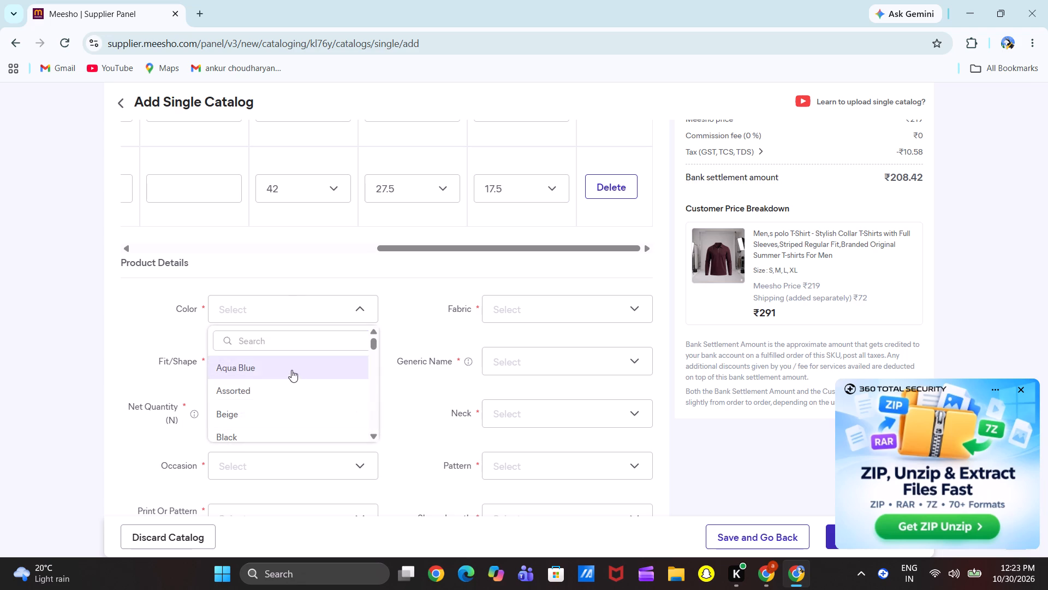
click(279, 344)
text(MA)
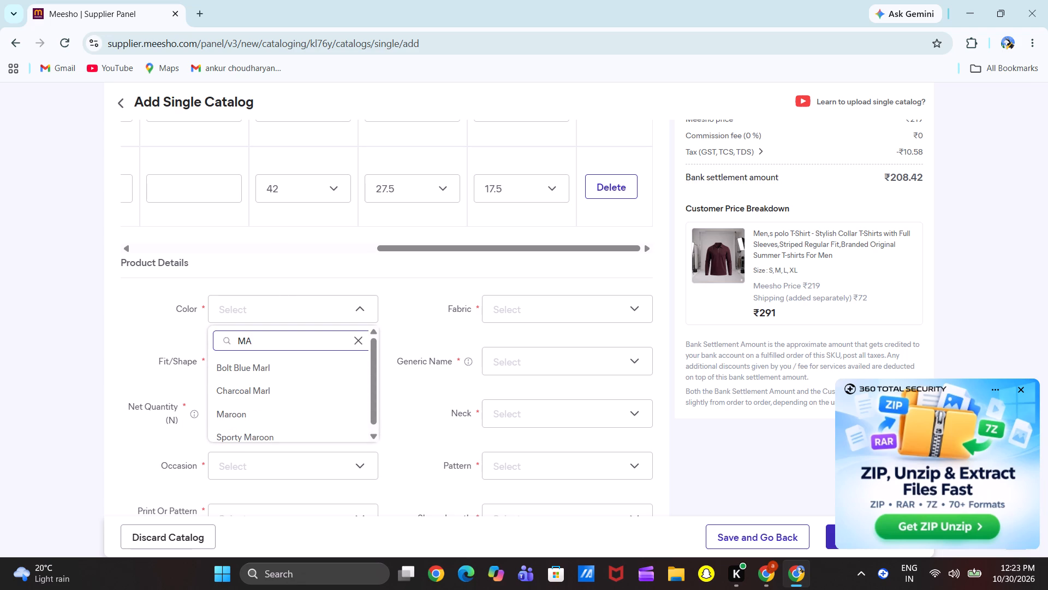
click(259, 408)
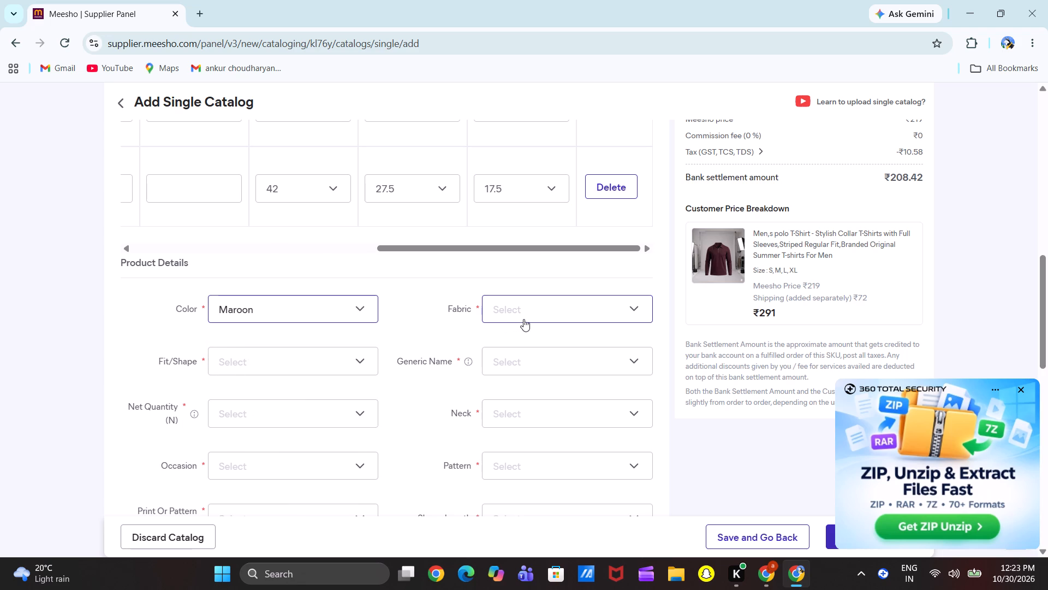
click(523, 319)
scroll(543, 406, down, 2)
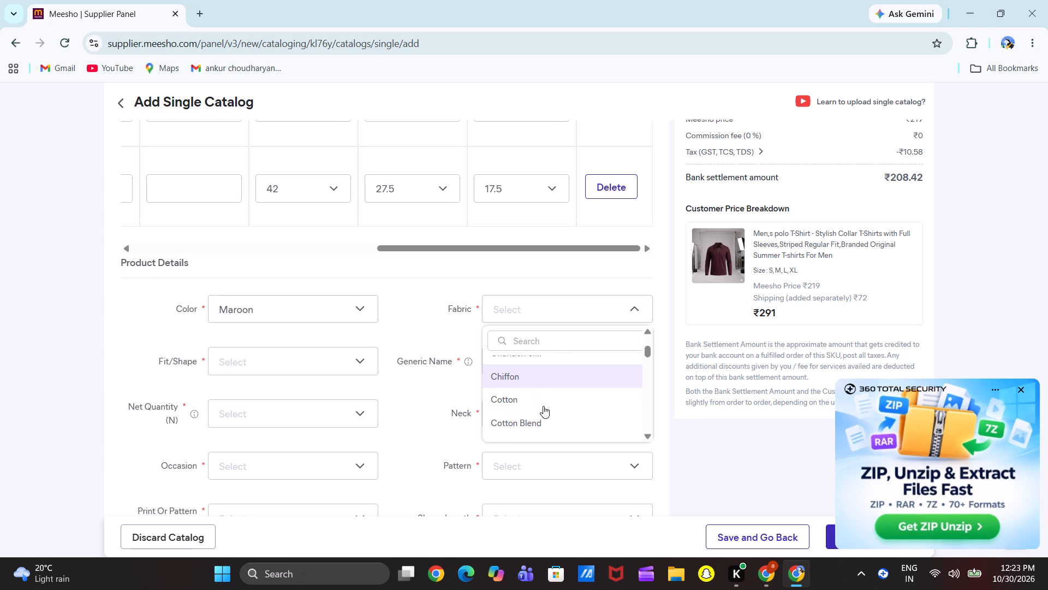
scroll(543, 406, down, 1)
click(543, 406)
Set the maroon polo's fit/shape to Regular and its generic name to Tshirts.
click(324, 355)
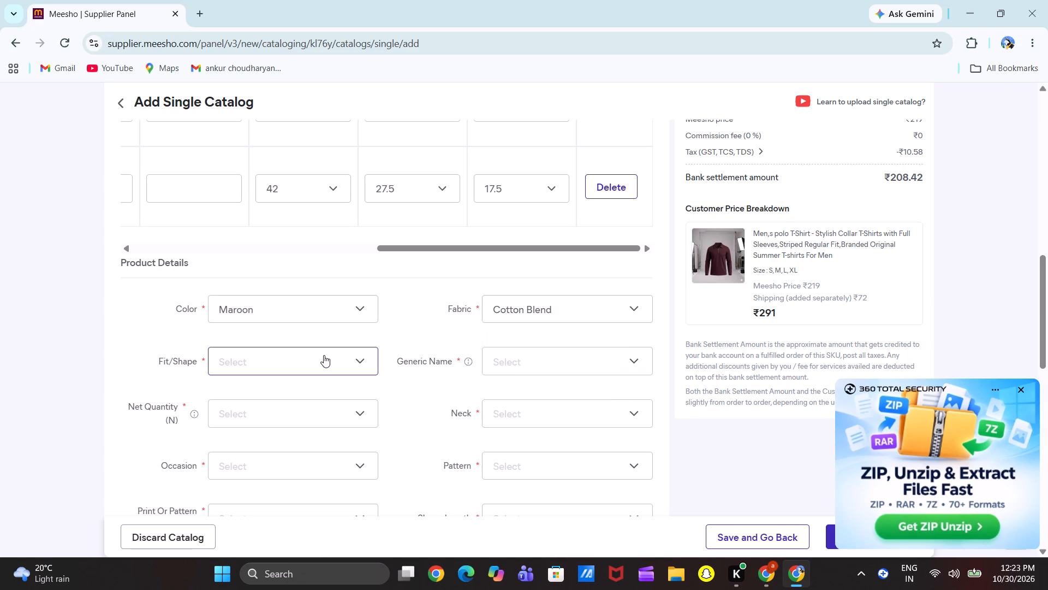
scroll(271, 453, down, 2)
click(271, 453)
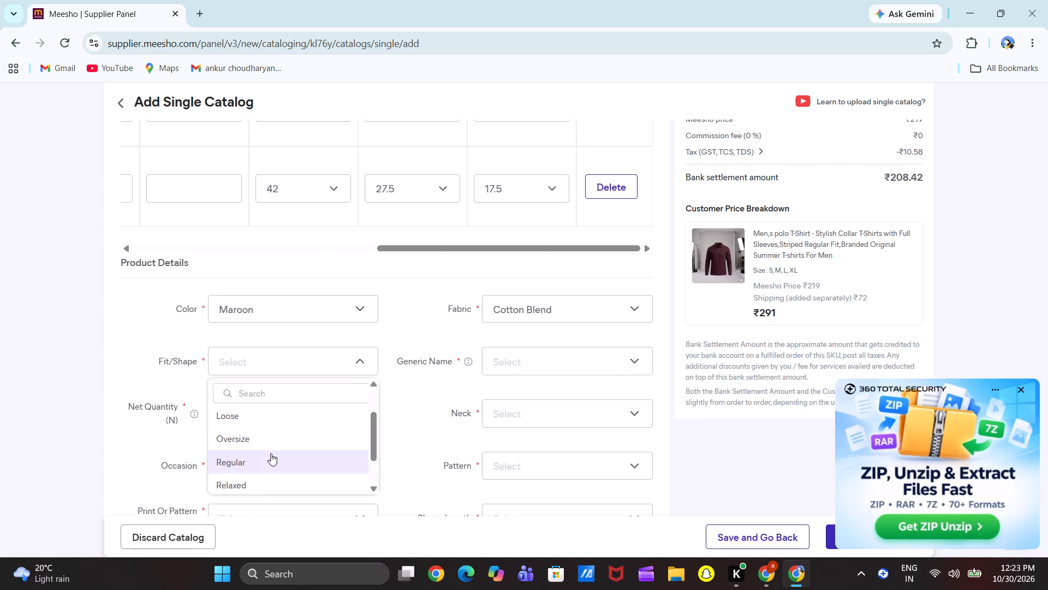
drag(537, 358, 556, 444)
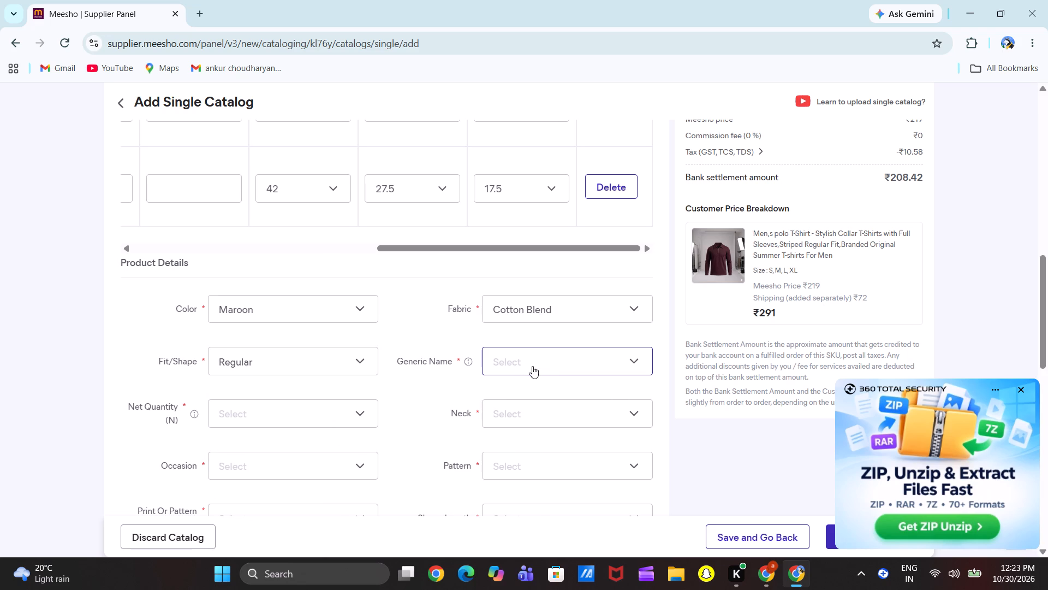
click(551, 359)
scroll(549, 459, down, 1)
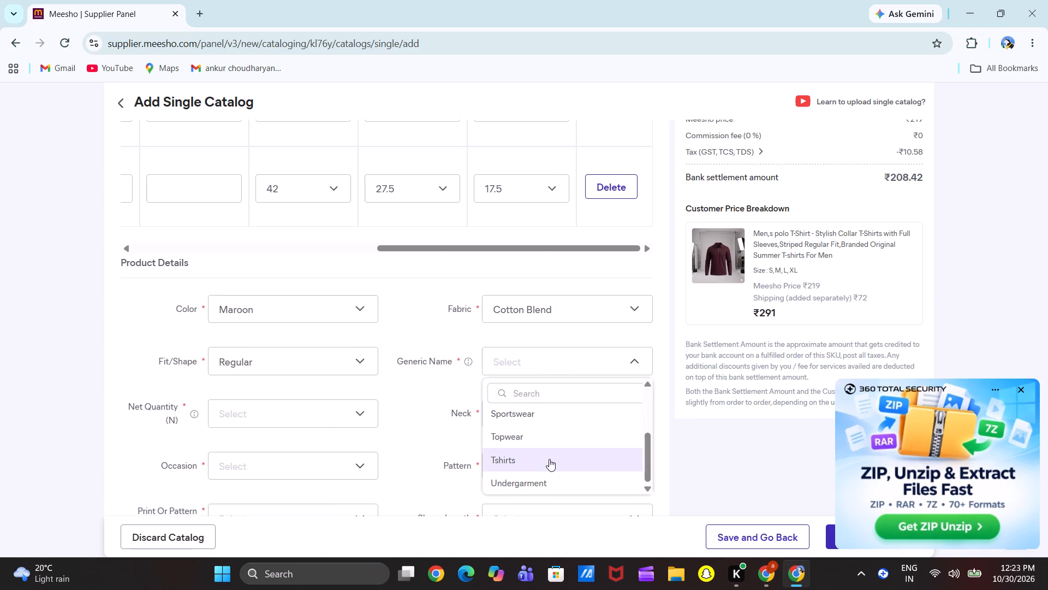
click(549, 459)
Set the maroon polo's net quantity to 1 and its neck to Polo.
scroll(453, 439, down, 2)
click(273, 272)
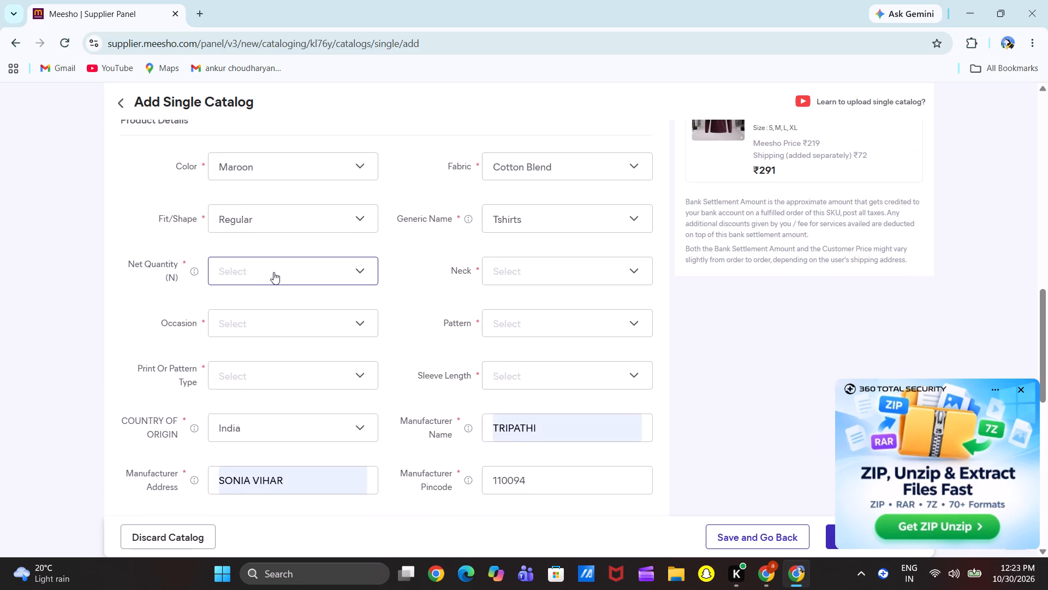
click(235, 334)
click(534, 266)
scroll(540, 380, down, 1)
click(540, 380)
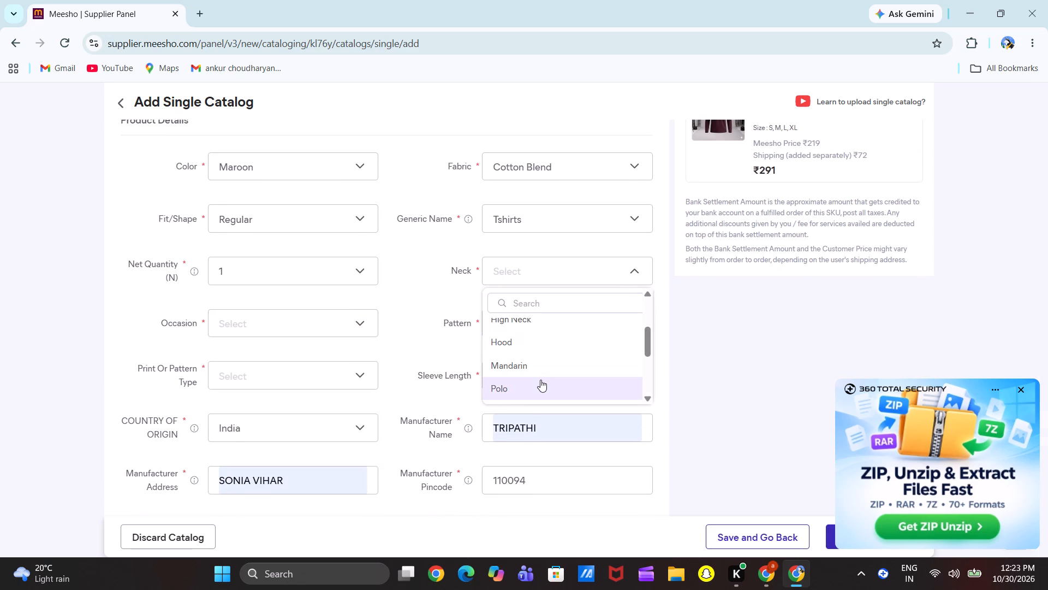
Set the maroon polo's occasion to Casual and its pattern to Solid.
click(281, 319)
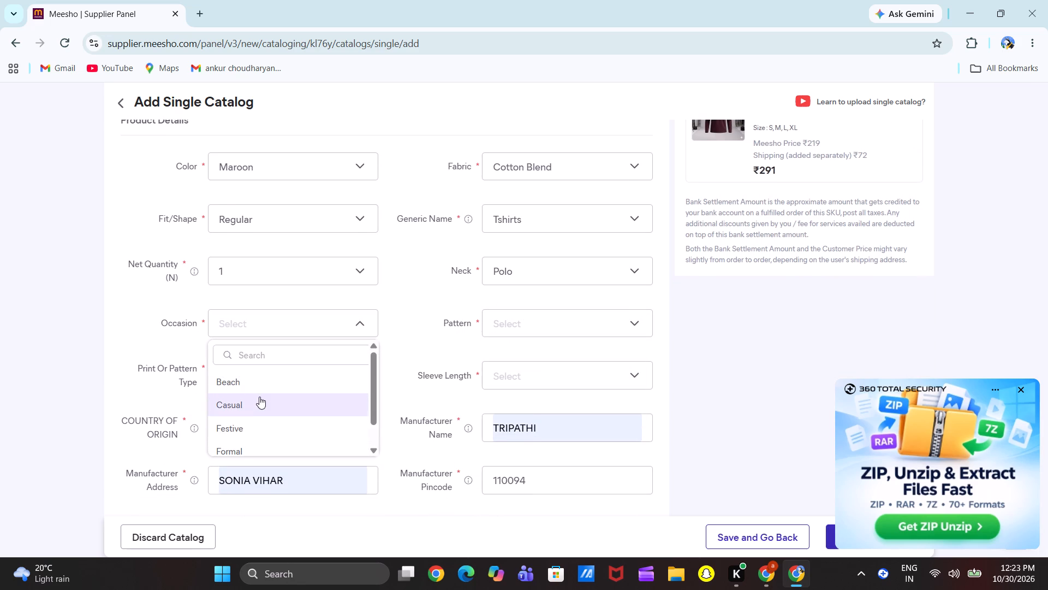
click(261, 397)
click(524, 320)
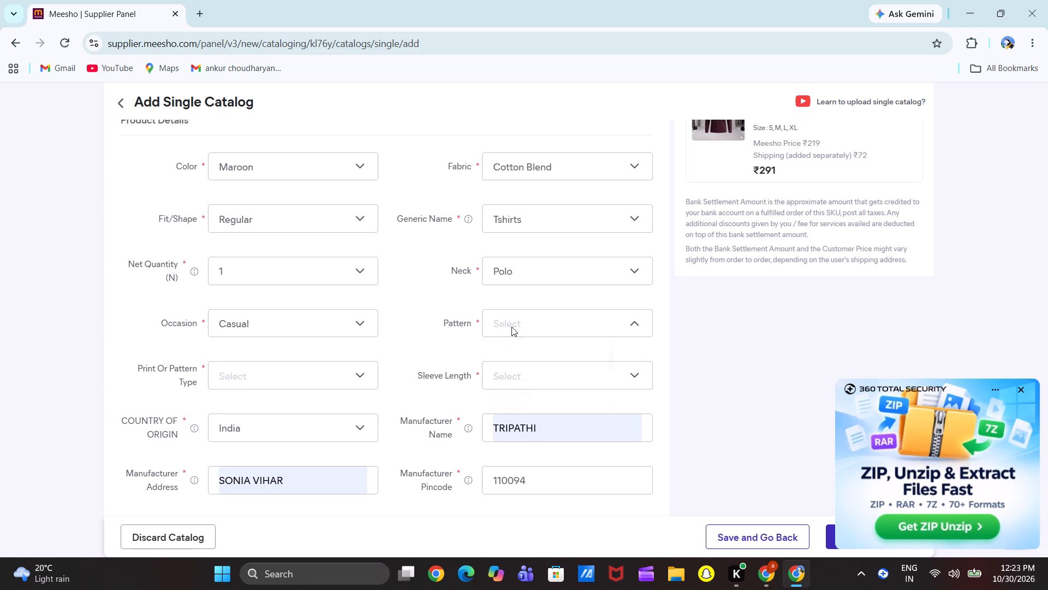
scroll(525, 415, down, 2)
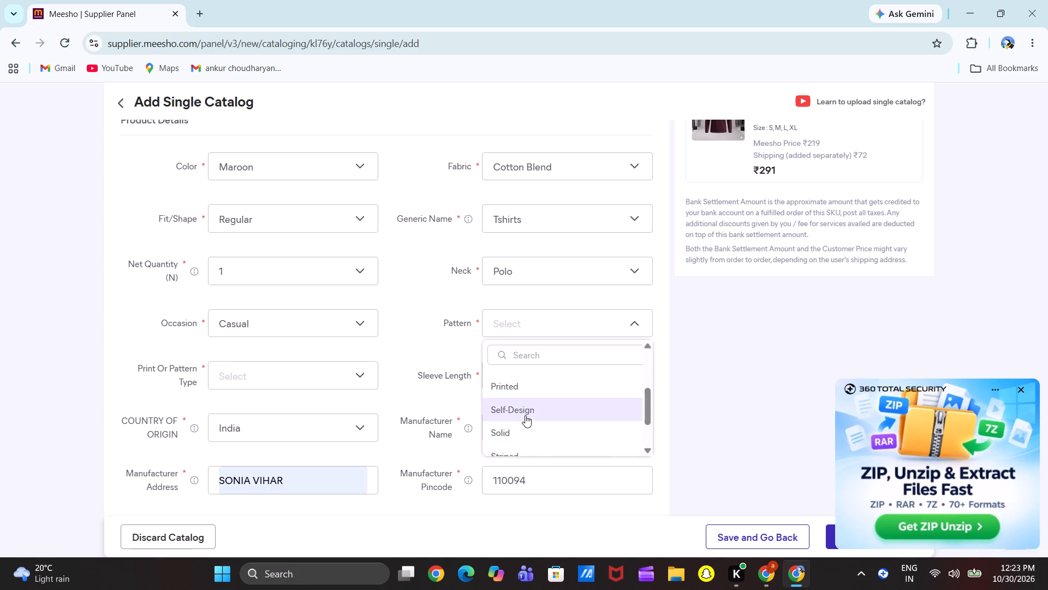
click(520, 435)
Set the maroon polo's print or pattern type to Solid and its sleeve length to Long Sleeves.
click(284, 371)
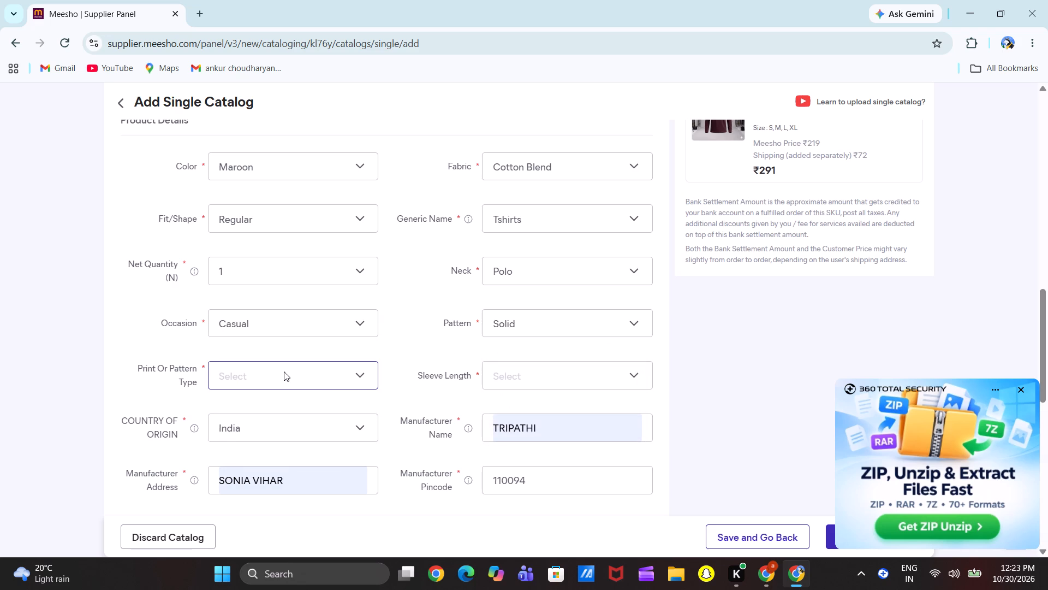
click(255, 411)
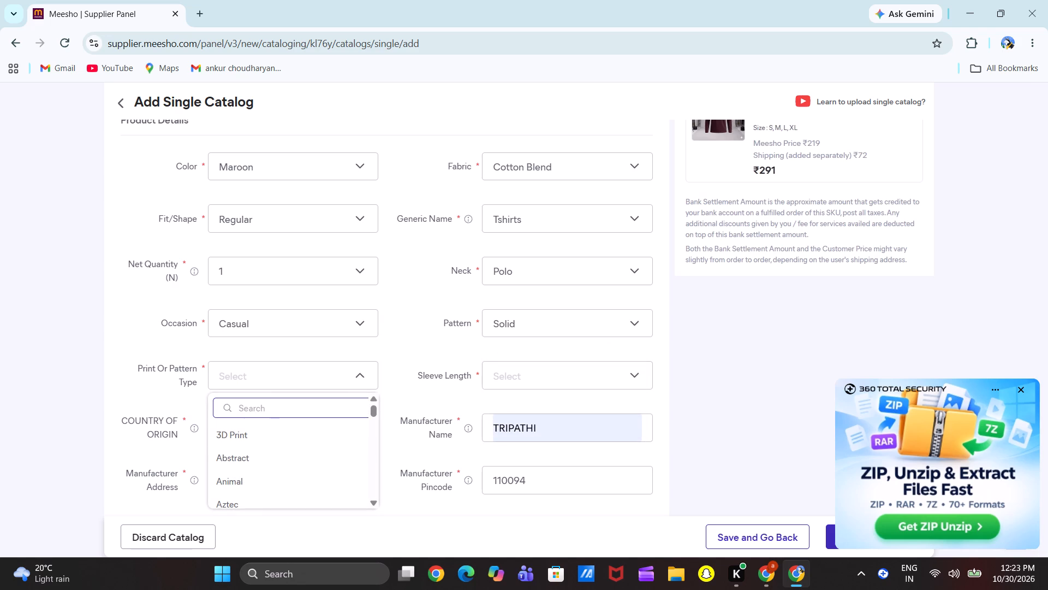
text(SO)
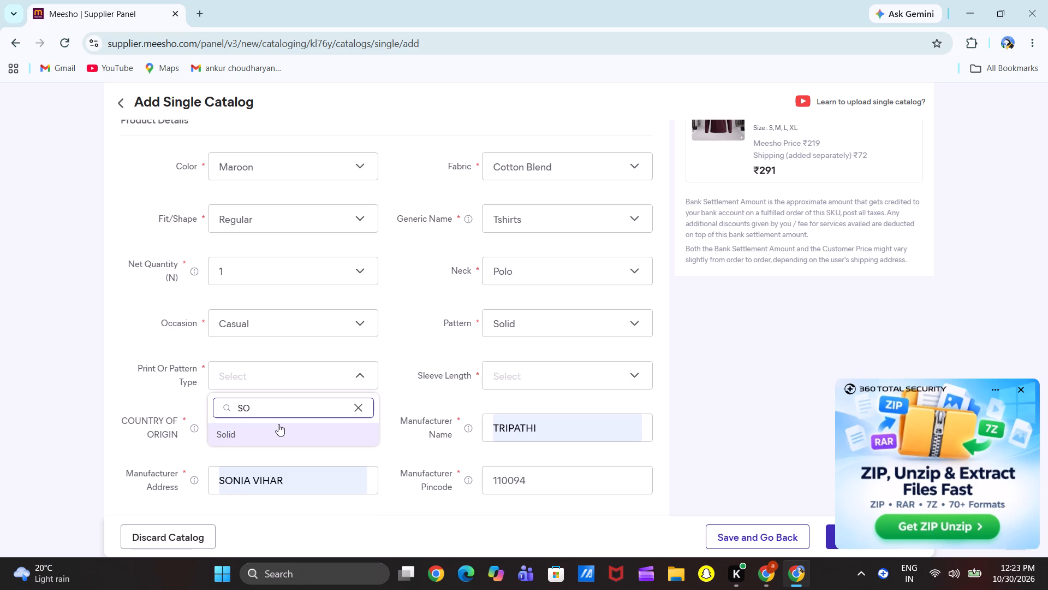
click(278, 424)
click(528, 373)
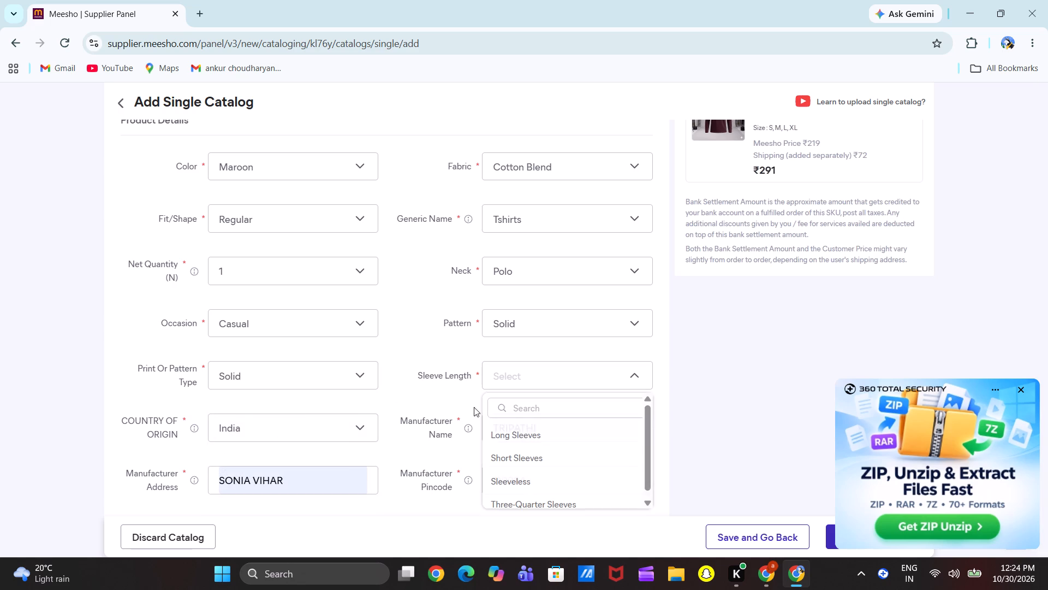
click(524, 424)
Set the maroon polo's length to Regular in the other attributes.
scroll(453, 429, down, 3)
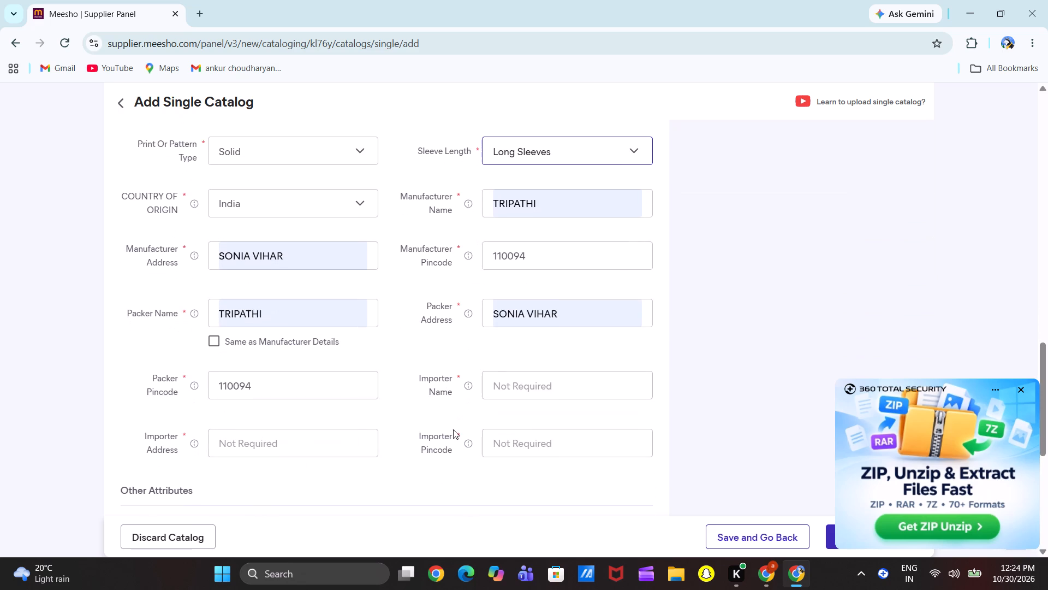
scroll(449, 377, down, 2)
click(529, 377)
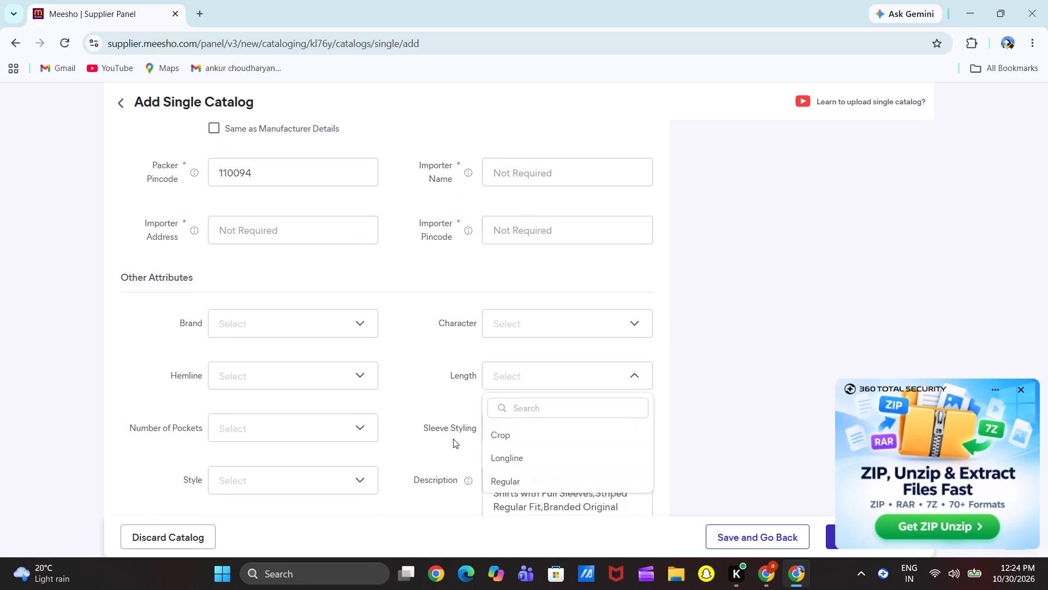
click(519, 477)
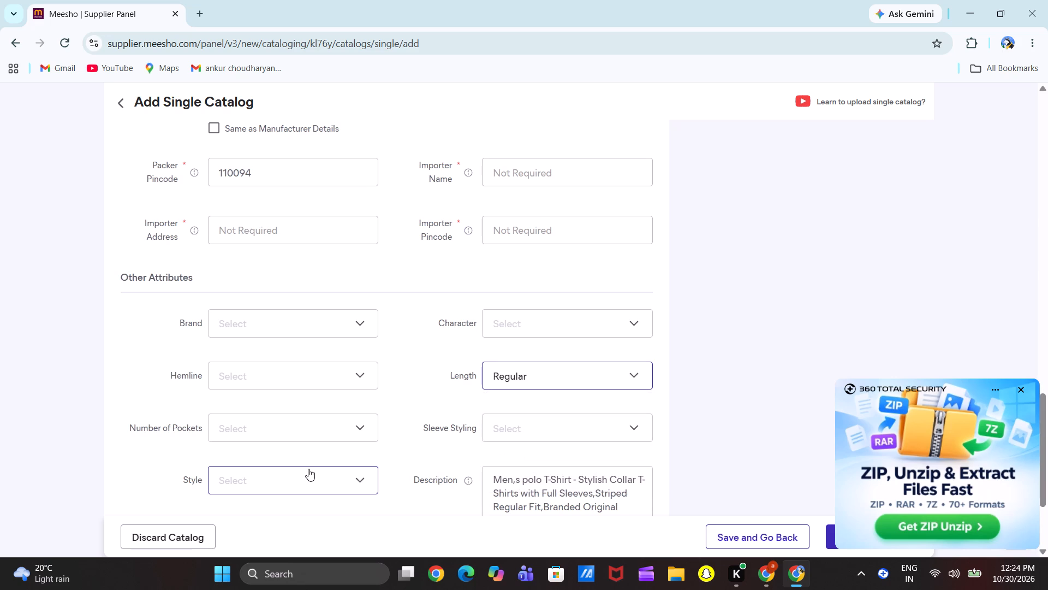
Set the maroon polo's style to Korean and its number of pockets to No Pocket.
click(308, 469)
click(273, 546)
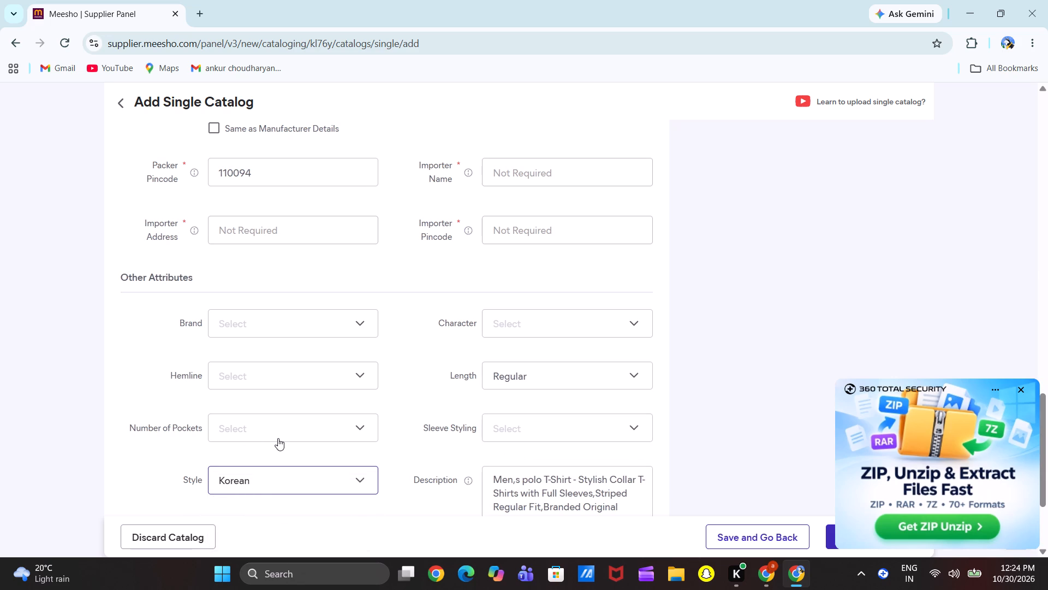
click(278, 438)
click(281, 518)
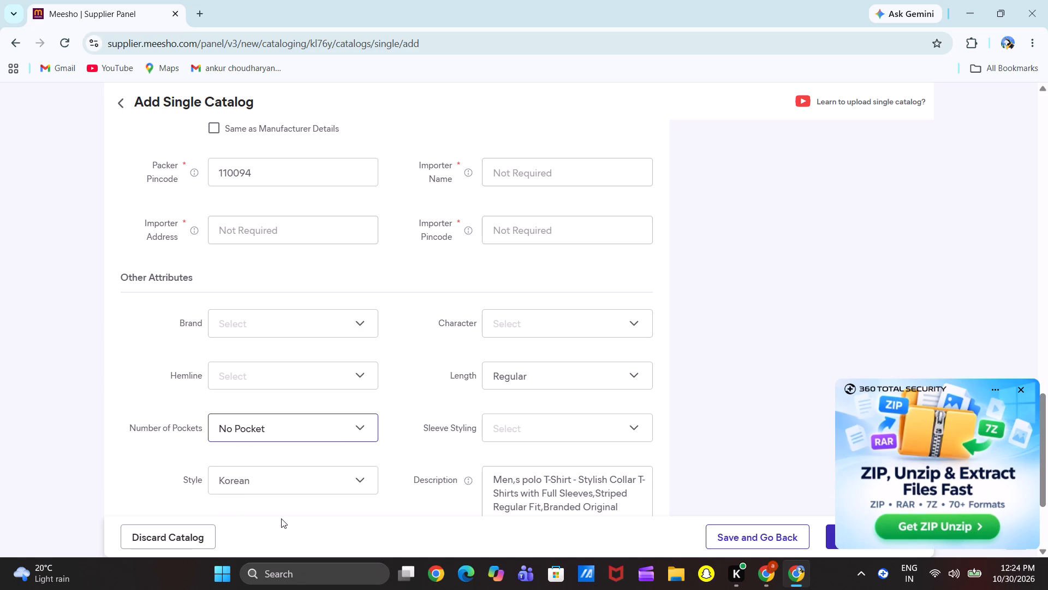
Enter FULL=KARARA;,/[WHITE] as the style code of the white polo, Product 4.
scroll(457, 284, up, 6)
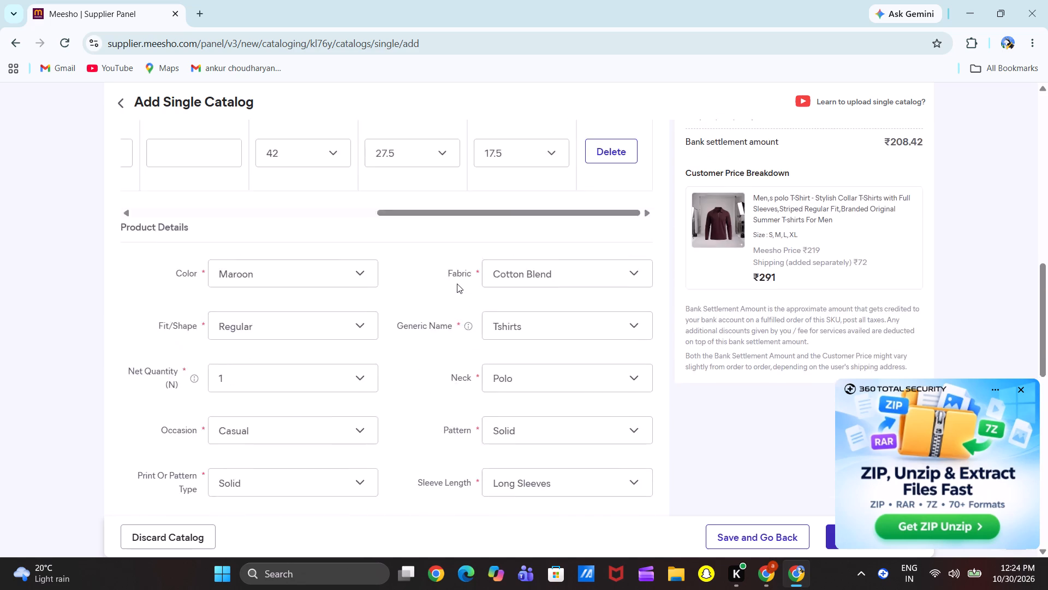
scroll(413, 322, up, 5)
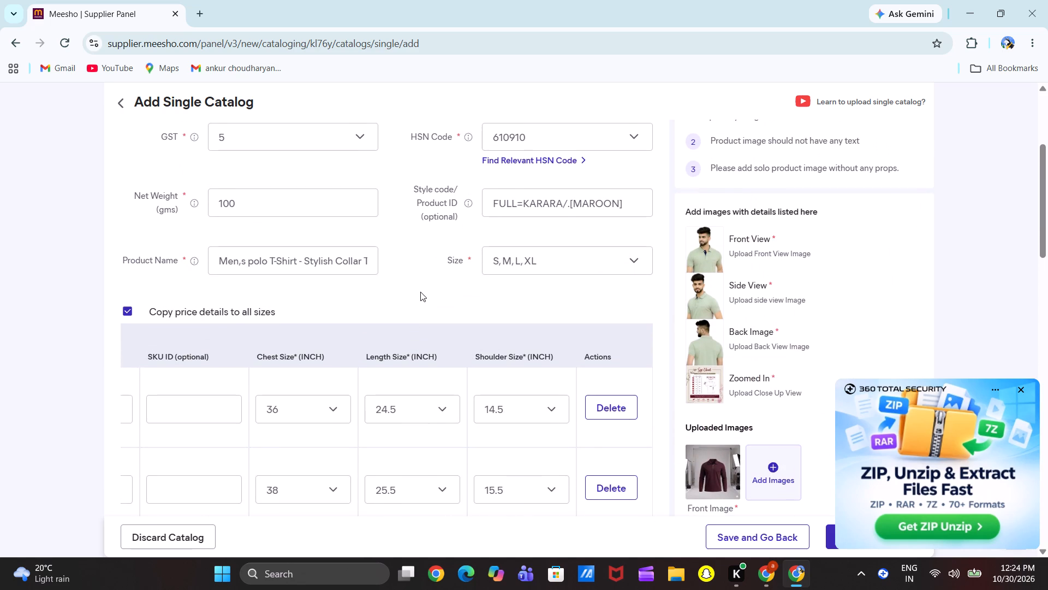
scroll(420, 292, up, 5)
click(467, 182)
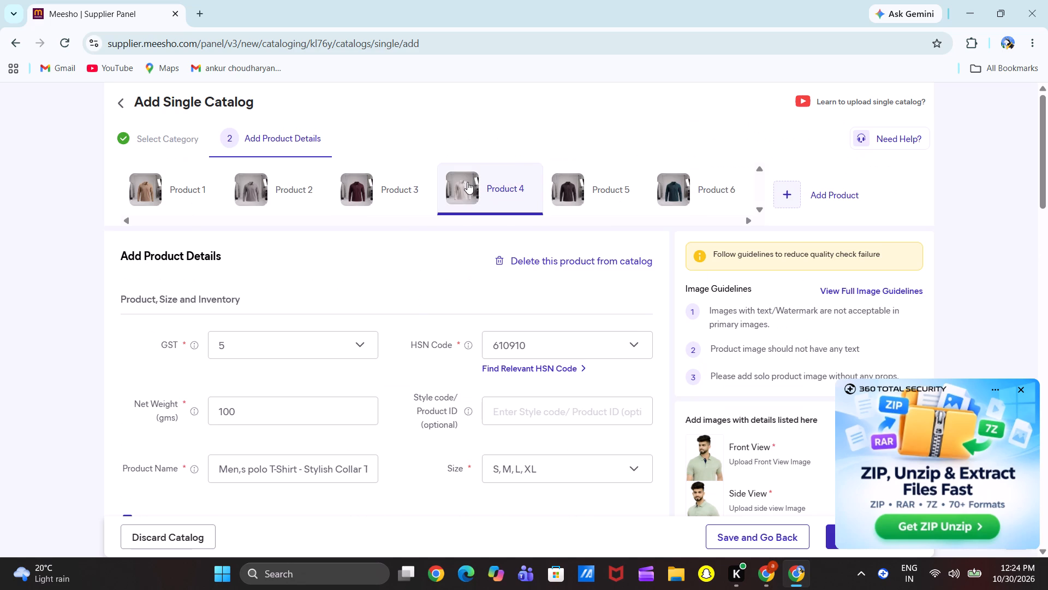
click(509, 410)
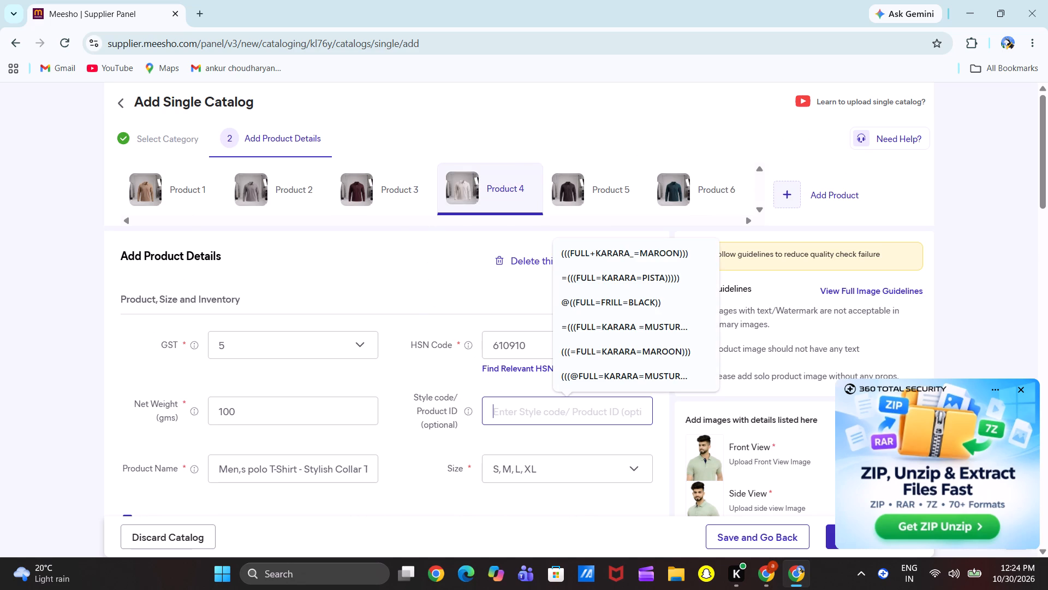
key(f)
text(ULL)
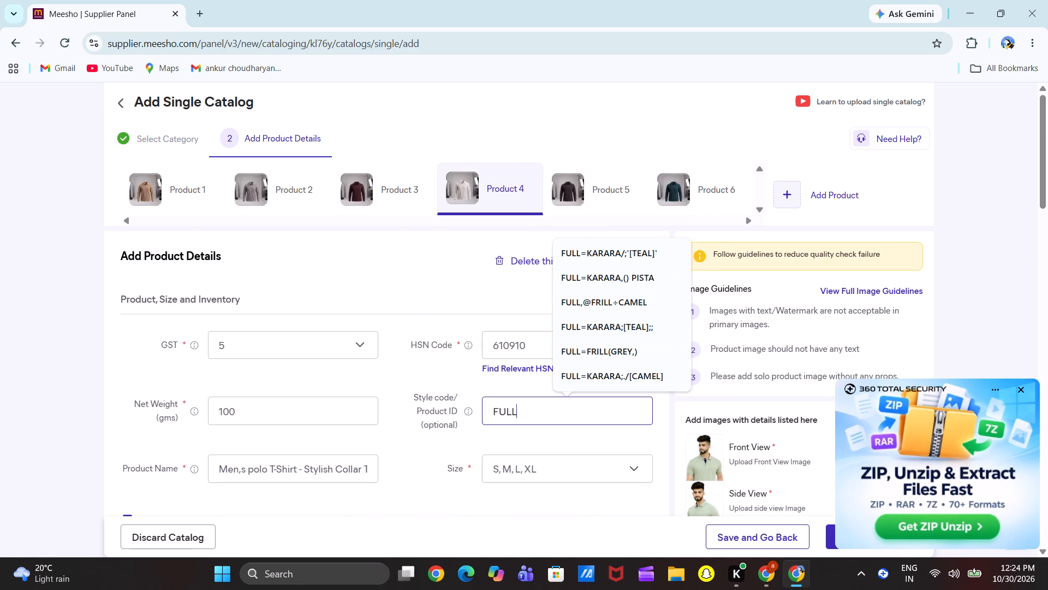
key(equal)
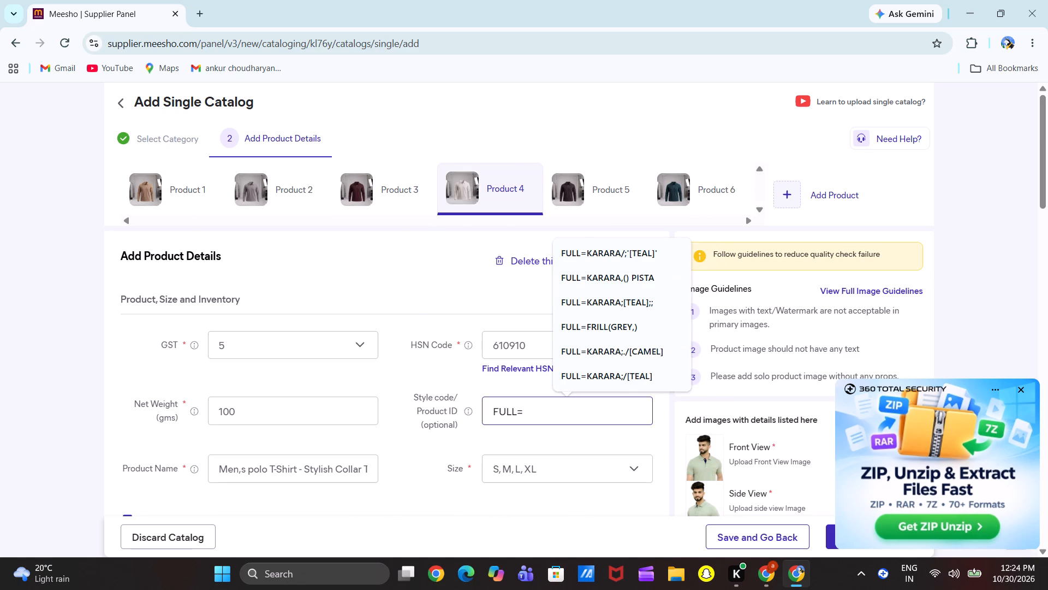
text(KARARA)
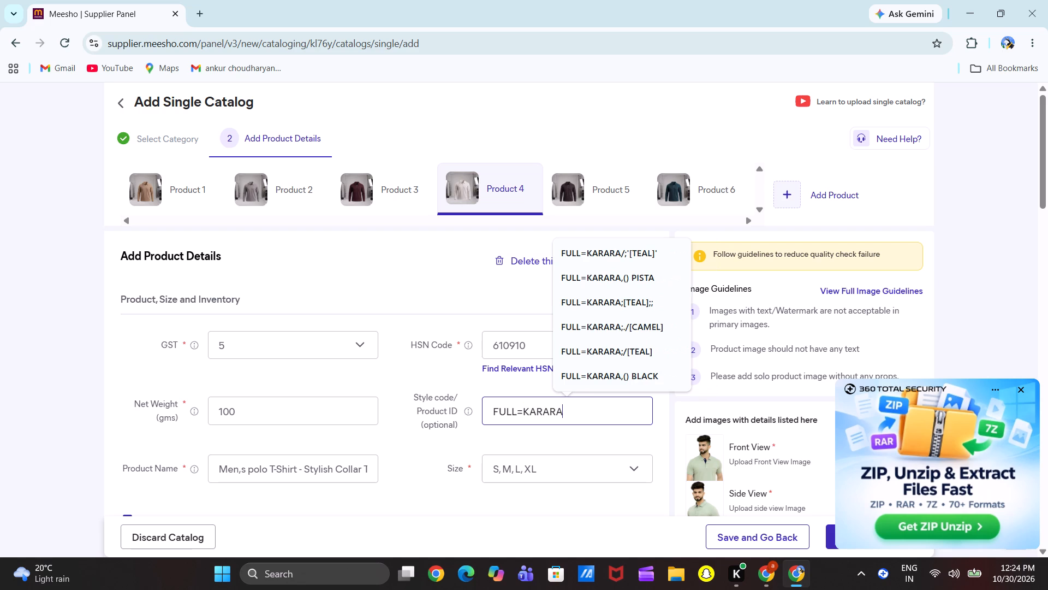
text(;,')
key(BackSpace)
key(slash)
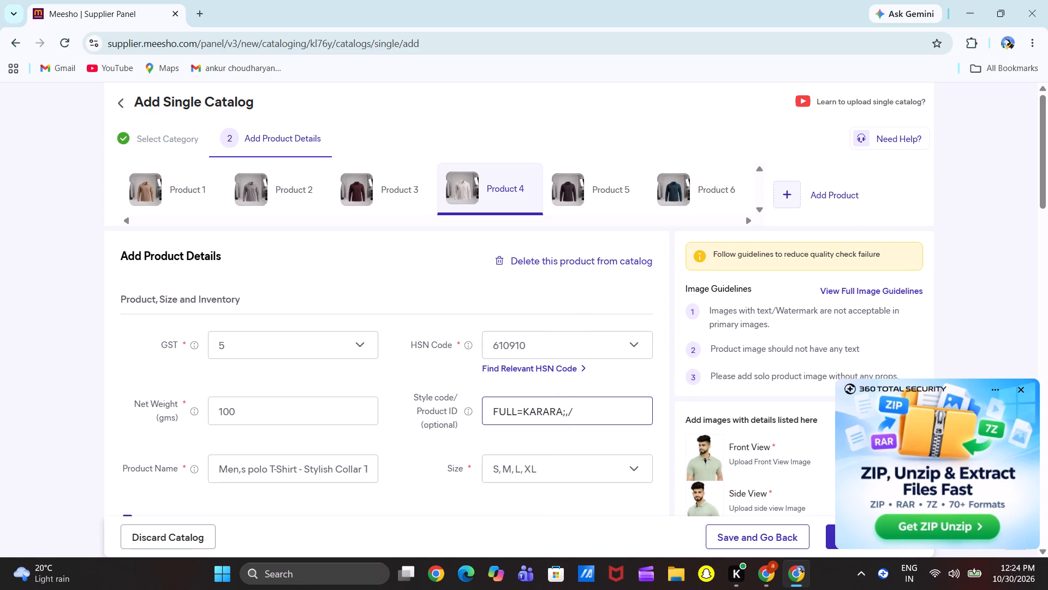
key(bracketleft)
text(WHITE)
key(BackSpace)
key(BackSpace)
key(BackSpace)
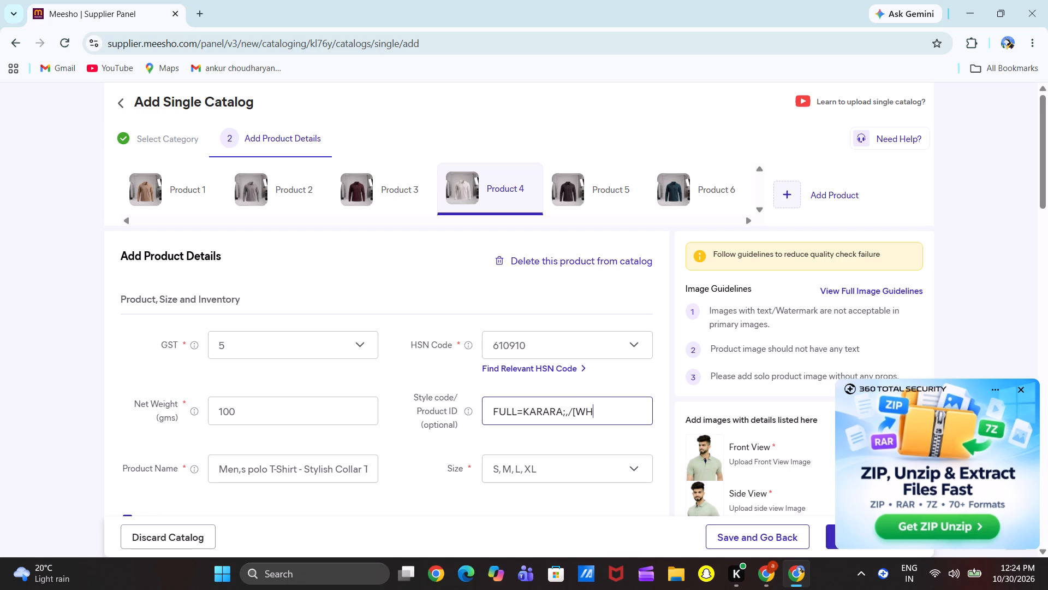
key(a)
text(ITE)
key(BackSpace)
key(BackSpace)
key(BackSpace)
key(BackSpace)
key(BackSpace)
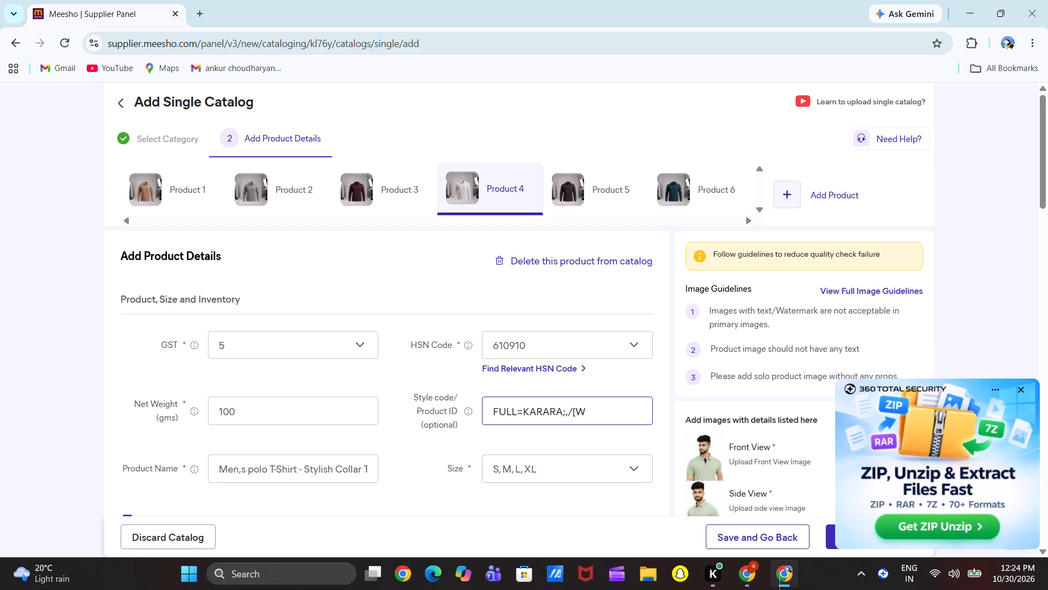
text(HITE)
key(bracketright)
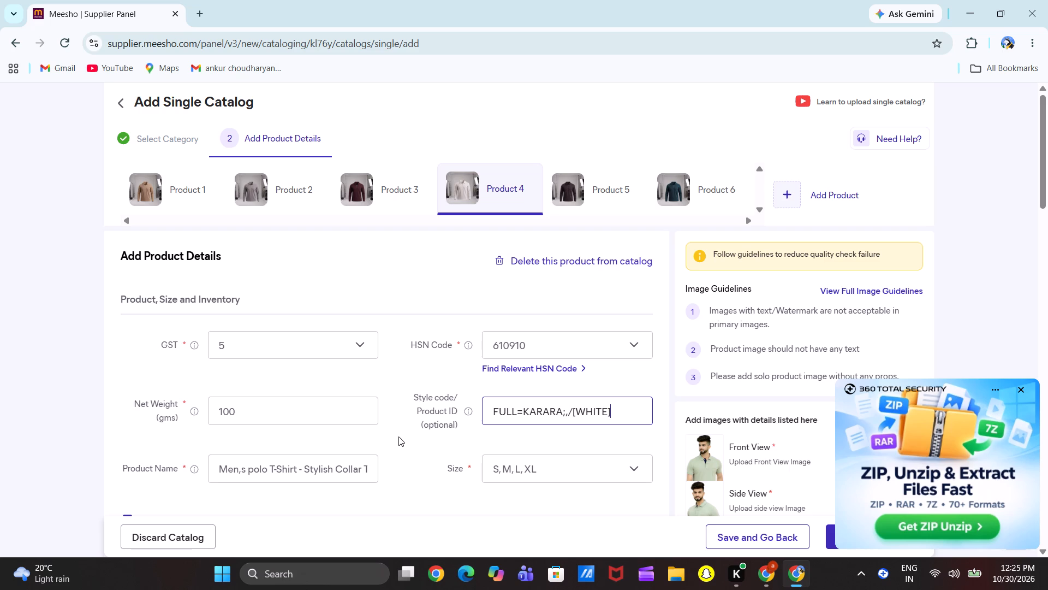
Set the white polo's Meesho price to 219, wrong/defective returns price to 218 and MRP to 899 for all sizes.
scroll(415, 442, down, 5)
scroll(292, 346, right, 6)
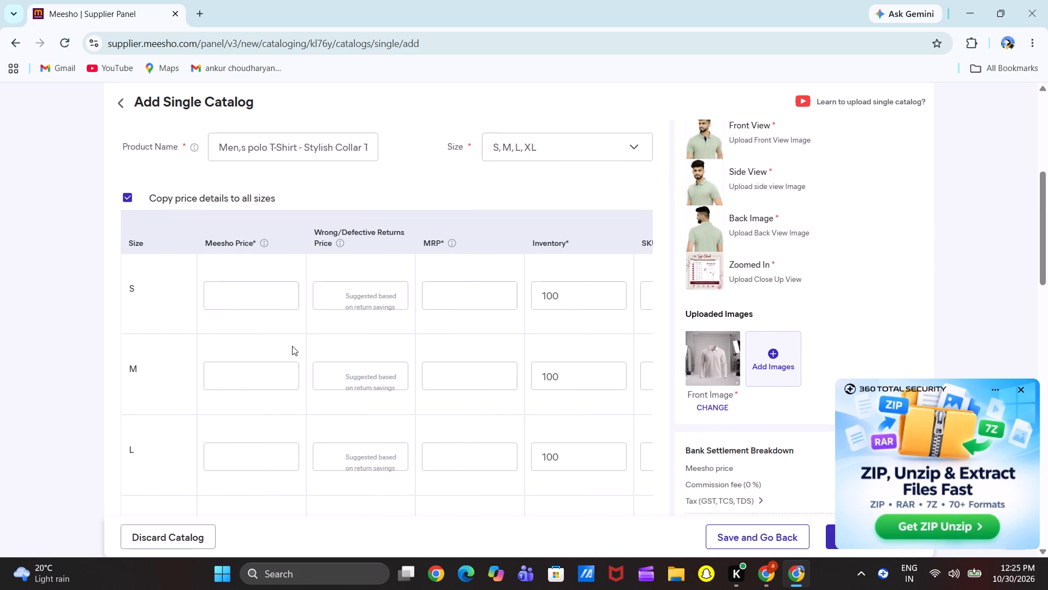
click(247, 290)
text(219)
click(336, 286)
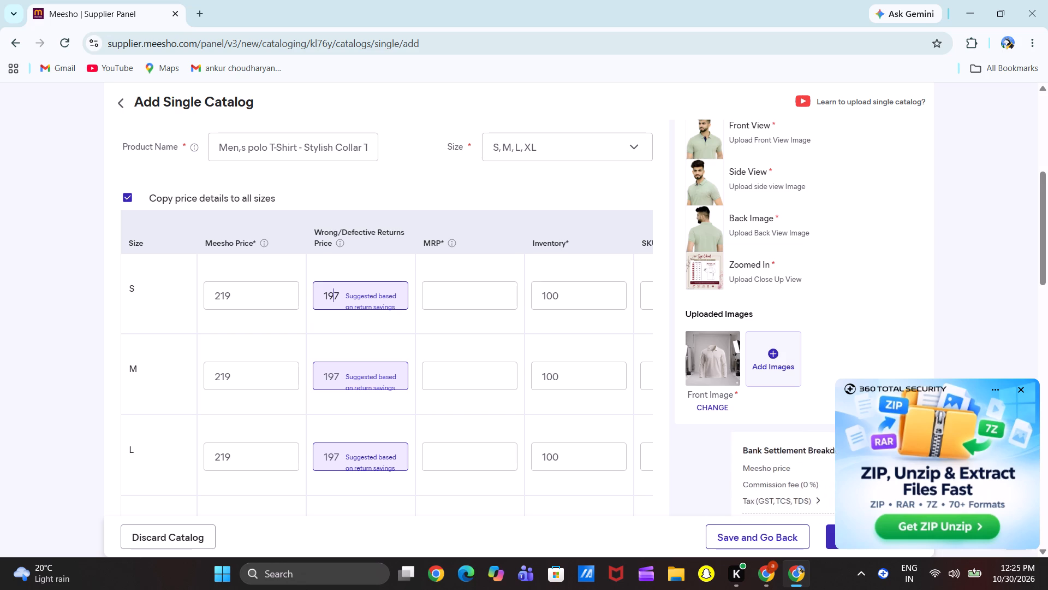
key(BackSpace)
click(336, 286)
key(BackSpace)
click(336, 289)
key(BackSpace)
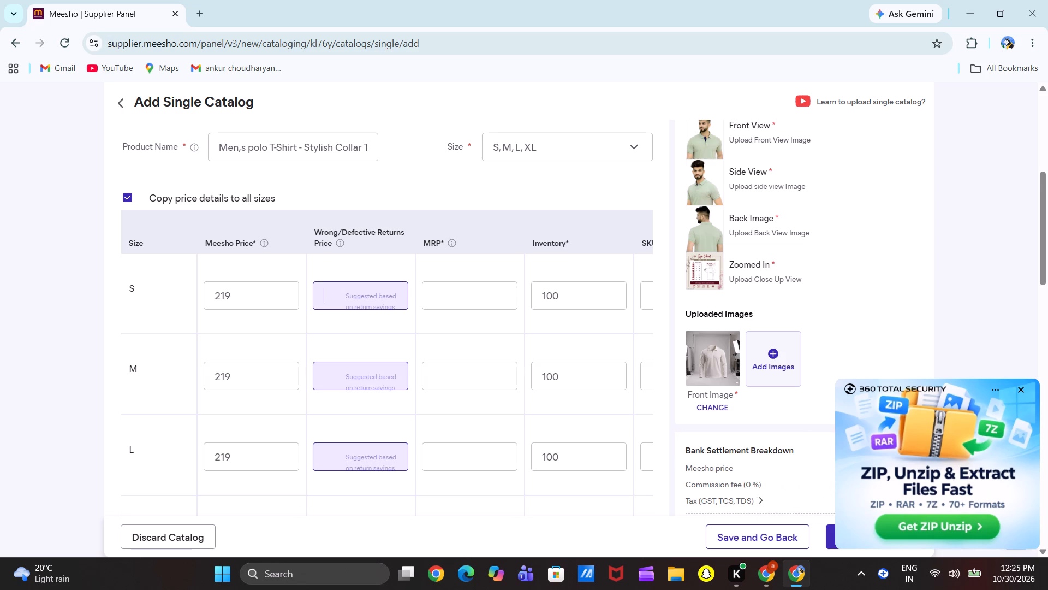
text(218)
click(434, 289)
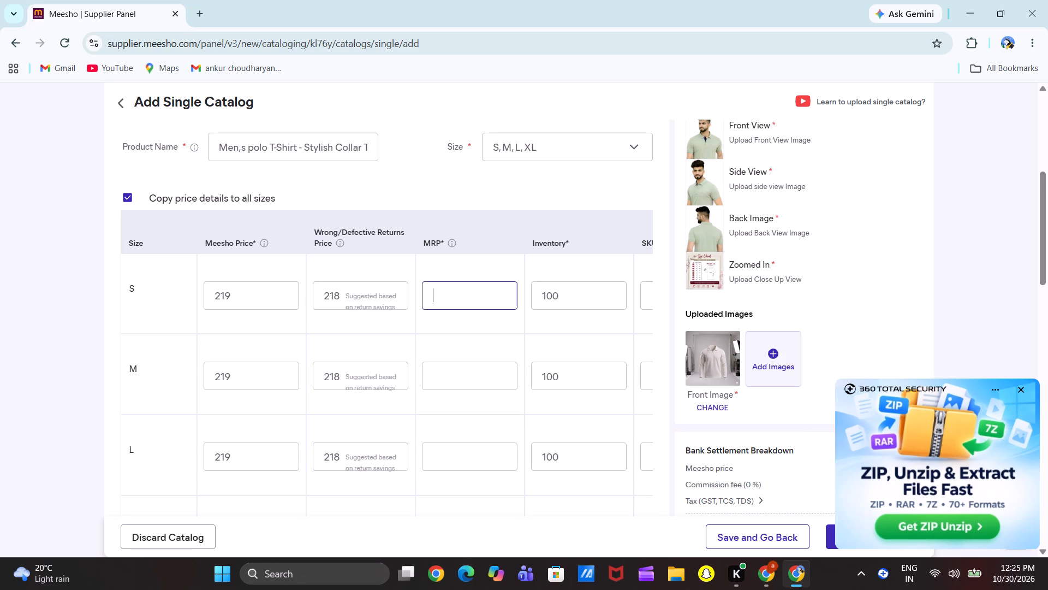
text(899)
Set the white polo's shoulder size to 14.5 inches for S and 15.5 inches for M.
scroll(495, 338, left, 4)
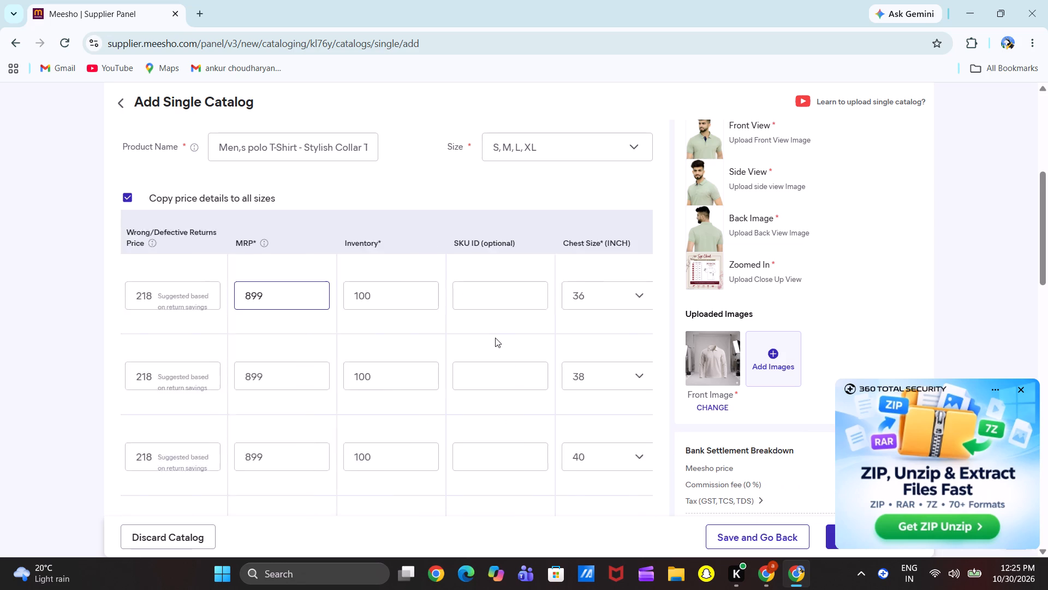
scroll(495, 338, left, 1)
click(525, 303)
scroll(519, 404, down, 1)
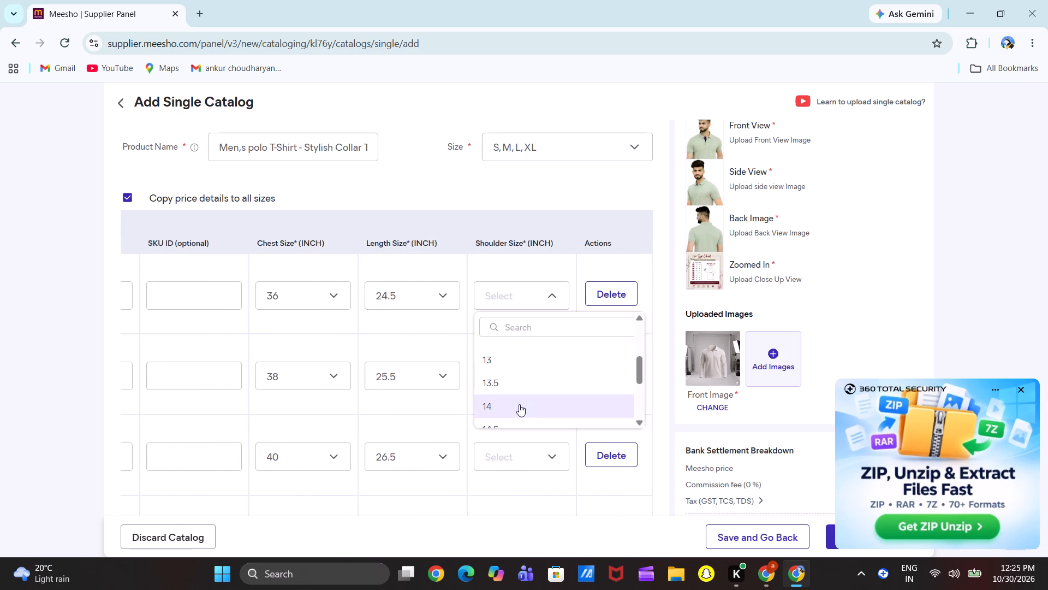
scroll(519, 404, down, 1)
click(519, 404)
click(519, 378)
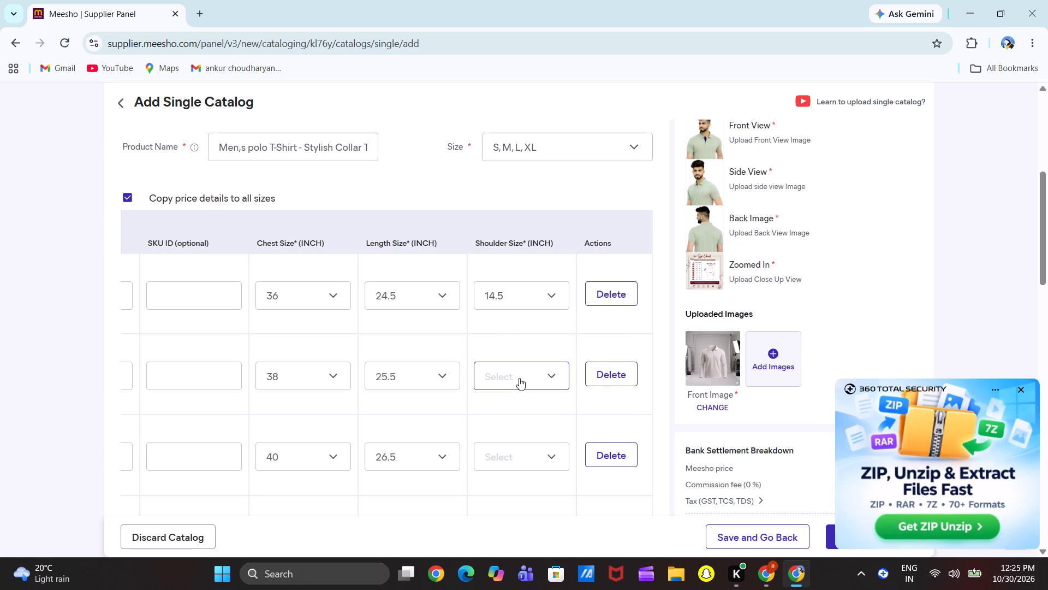
scroll(533, 444, down, 2)
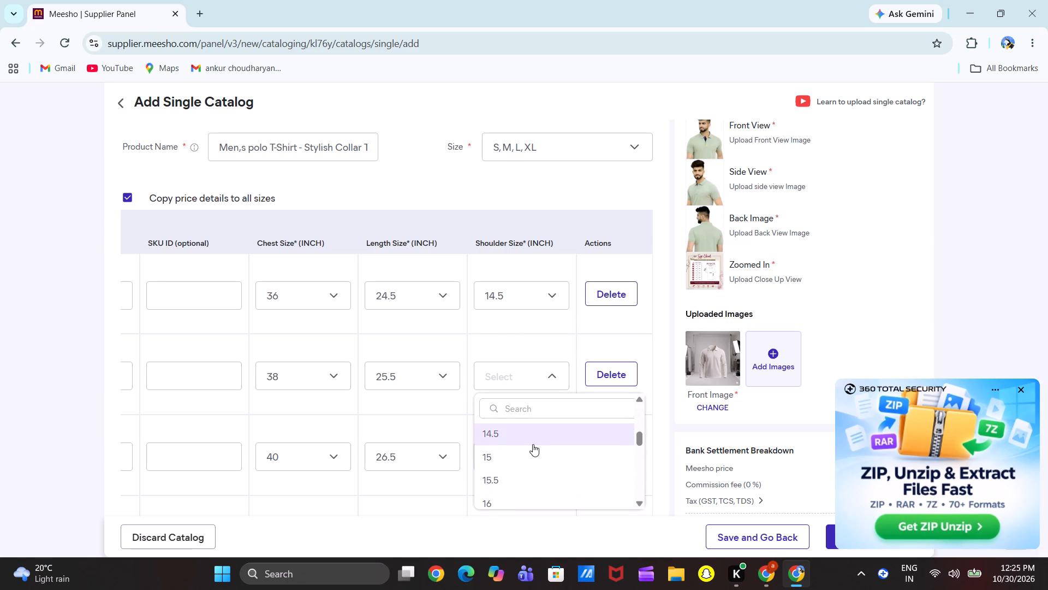
click(527, 476)
Set the white polo's shoulder size to 16.5 inches for L and 17.5 inches for XL.
scroll(467, 441, down, 1)
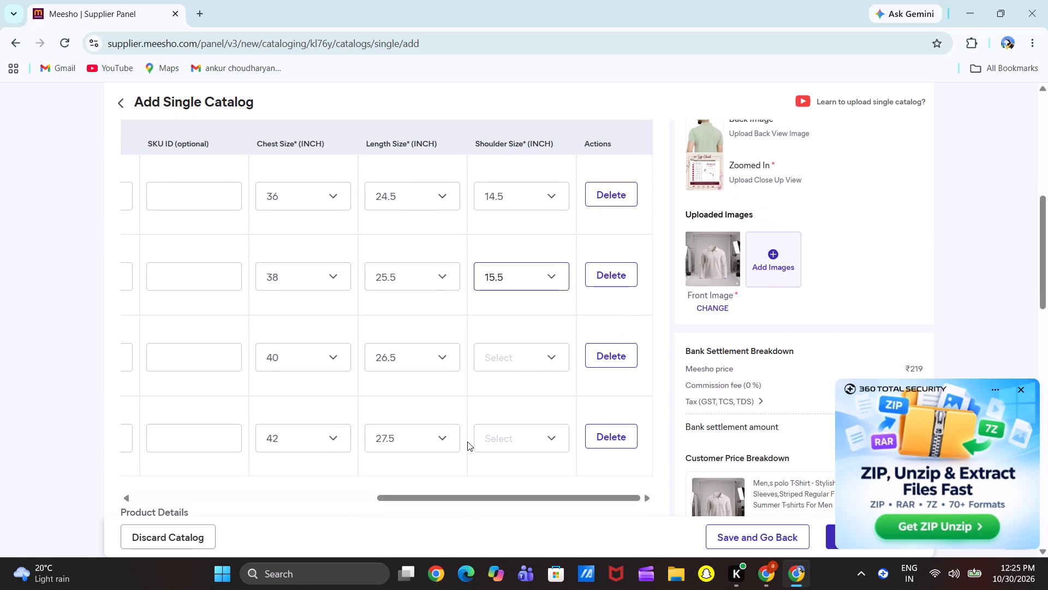
click(513, 370)
scroll(510, 441, down, 2)
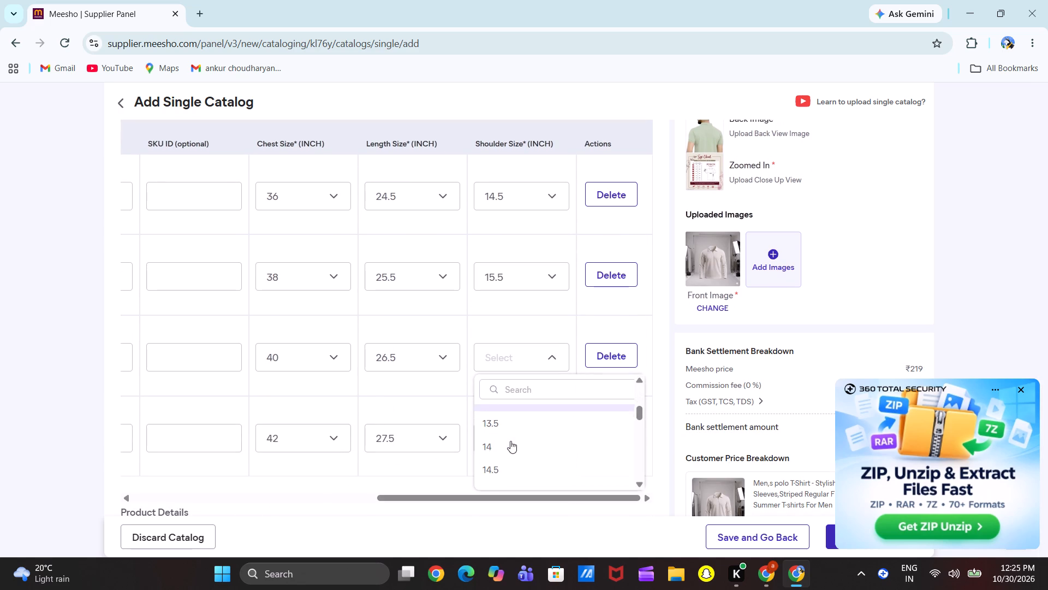
scroll(510, 441, down, 2)
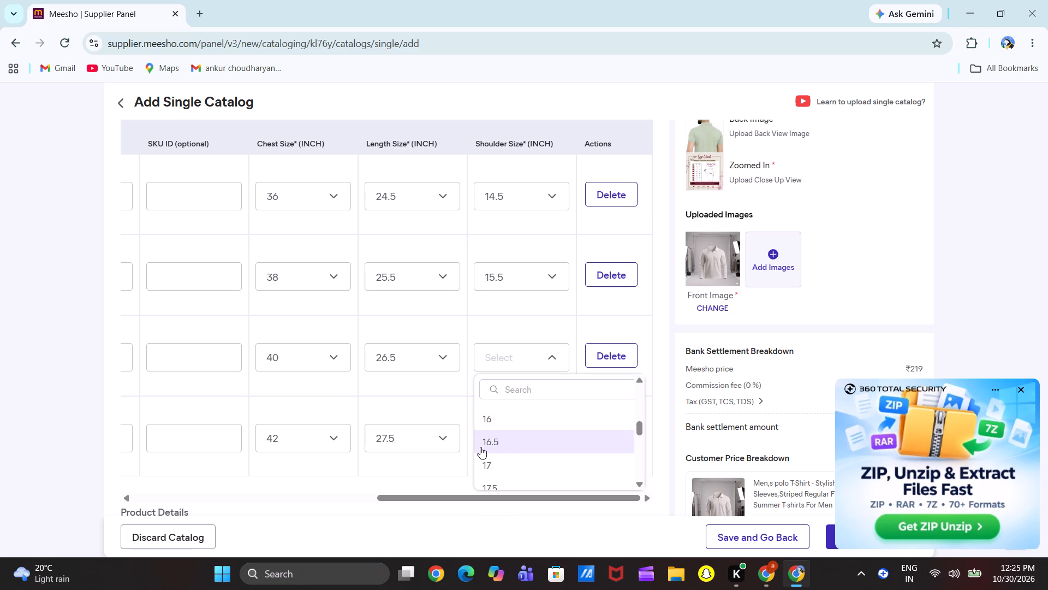
click(511, 439)
click(505, 438)
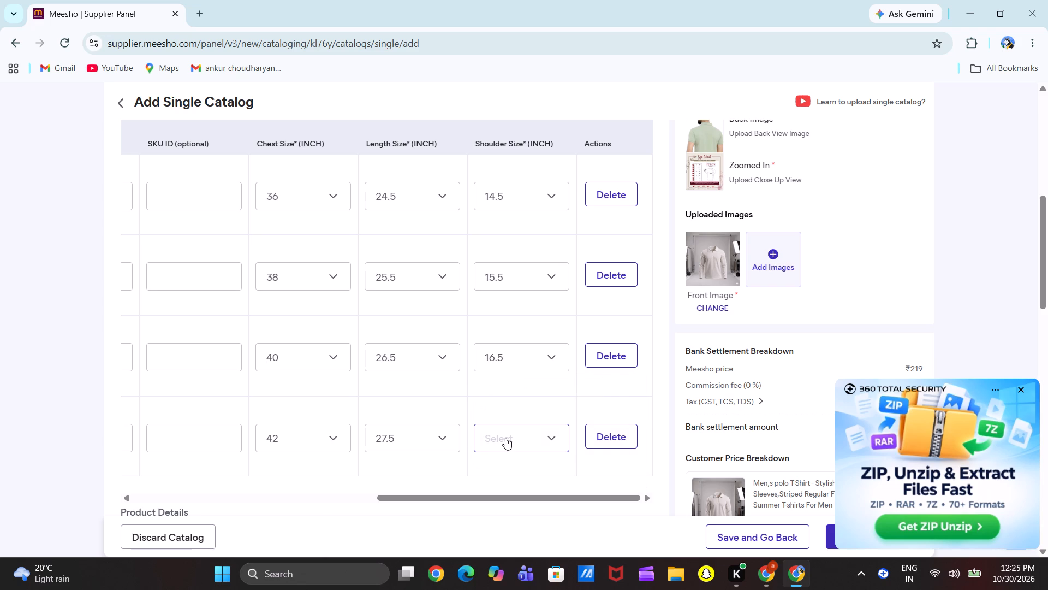
scroll(514, 495, down, 2)
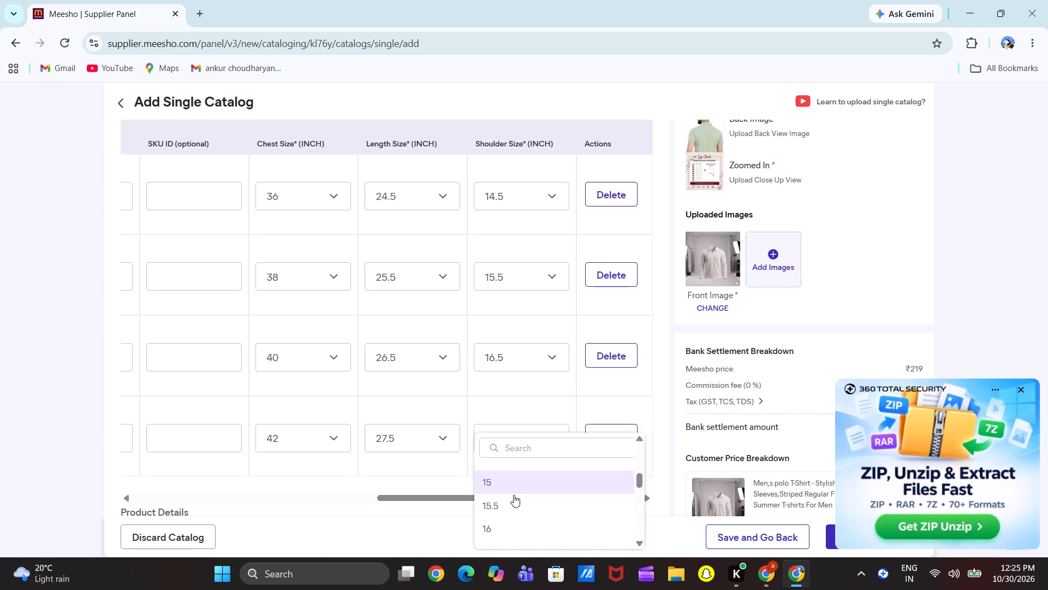
scroll(514, 495, down, 3)
click(514, 495)
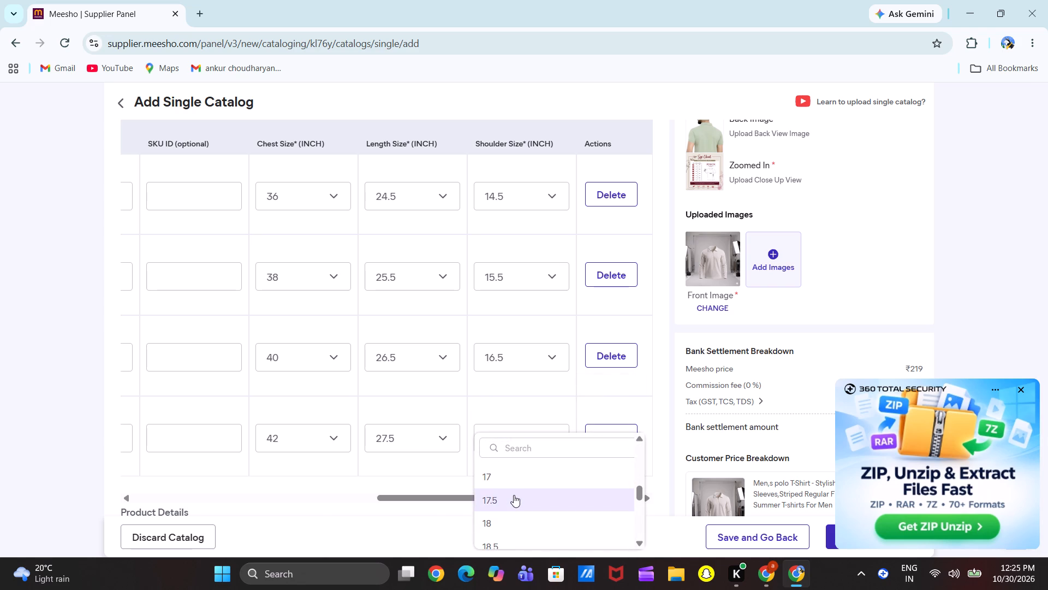
Set the white polo's color to White and its fabric to Cotton Blend in the product details.
scroll(386, 476, down, 3)
click(278, 311)
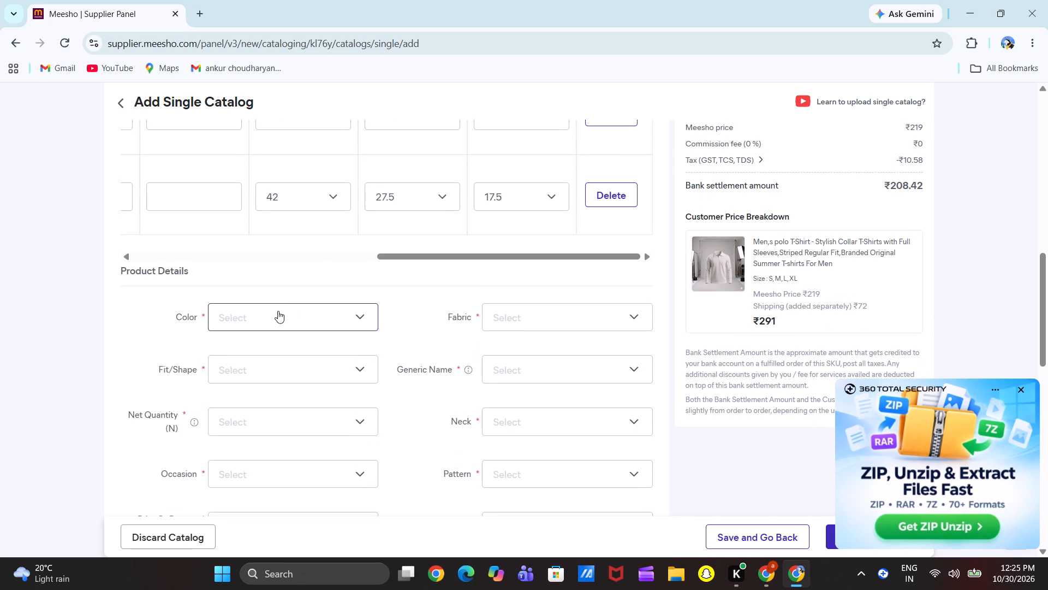
click(284, 345)
text(WHI)
click(264, 375)
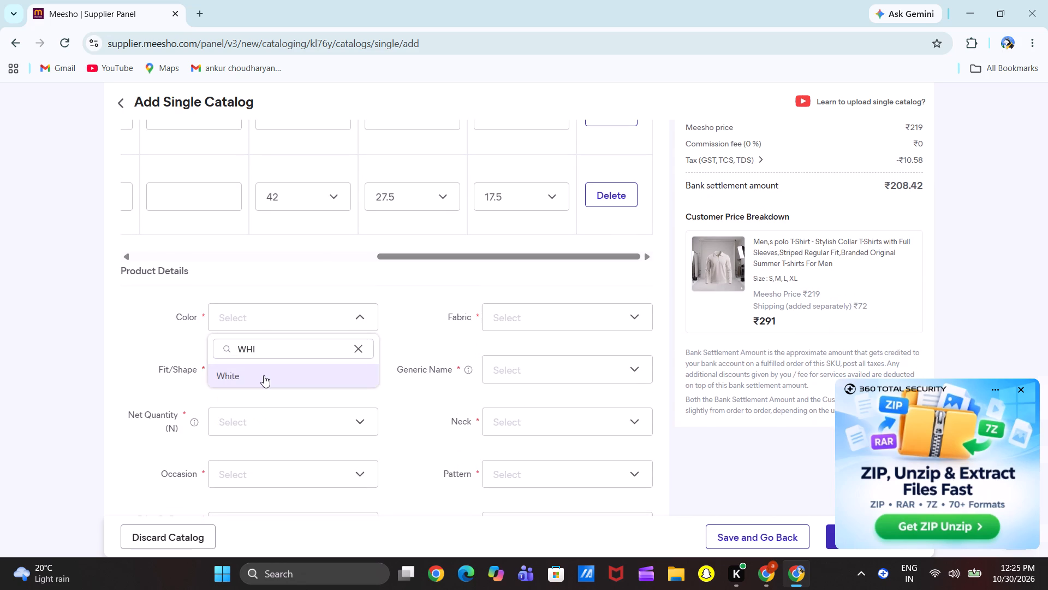
click(522, 324)
scroll(529, 406, down, 1)
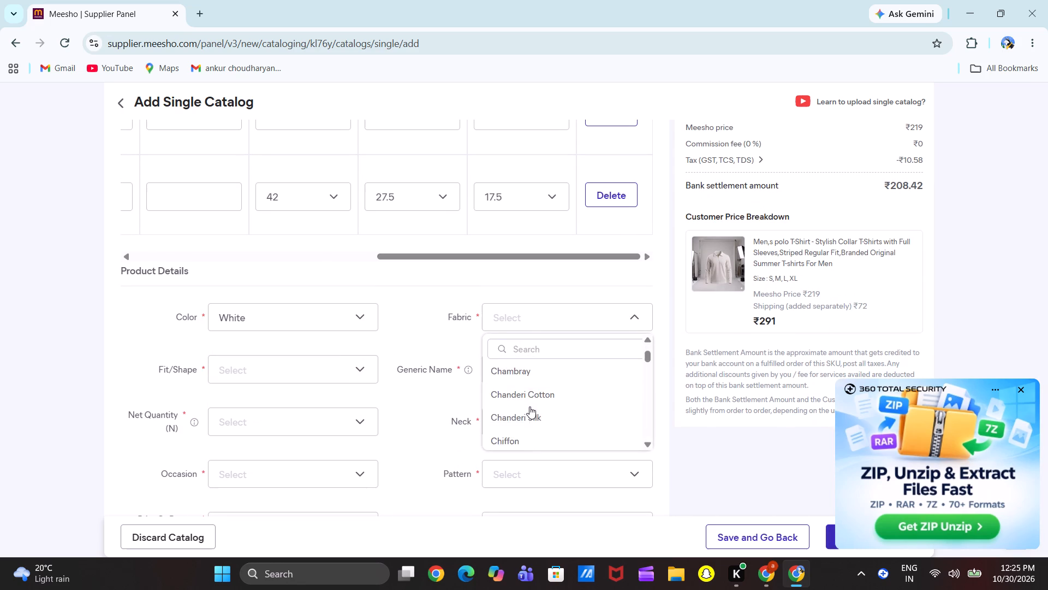
scroll(529, 406, down, 1)
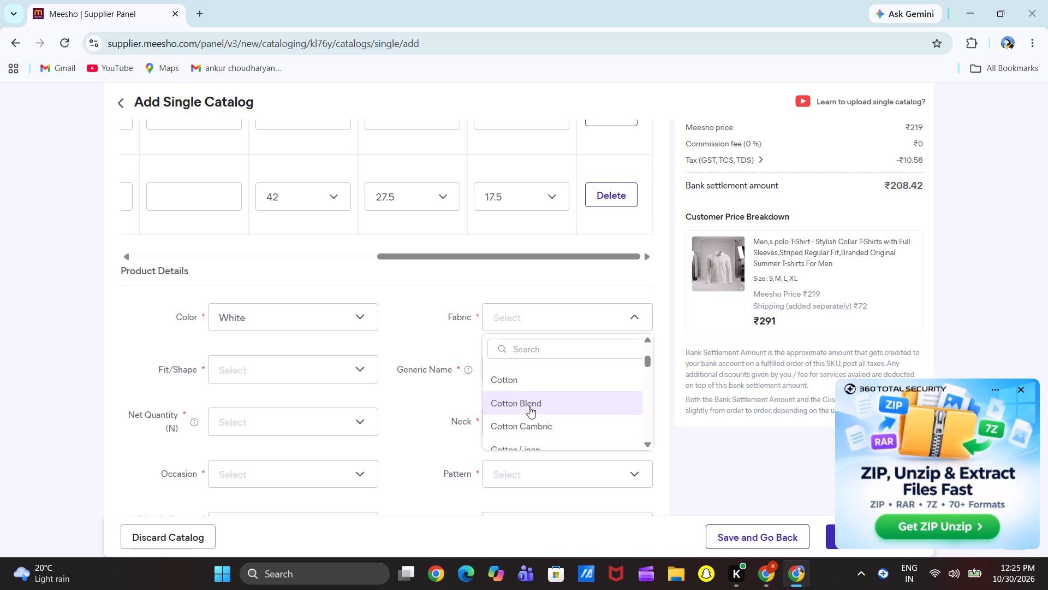
click(529, 406)
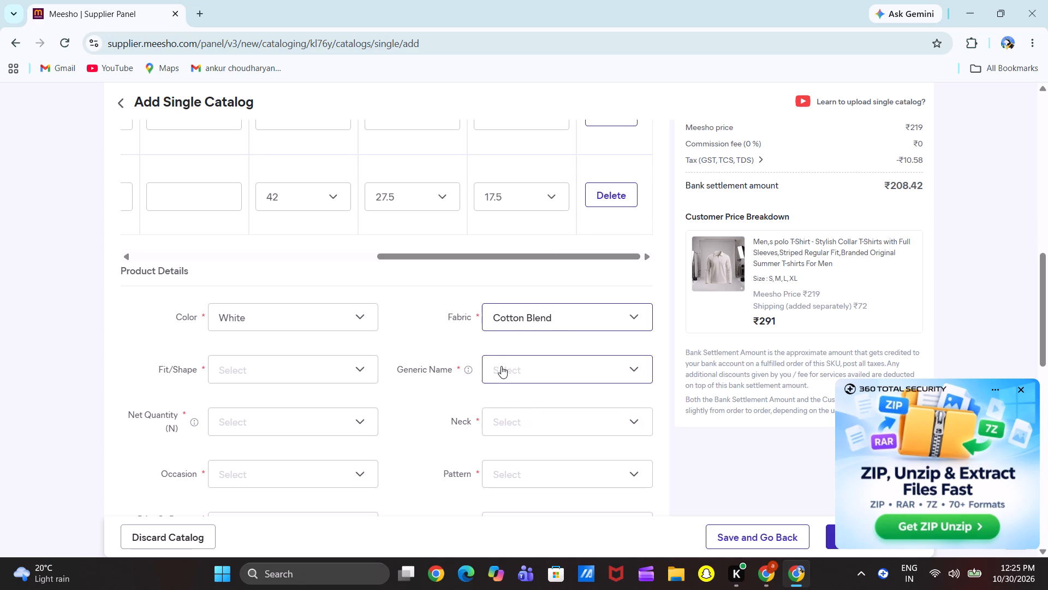
Set the white polo's fit/shape to Regular and its generic name to Tshirts.
click(261, 357)
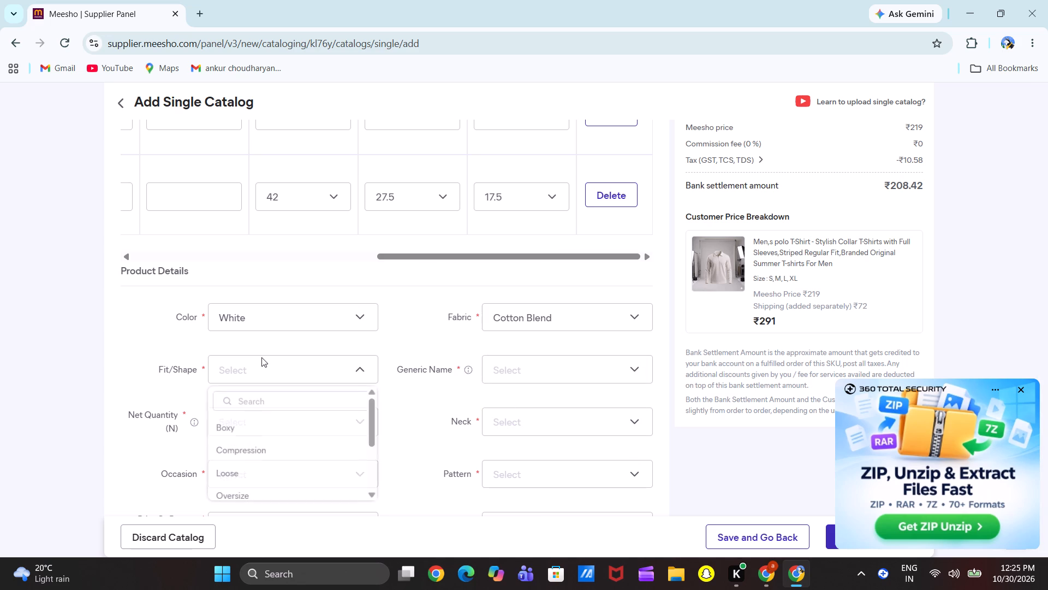
scroll(269, 474, down, 1)
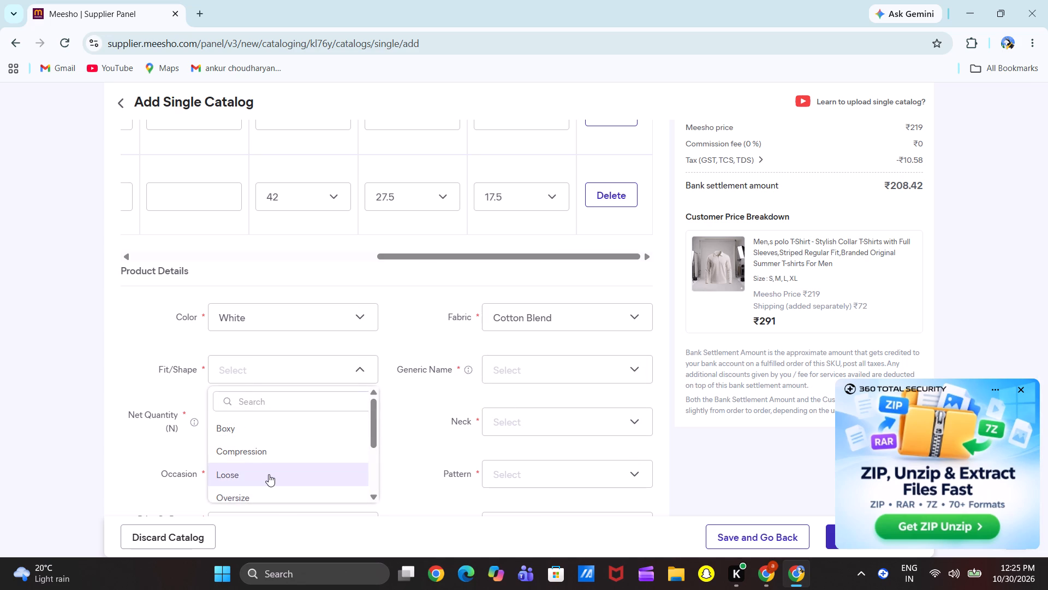
scroll(269, 474, down, 1)
click(235, 443)
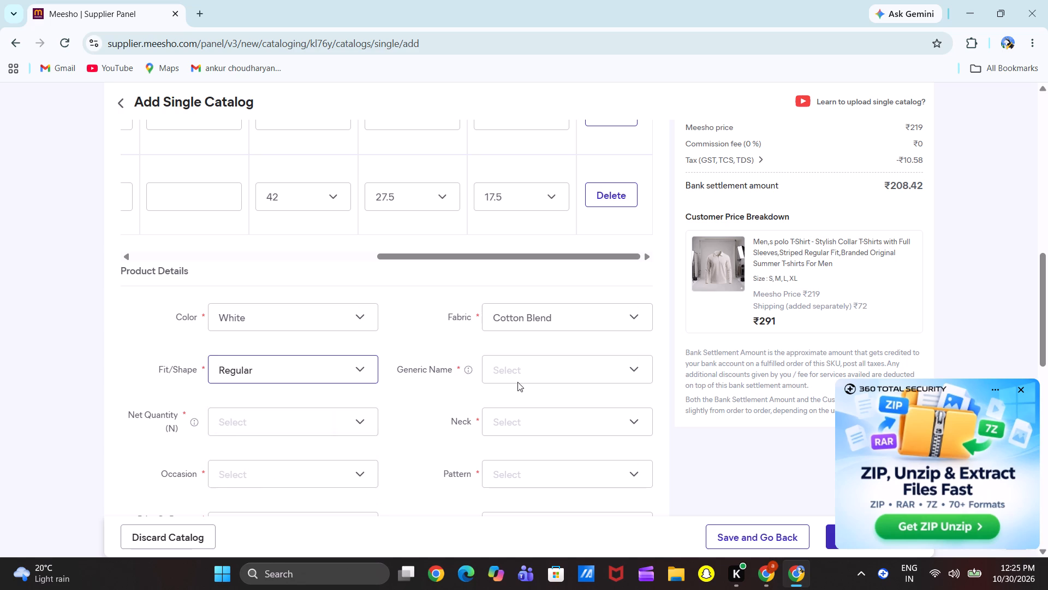
click(545, 375)
scroll(527, 470, down, 1)
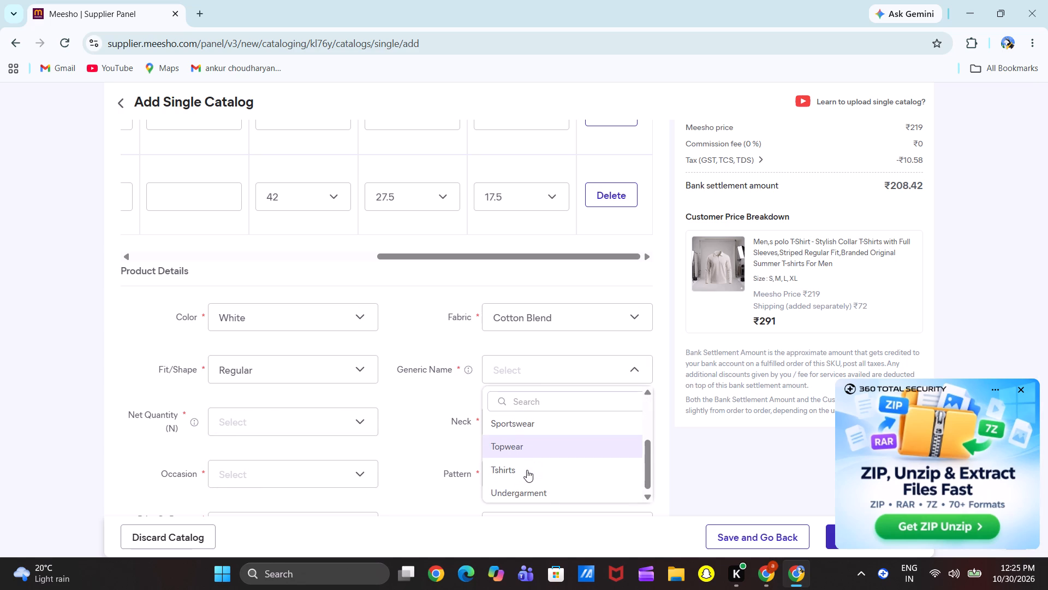
scroll(527, 470, down, 1)
click(527, 470)
Set the white polo's net quantity to 1 and its neck to Polo.
click(311, 420)
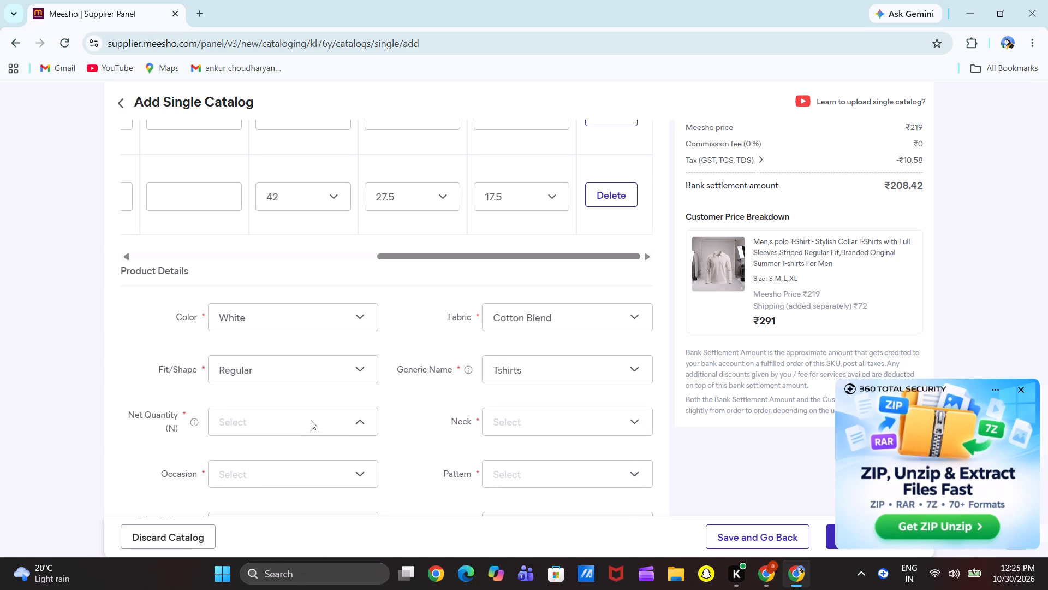
click(266, 467)
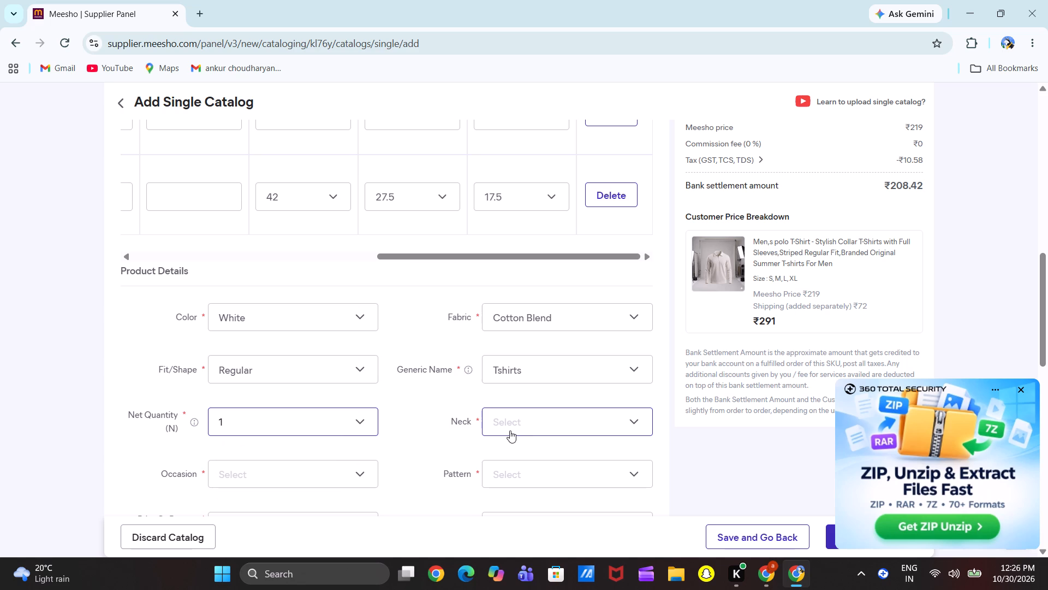
click(559, 419)
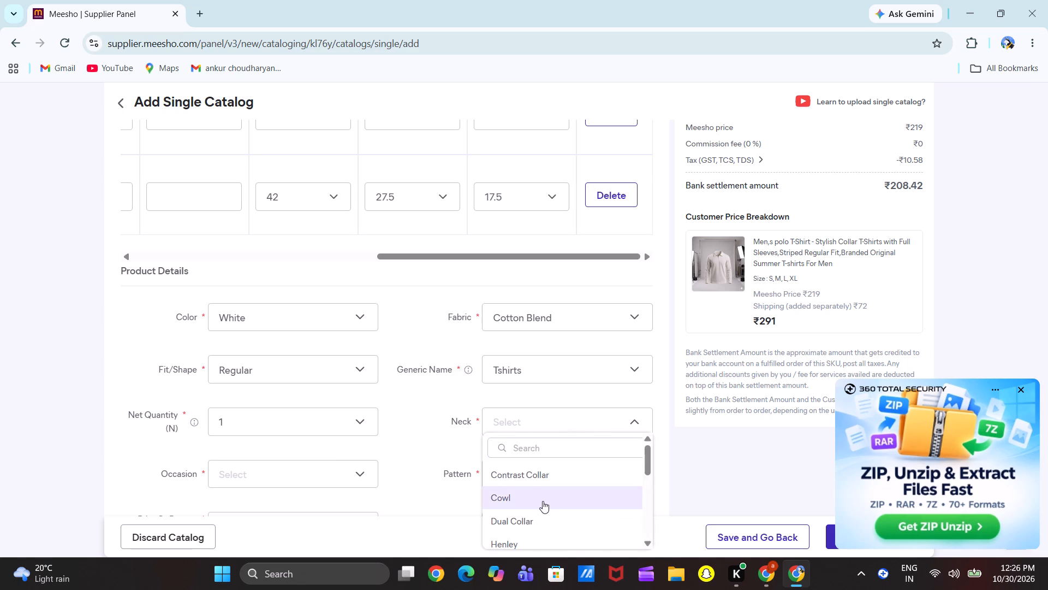
scroll(543, 501, down, 3)
click(543, 501)
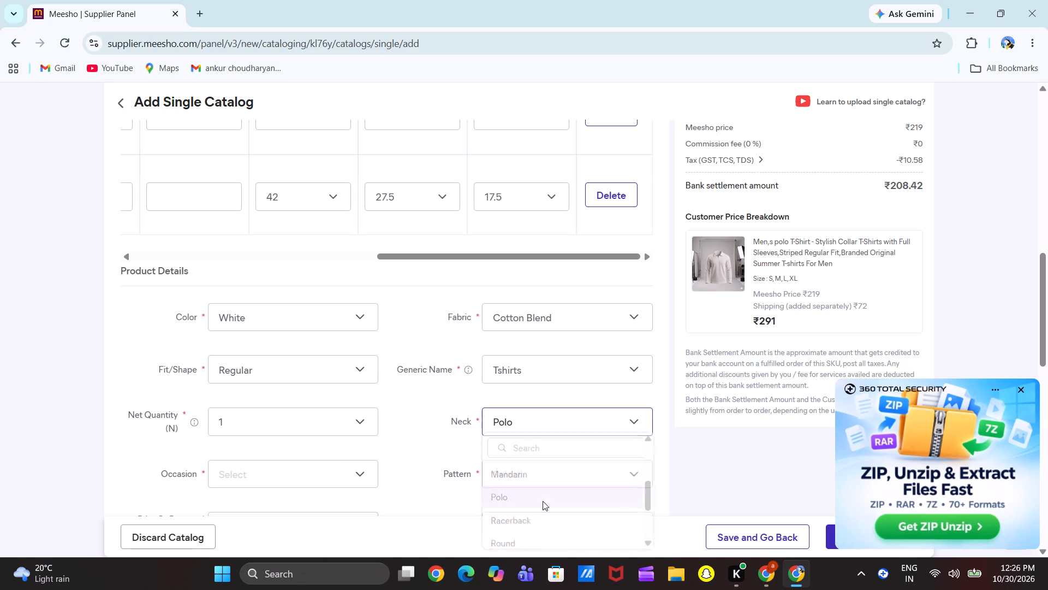
Set the white polo's occasion to Casual and its pattern to Solid.
scroll(263, 451, down, 1)
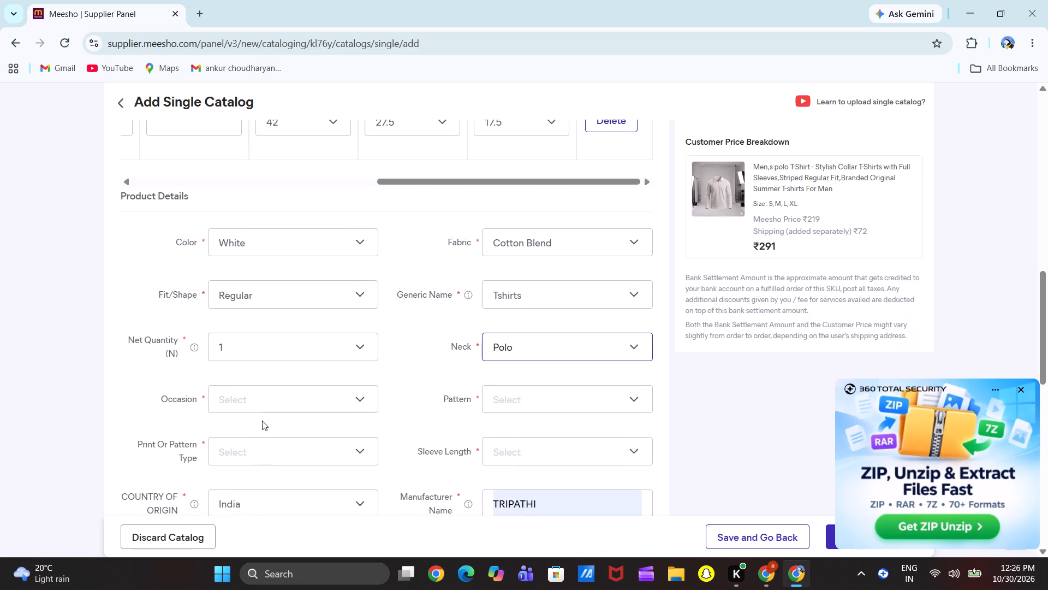
click(275, 409)
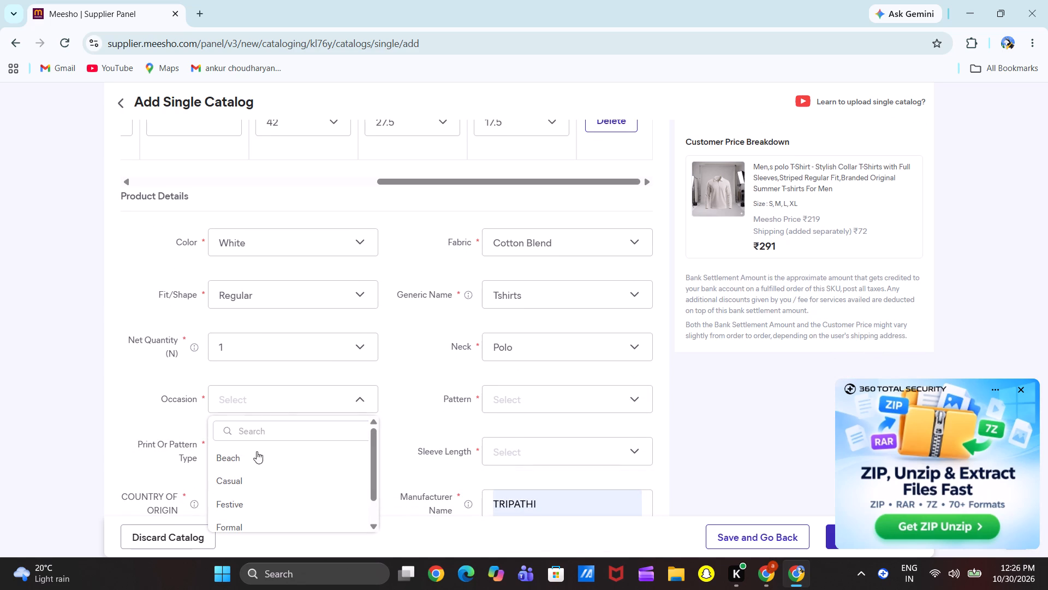
click(279, 487)
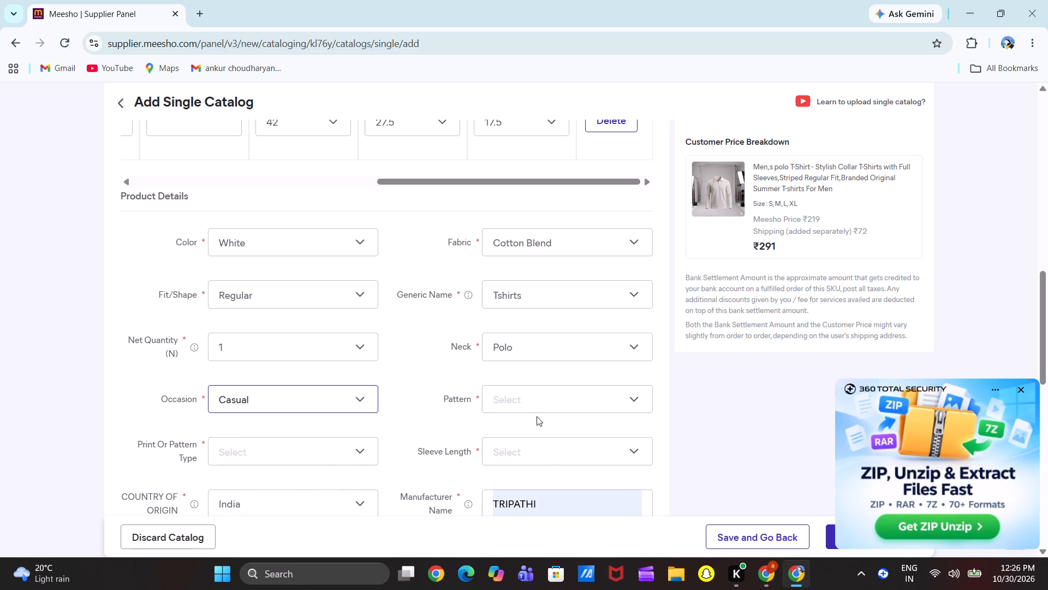
click(531, 403)
scroll(524, 468, down, 2)
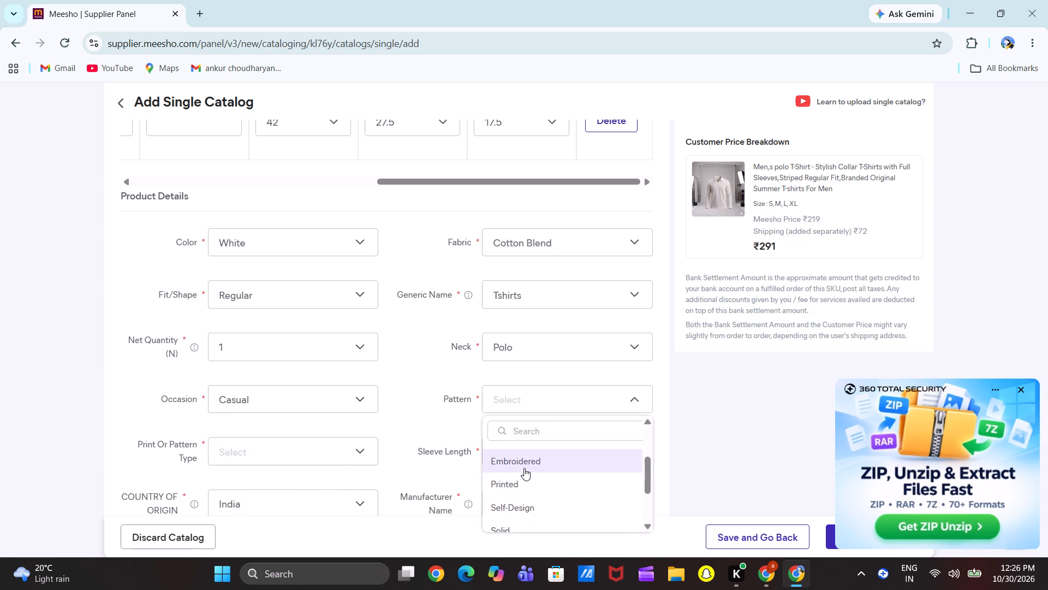
scroll(524, 468, down, 1)
click(524, 468)
Set the white polo's print or pattern type to Solid and its sleeve length to Long Sleeves.
scroll(433, 431, down, 2)
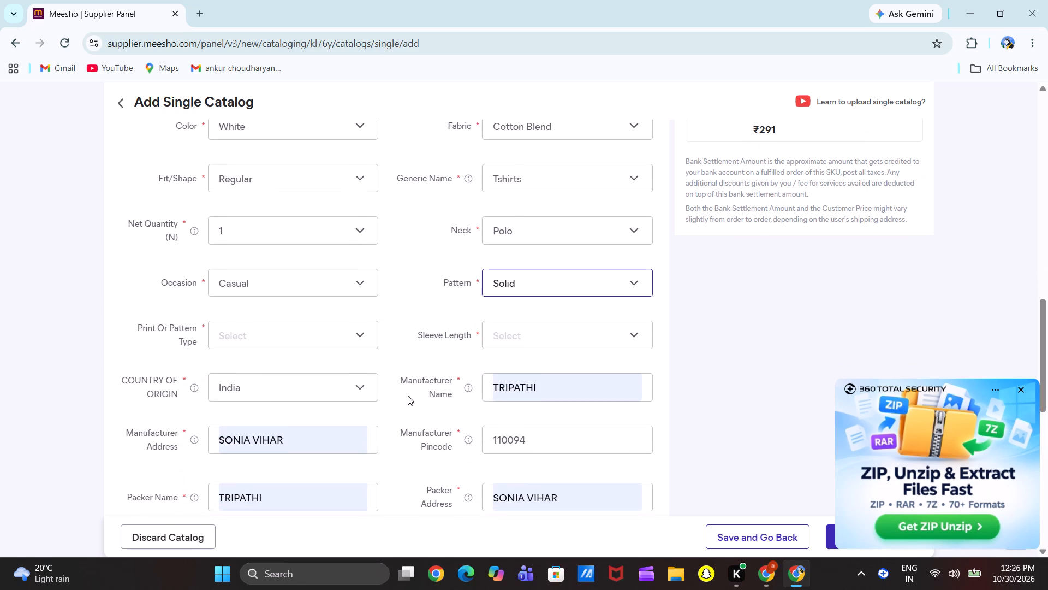
click(304, 343)
scroll(310, 443, down, 2)
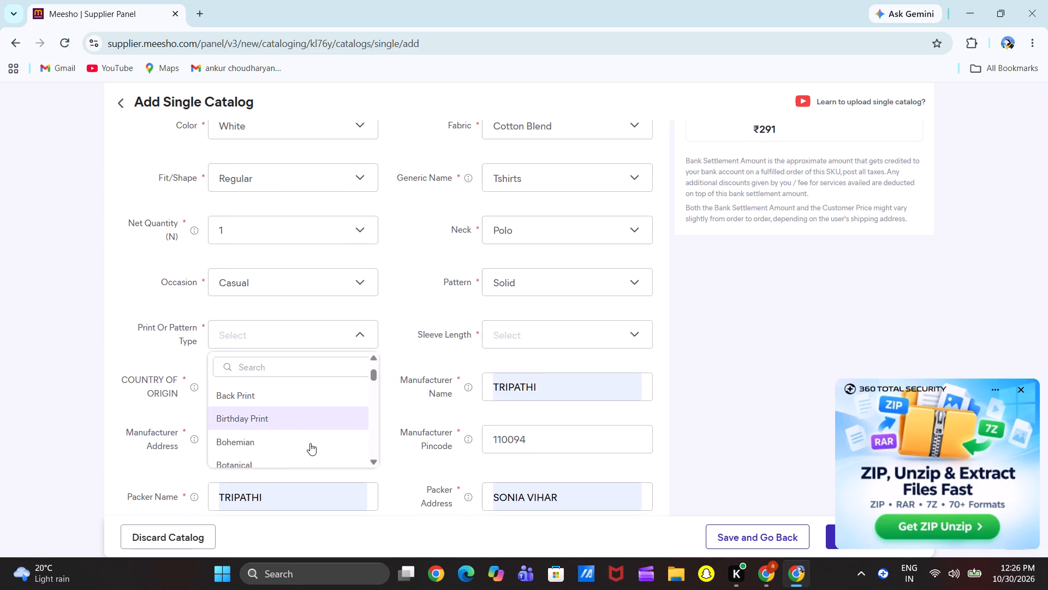
scroll(310, 443, down, 2)
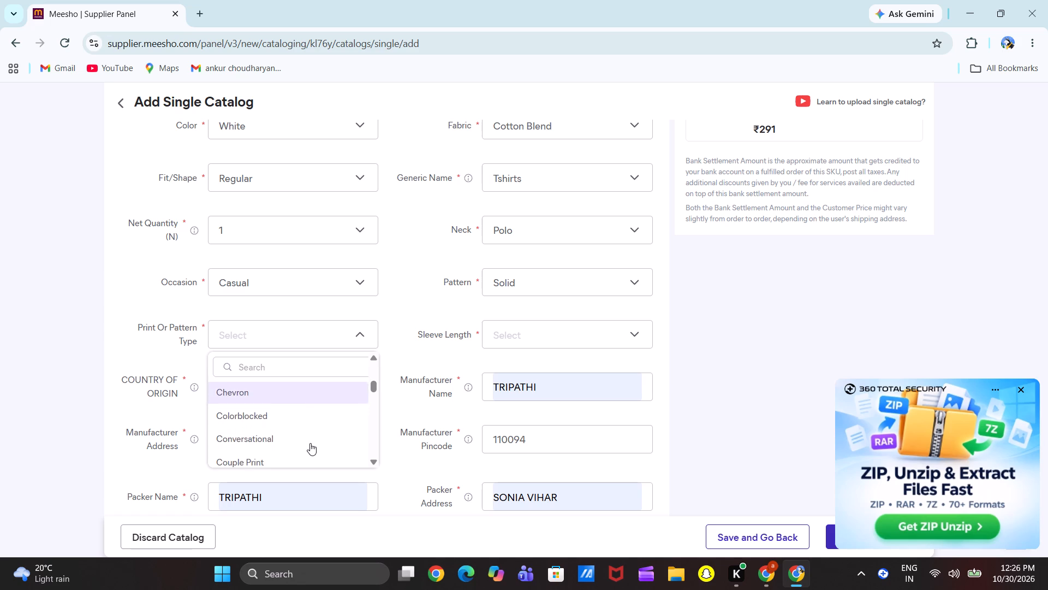
click(285, 368)
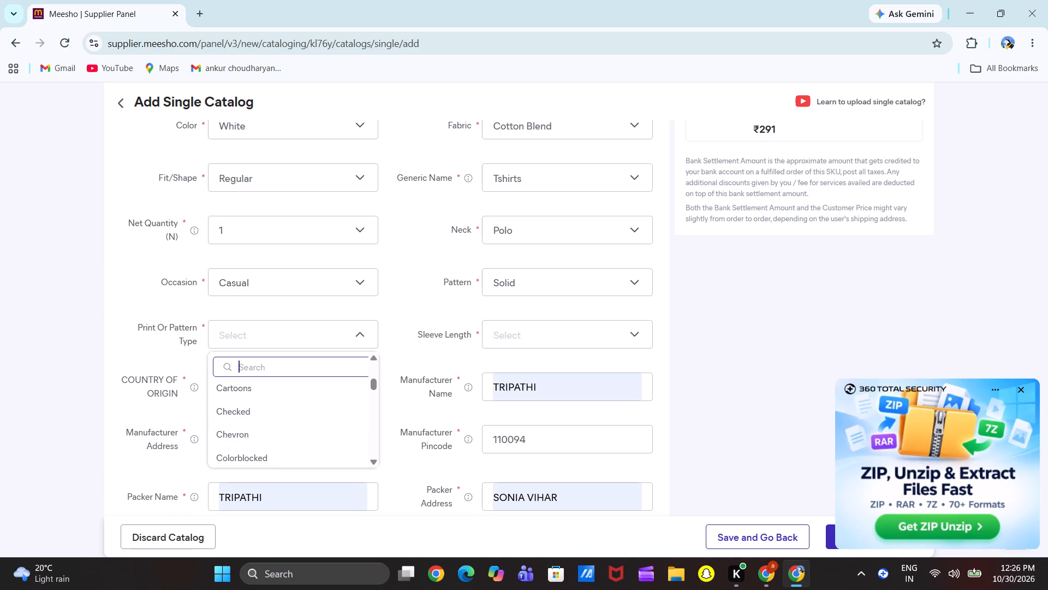
text(SO)
drag(288, 381, 294, 390)
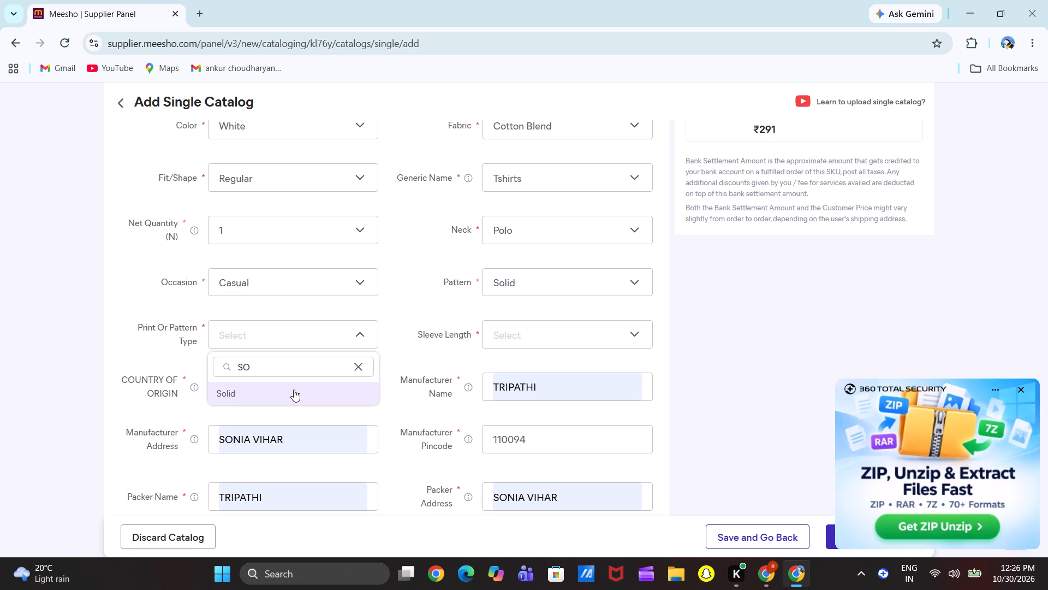
drag(294, 390, 295, 391)
click(295, 391)
click(516, 346)
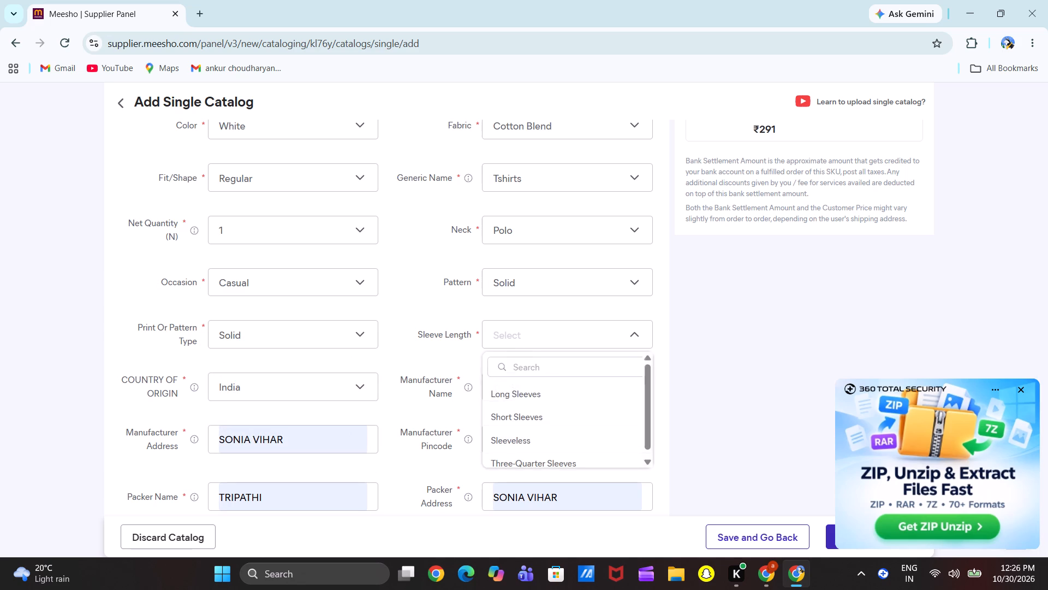
click(510, 392)
In the white polo's other attributes, set the length to Regular, the style to Korean and the number of pockets to none.
scroll(465, 396, down, 4)
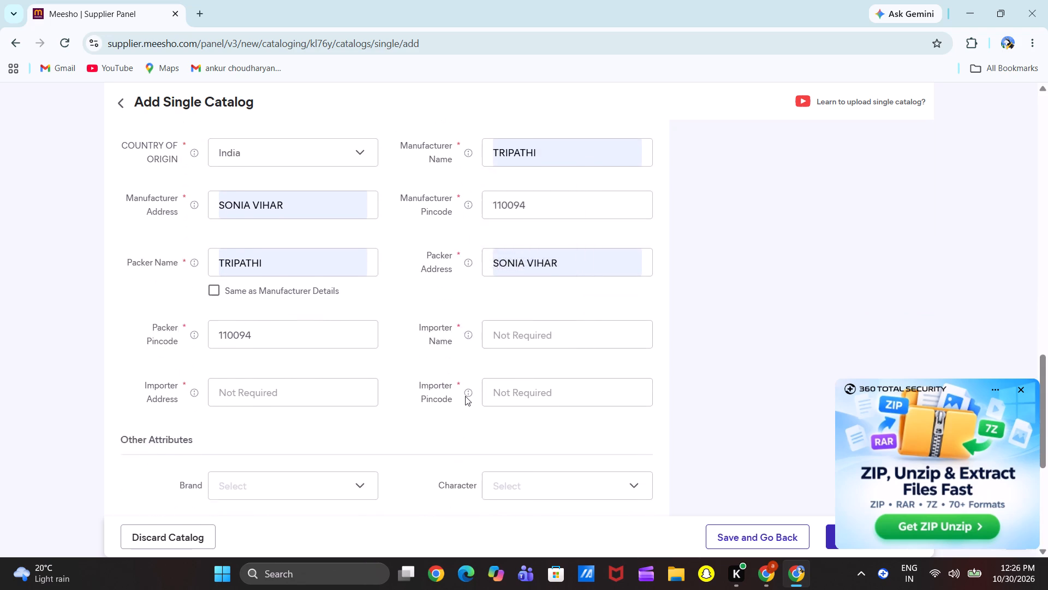
scroll(465, 396, down, 1)
scroll(394, 288, down, 1)
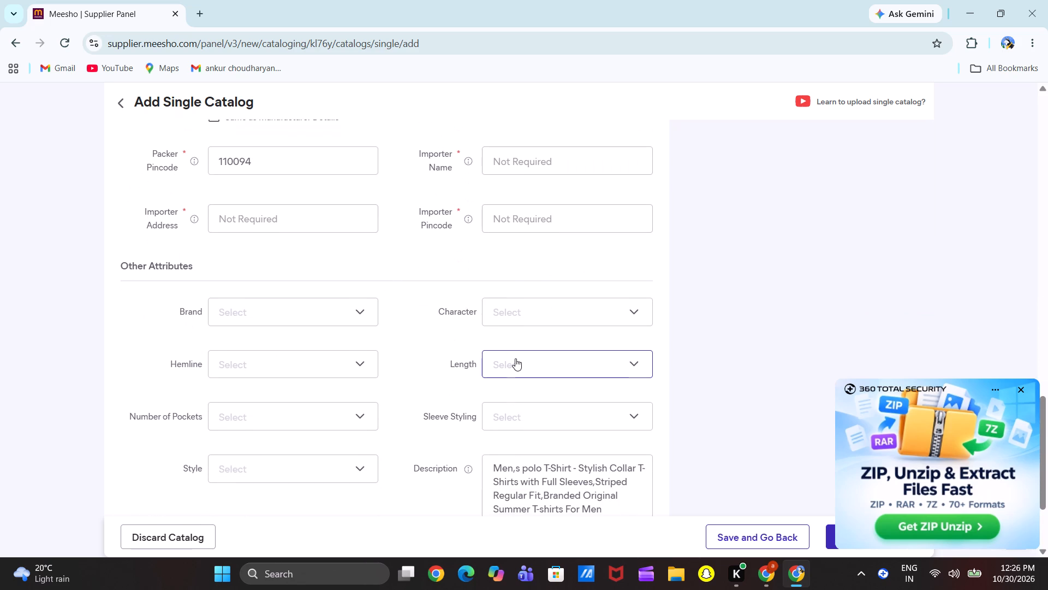
click(515, 358)
click(525, 465)
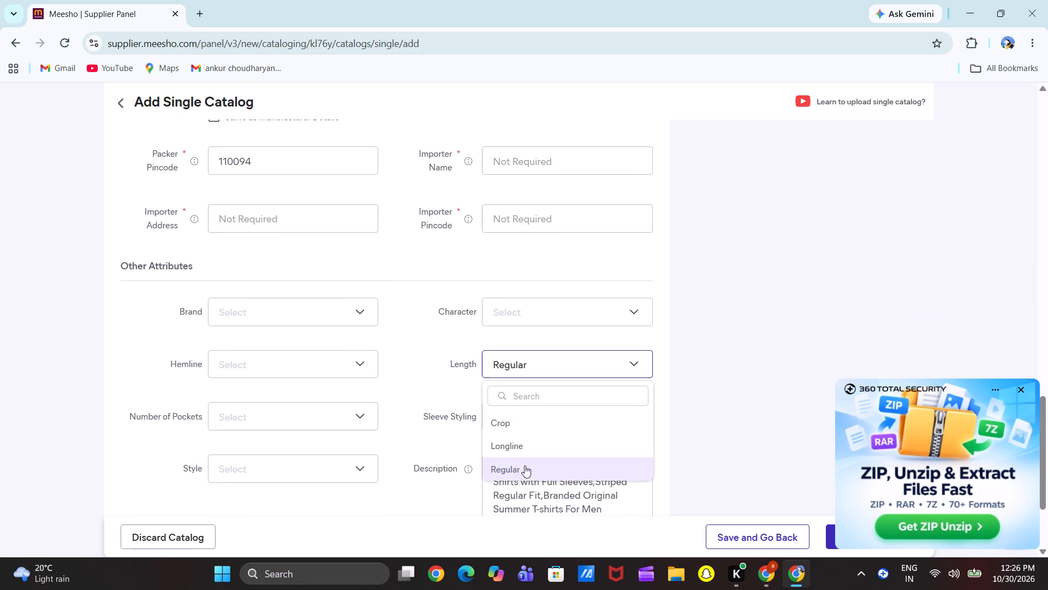
click(329, 463)
click(275, 536)
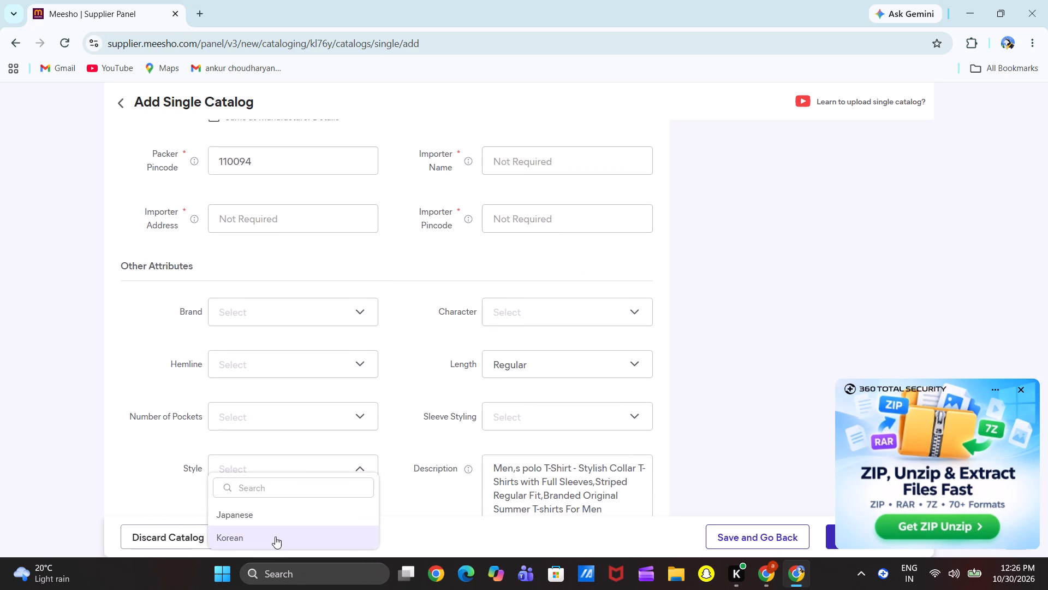
click(286, 429)
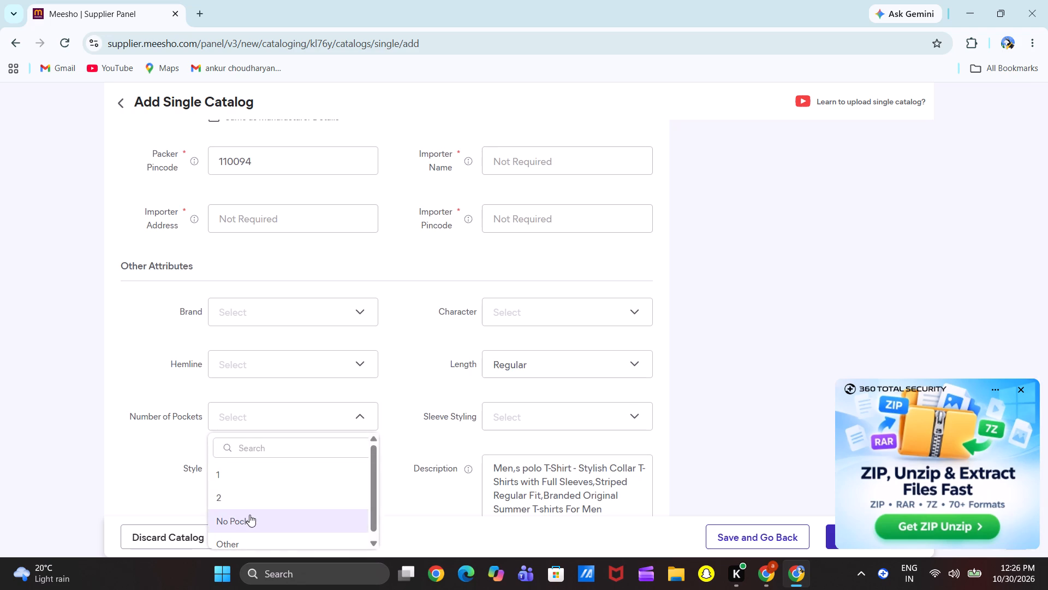
click(249, 515)
Open Product 5, the black polo, and enter the style code FULL=KARARA;,/,[BLACK].
scroll(412, 397, up, 7)
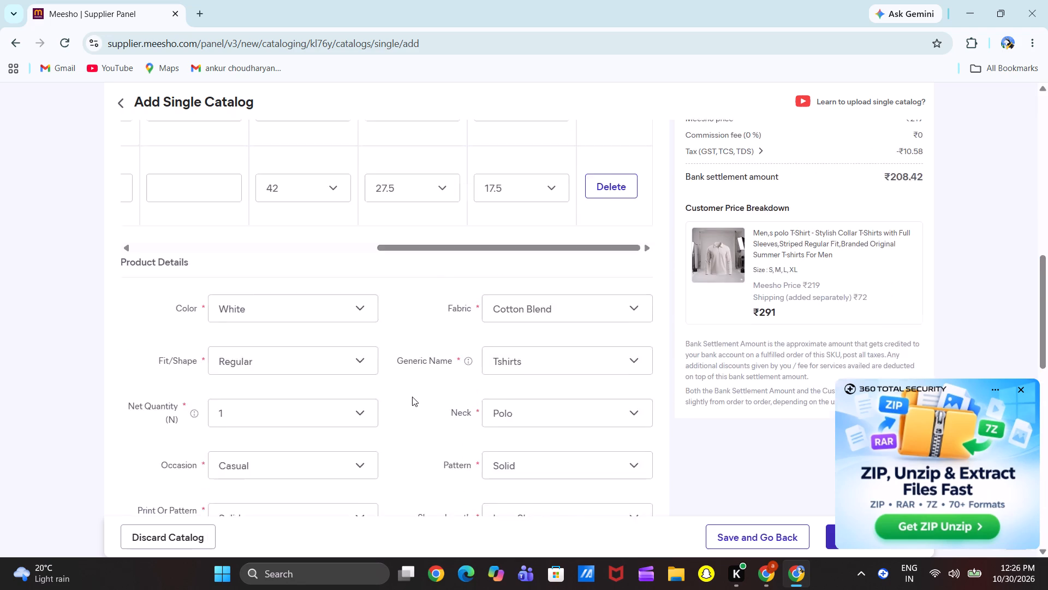
scroll(412, 397, up, 5)
scroll(431, 266, up, 4)
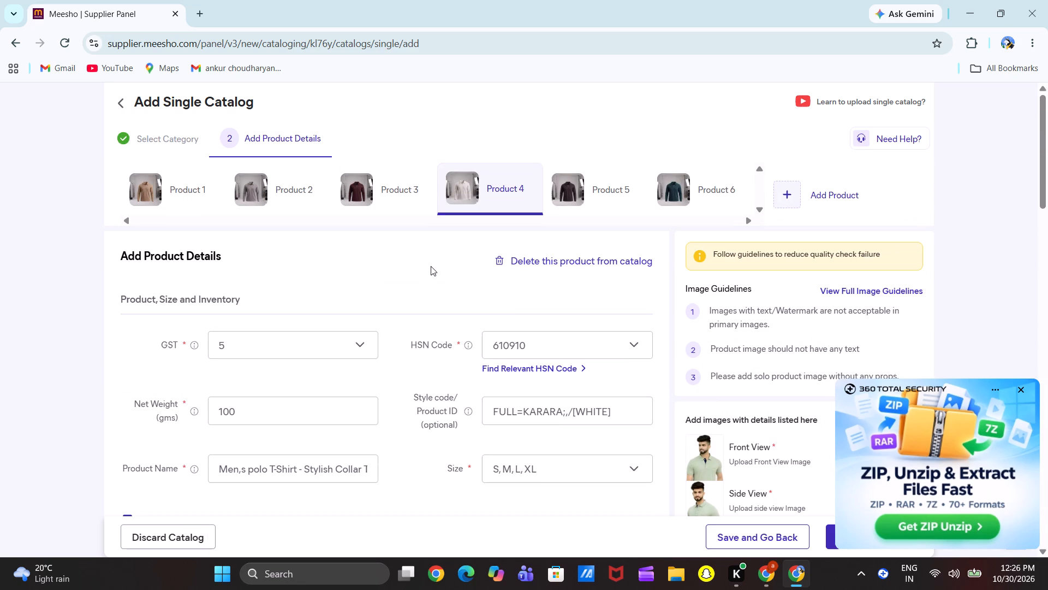
click(576, 194)
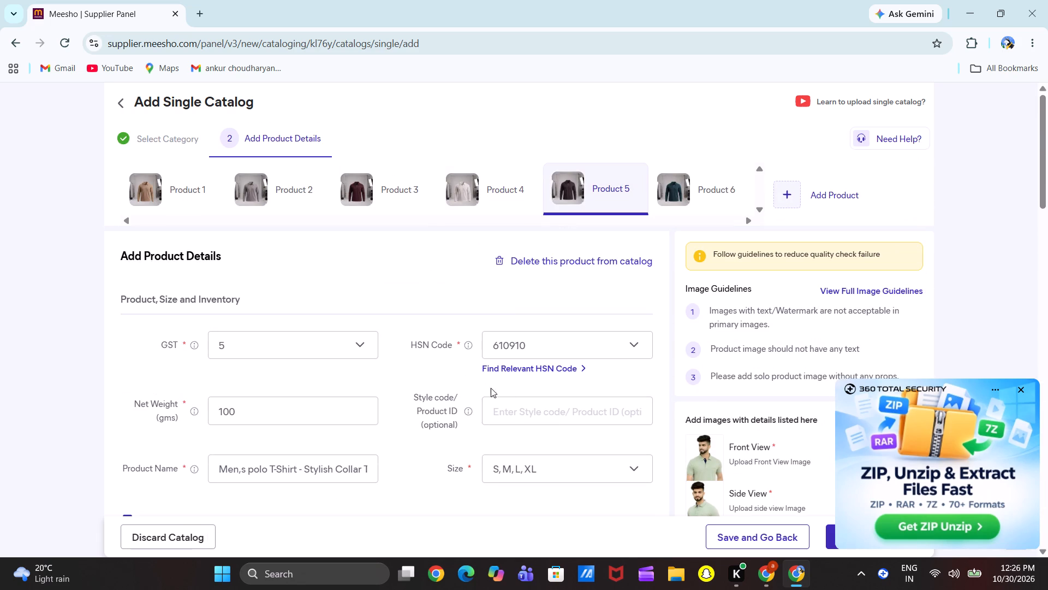
click(520, 406)
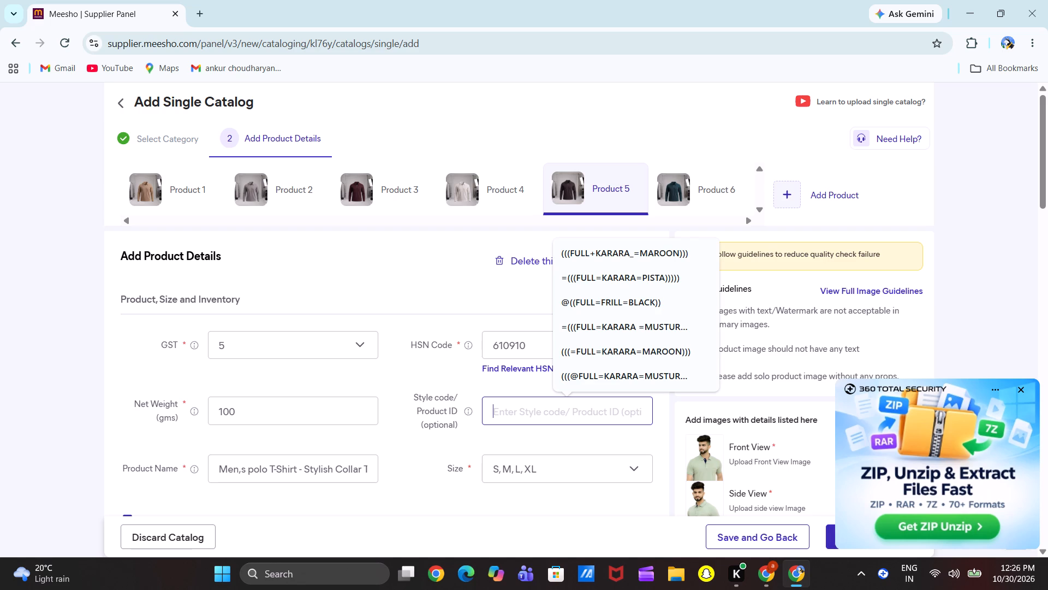
text(FULL)
key(equal)
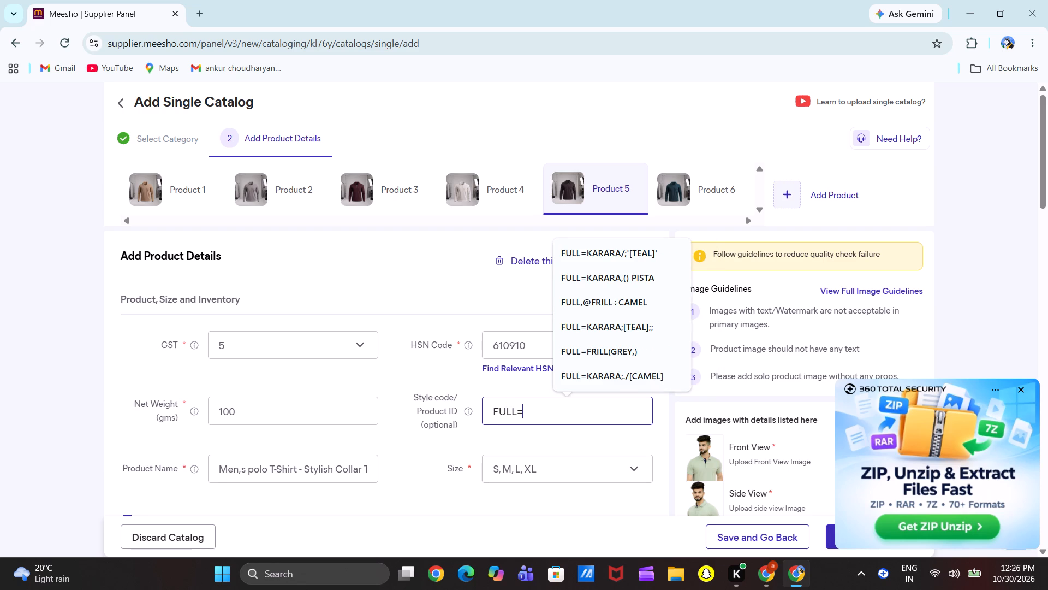
text(KARA)
text(RA)
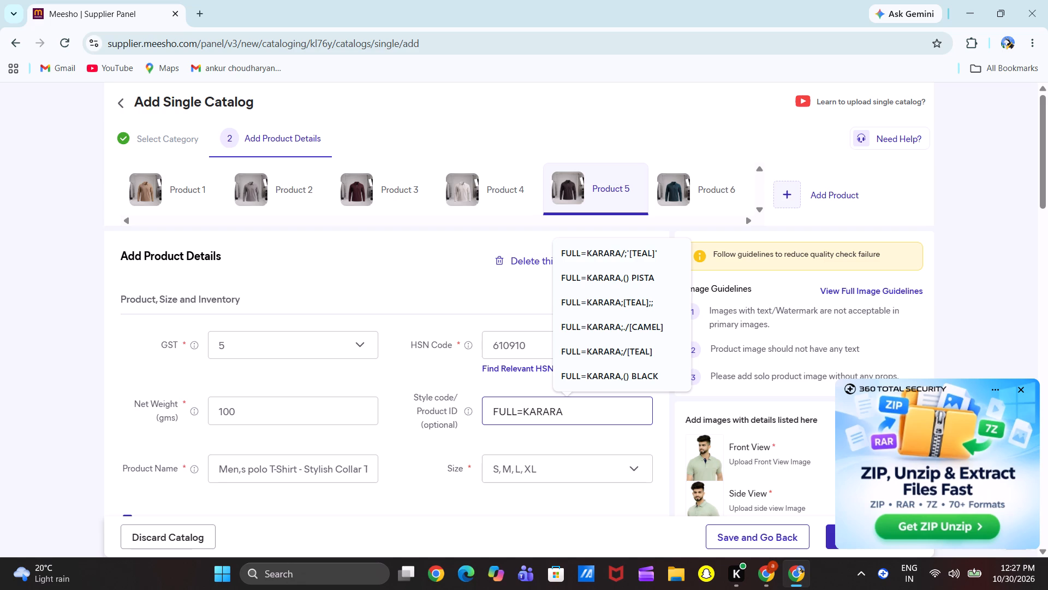
key(equal)
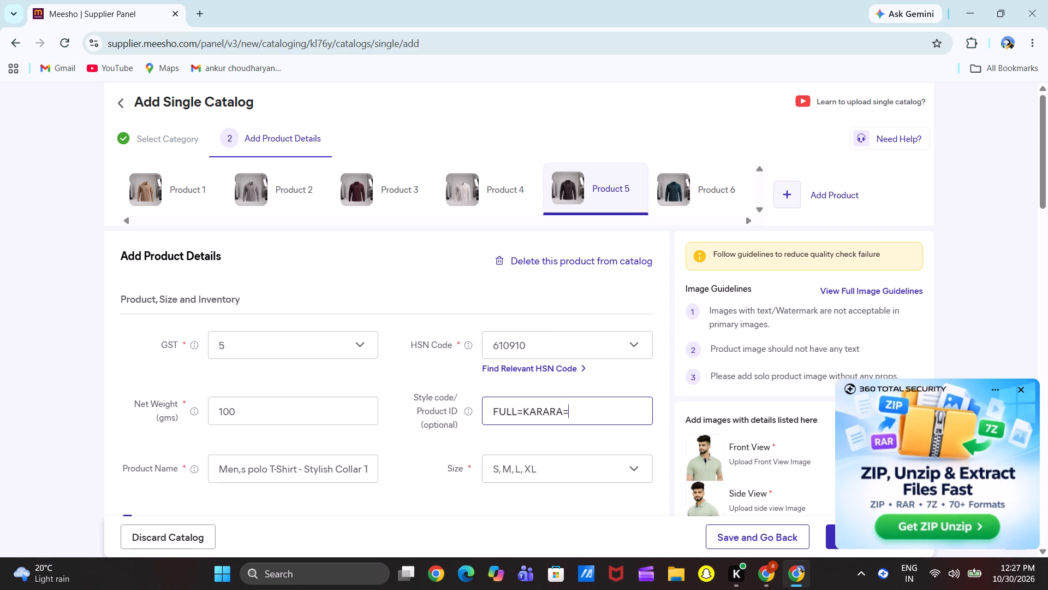
key(BackSpace)
text(;,)
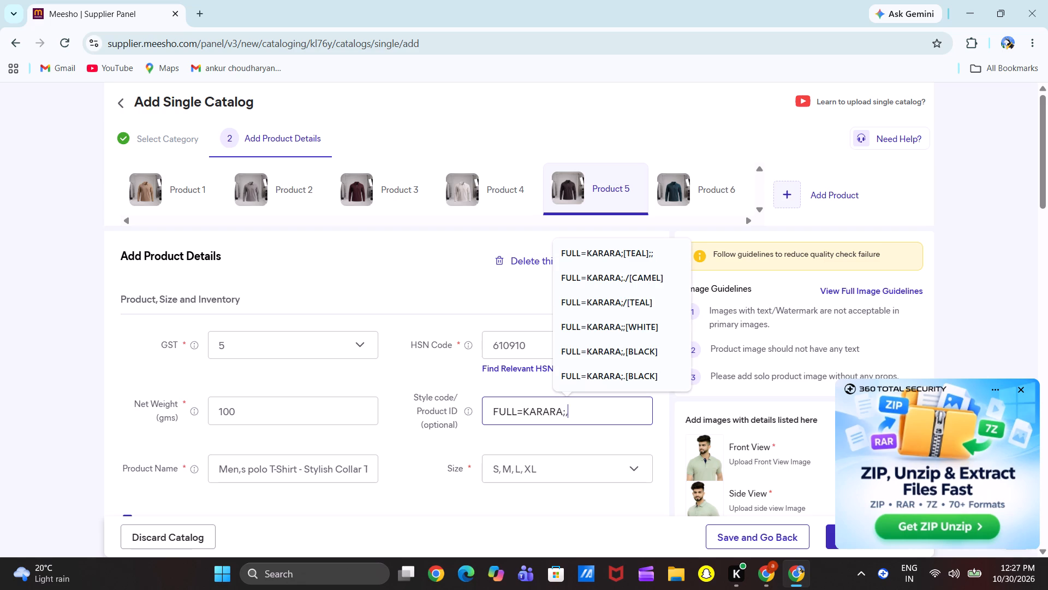
key(slash)
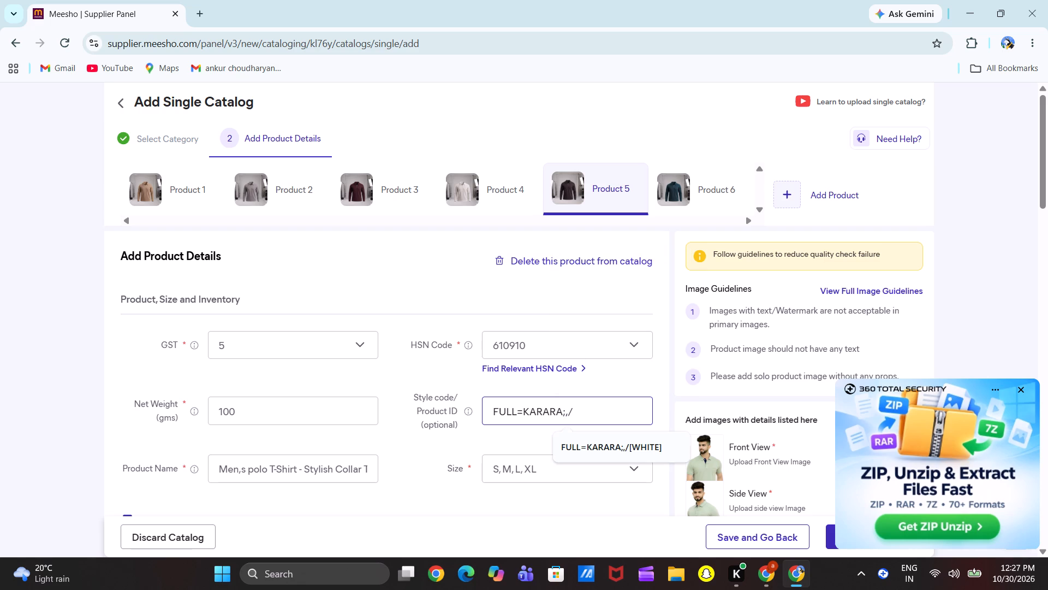
key(comma)
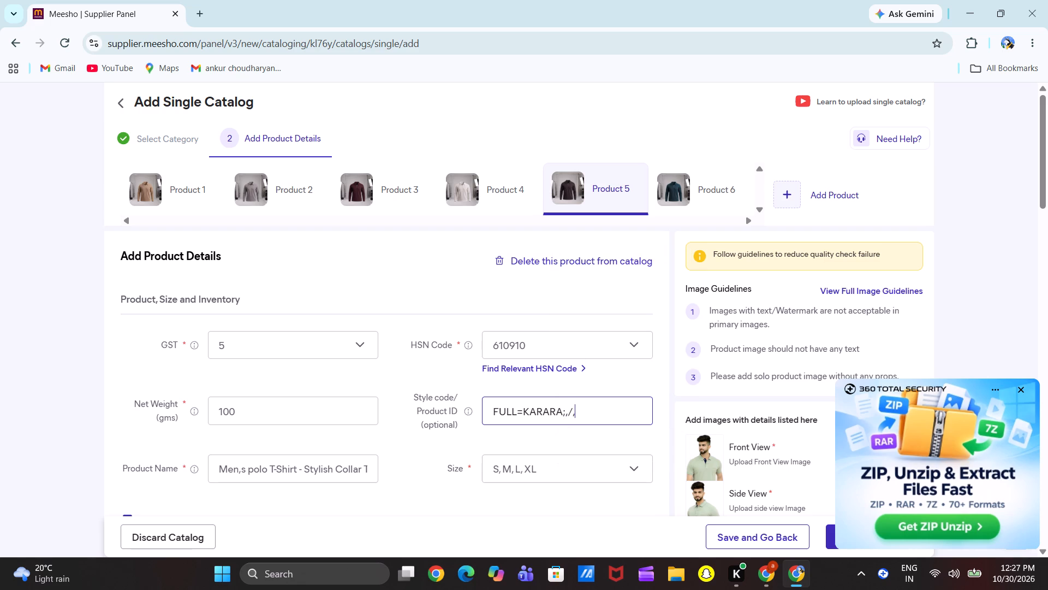
key(bracketleft)
scroll(721, 478, left, 1)
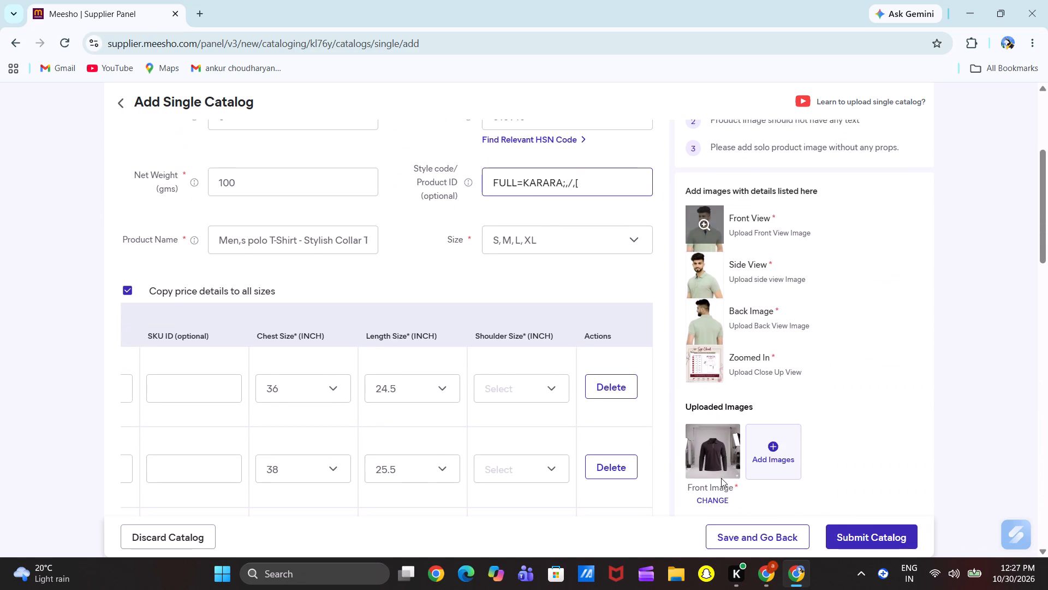
scroll(721, 478, left, 1)
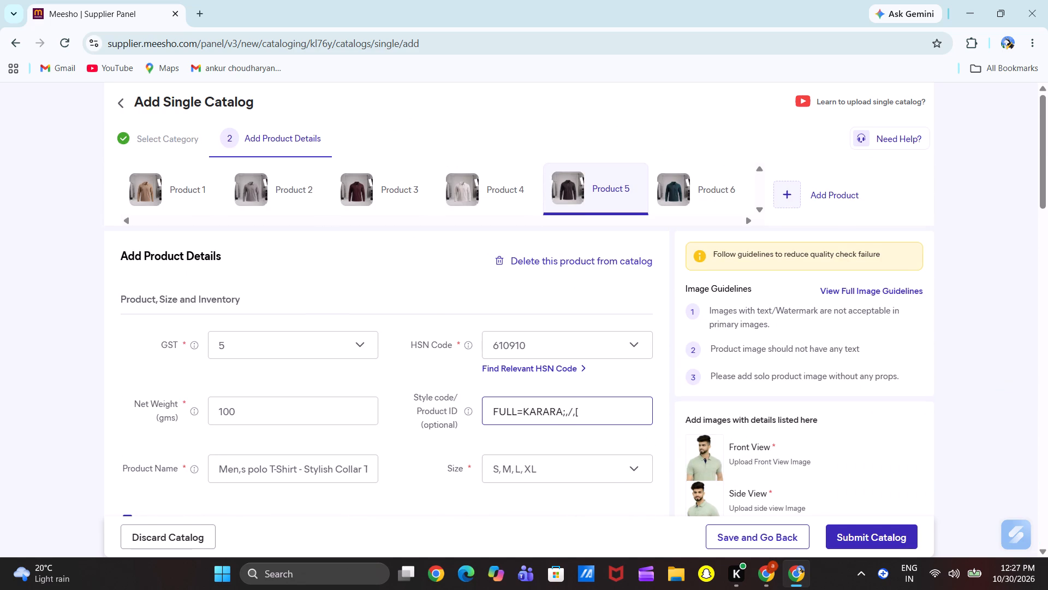
text(BLACK)
key(bracketleft)
key(BackSpace)
key(bracketright)
Set the black polo's Meesho price to 219 for all sizes.
scroll(439, 449, down, 5)
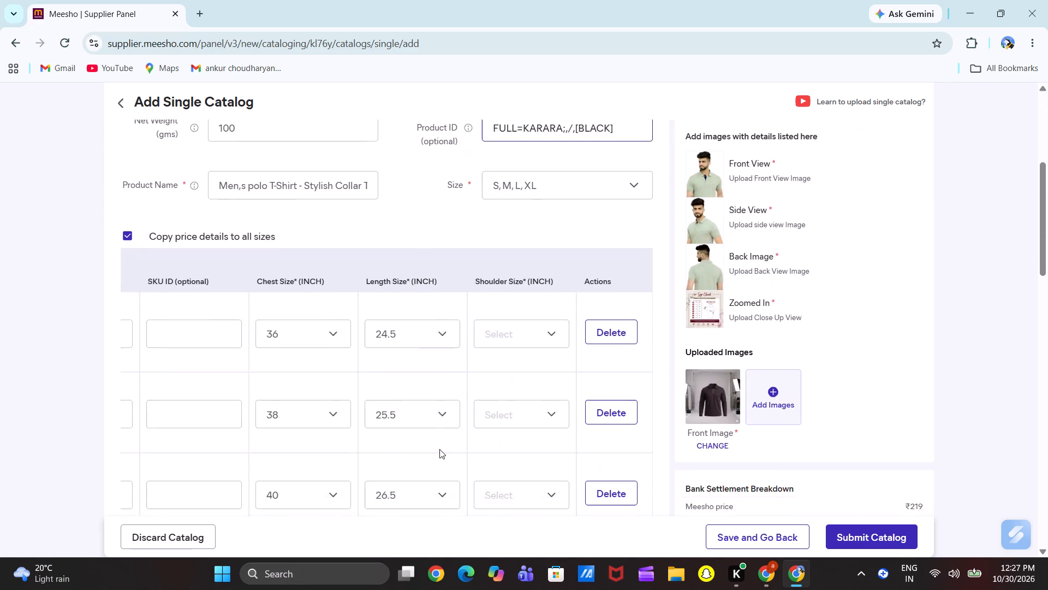
scroll(439, 449, down, 1)
scroll(439, 449, right, 7)
click(248, 232)
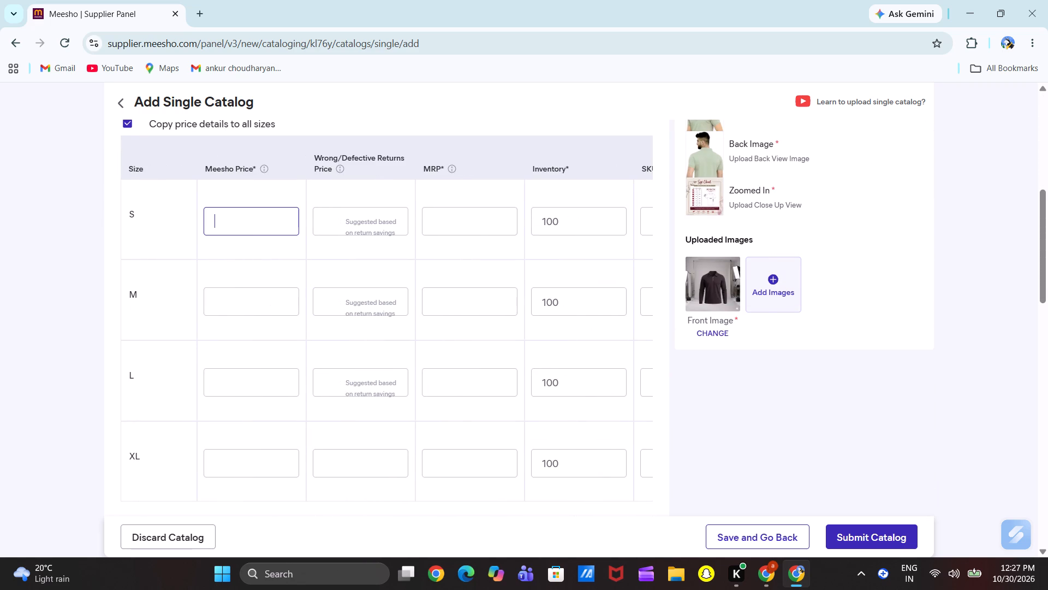
text(21)
key(9)
Set the black polo's wrong/defective returns price to 218 and its MRP to 899 for all sizes.
click(353, 231)
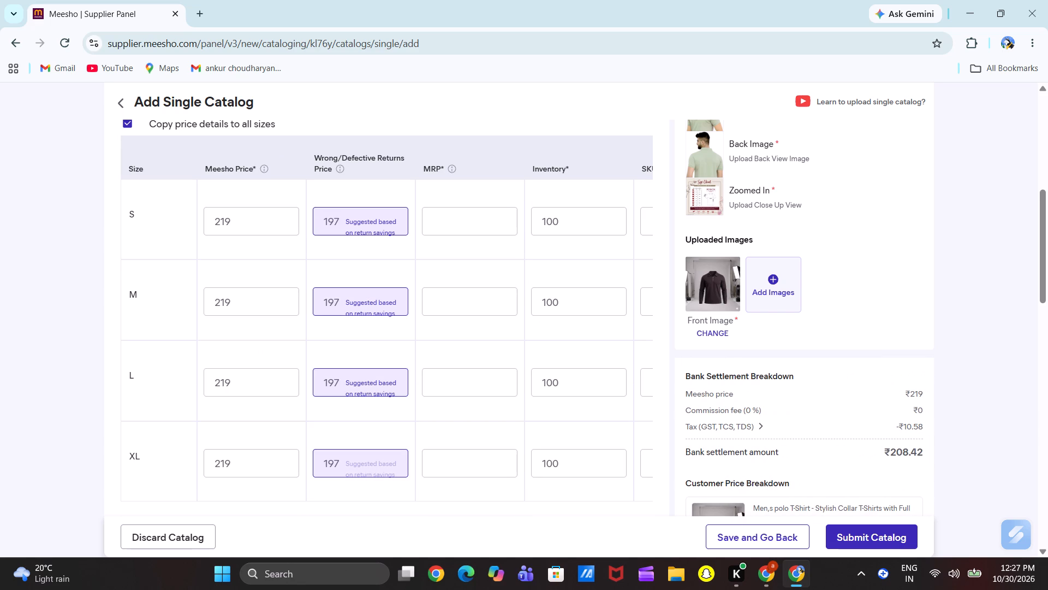
key(BackSpace)
key(BackSpace)
key(BackSpace)
click(335, 224)
key(BackSpace)
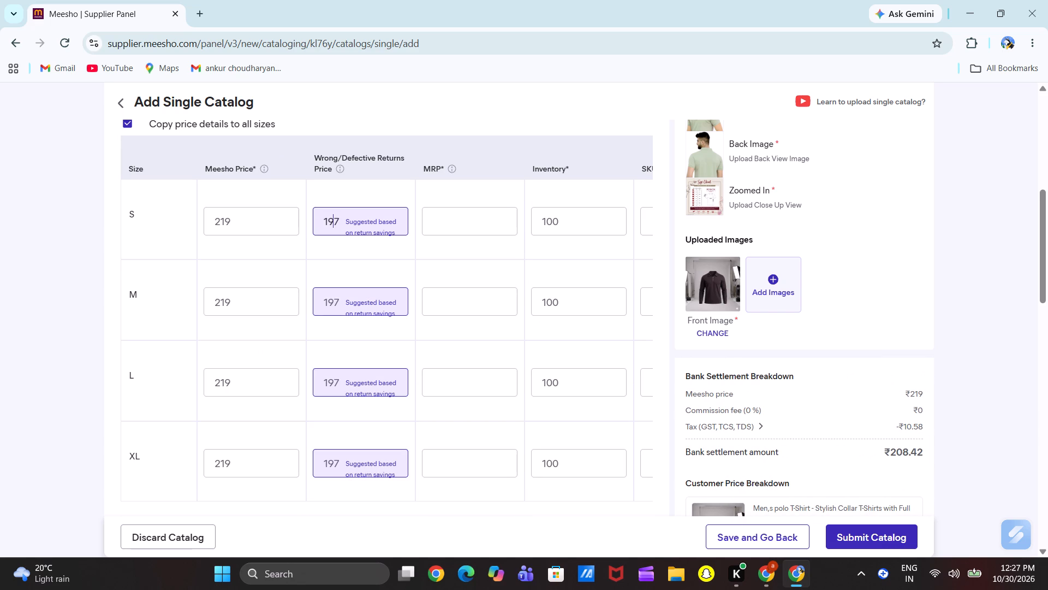
click(335, 223)
key(BackSpace)
key(BackSpace)
key(BackSpace)
text(218)
click(467, 218)
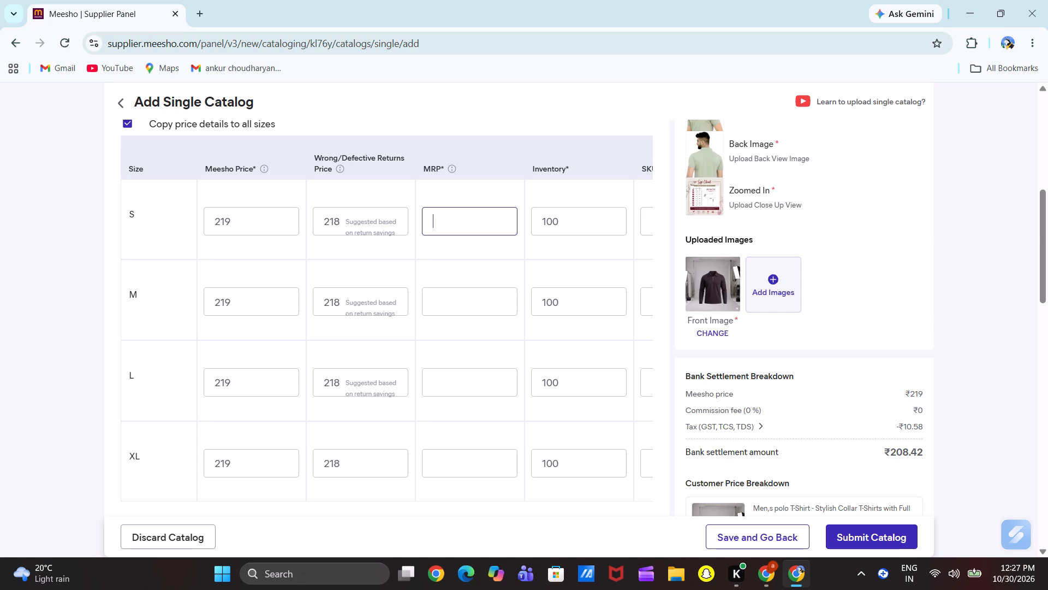
text(899)
Set the black polo's shoulder size to 14.5 inches for S and 15.5 inches for M.
scroll(545, 253, left, 4)
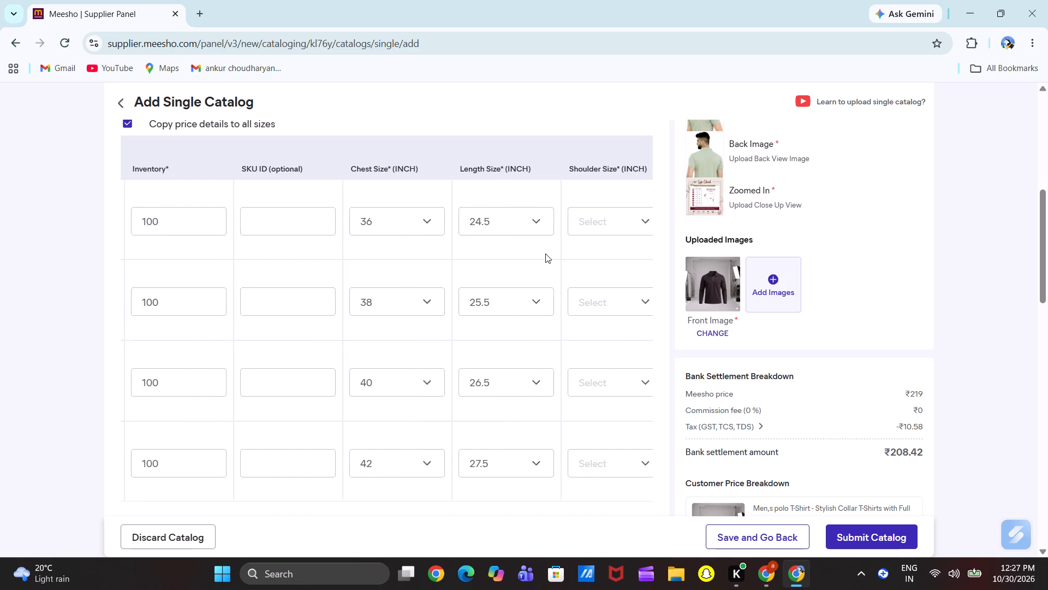
click(588, 226)
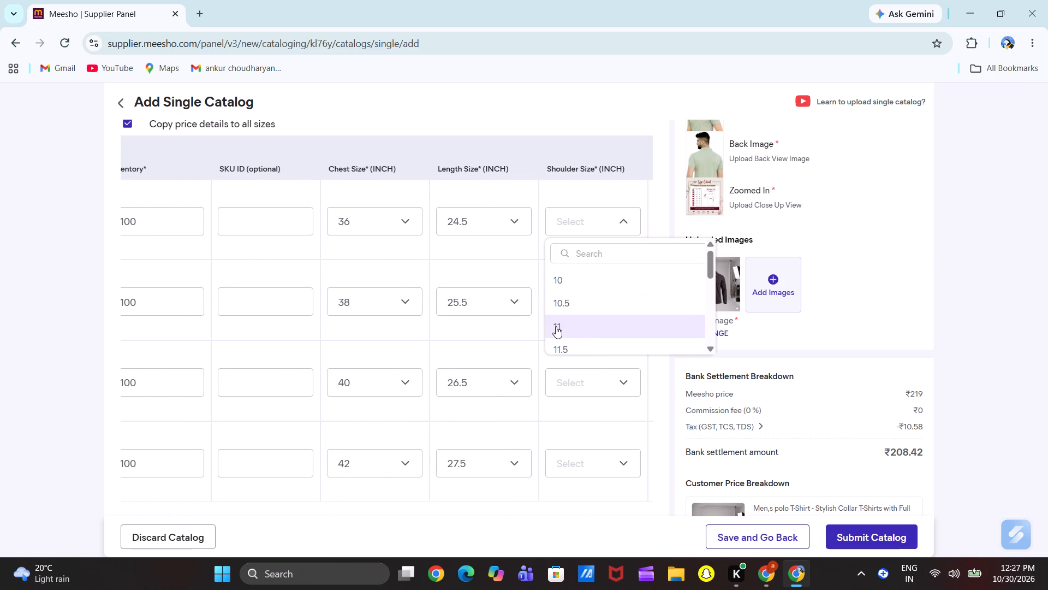
scroll(556, 326, down, 3)
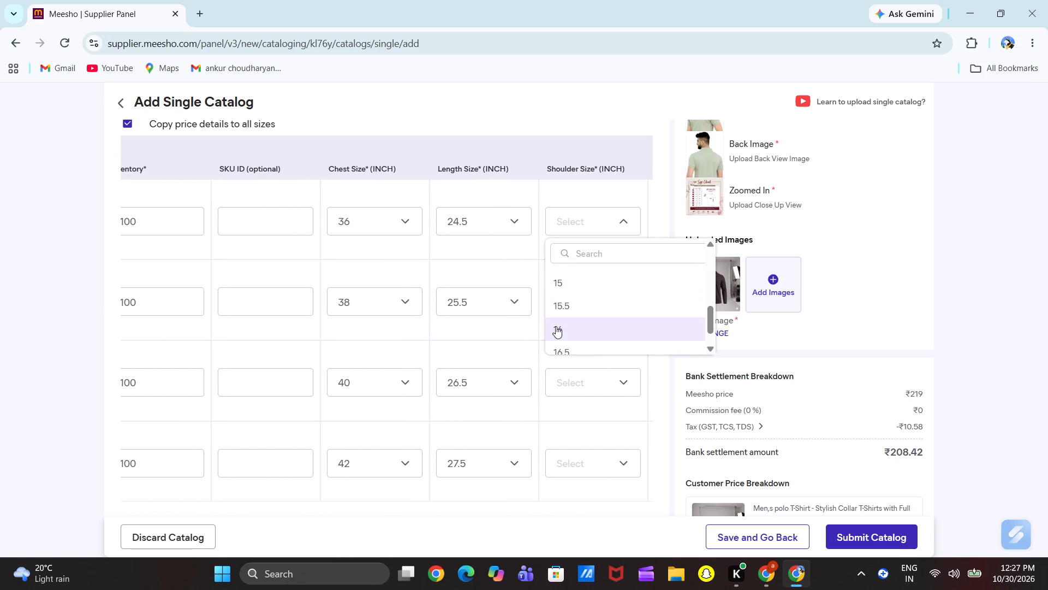
scroll(593, 348, down, 1)
scroll(580, 305, up, 2)
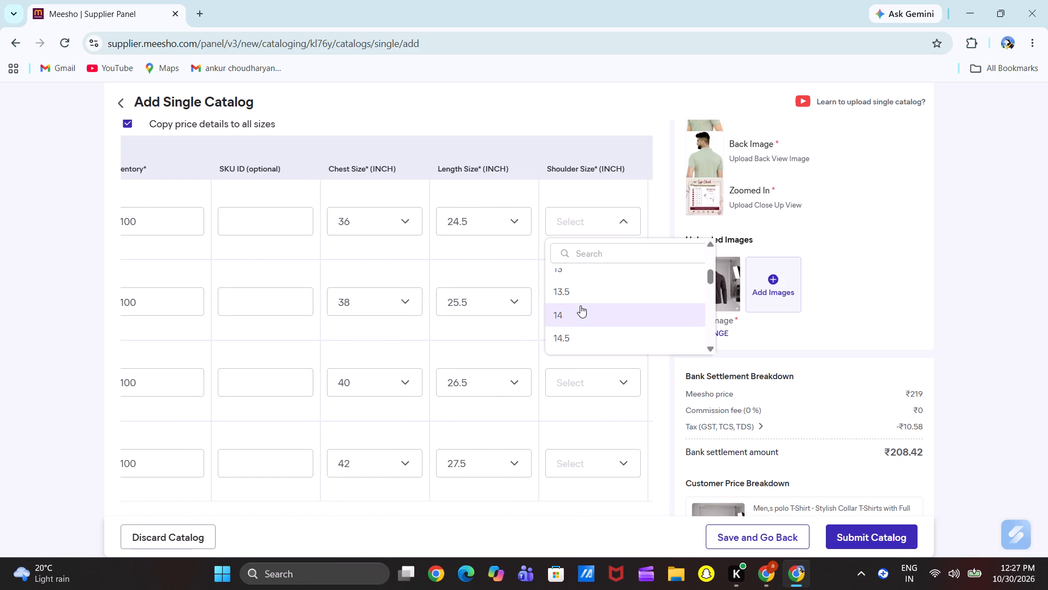
click(580, 309)
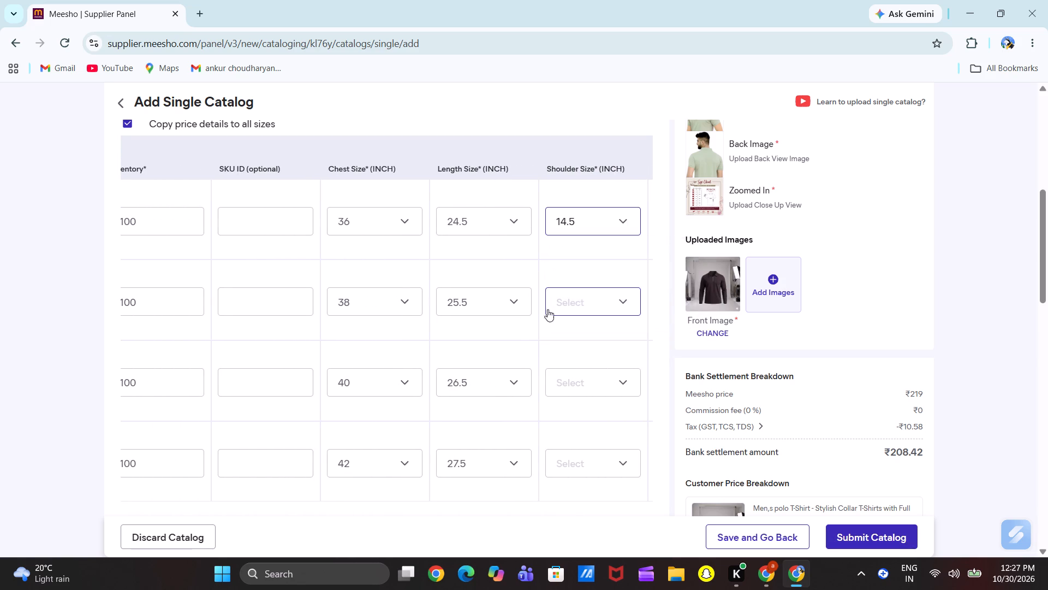
click(572, 304)
scroll(583, 385, down, 2)
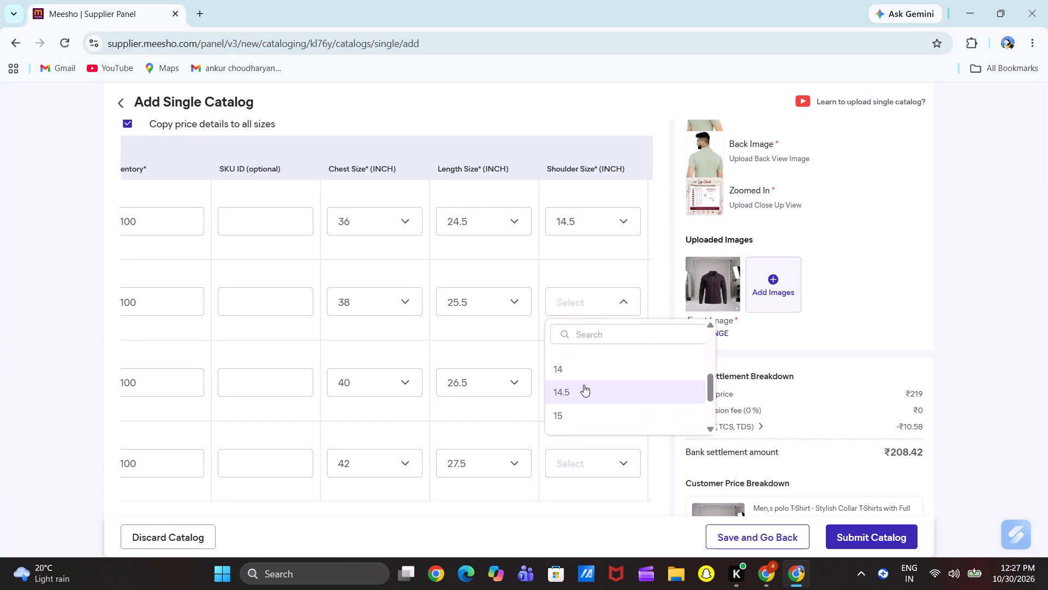
scroll(583, 385, down, 1)
click(583, 385)
Set the black polo's shoulder size to 16.5 inches for L and 17.5 inches for XL.
click(568, 391)
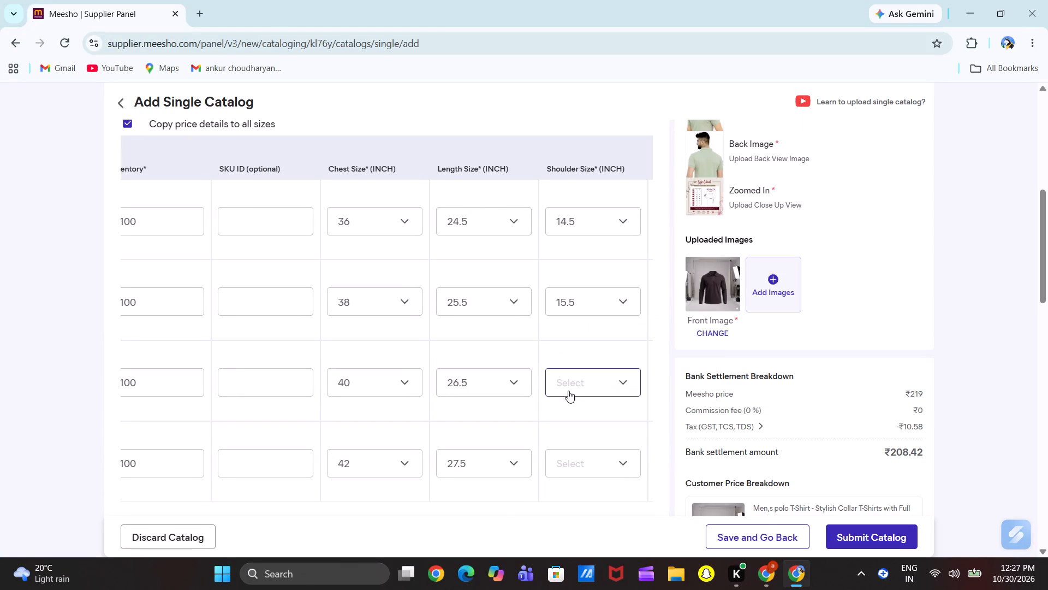
scroll(590, 438, down, 2)
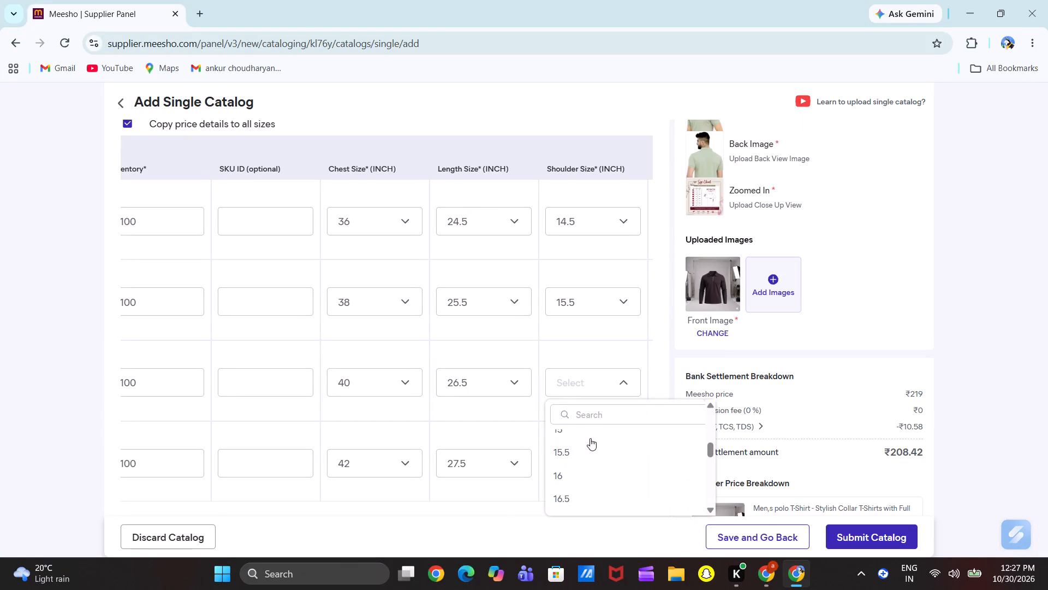
scroll(590, 438, down, 1)
click(581, 491)
click(566, 467)
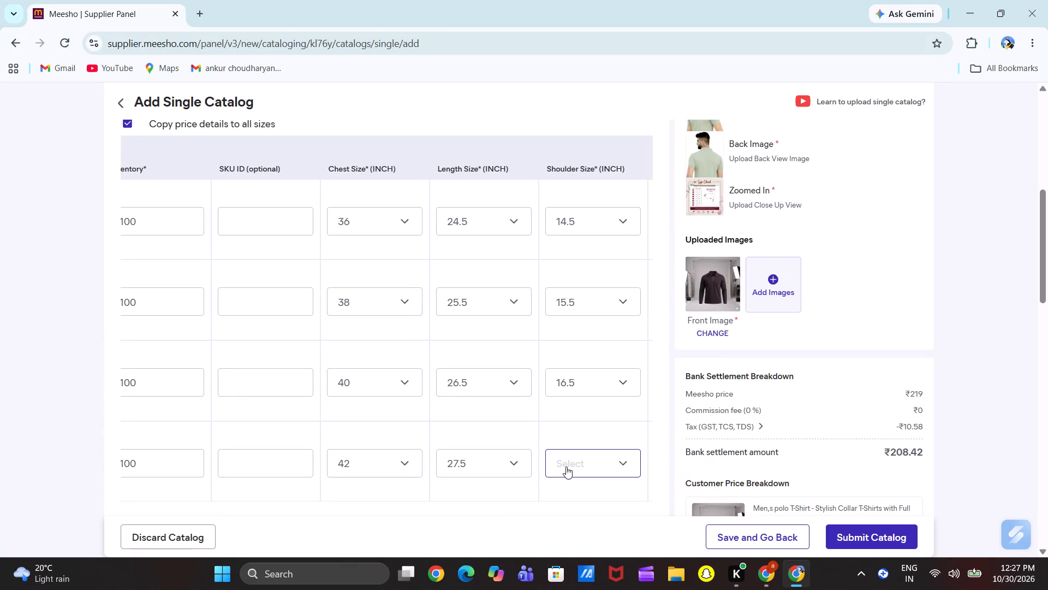
scroll(583, 517, down, 2)
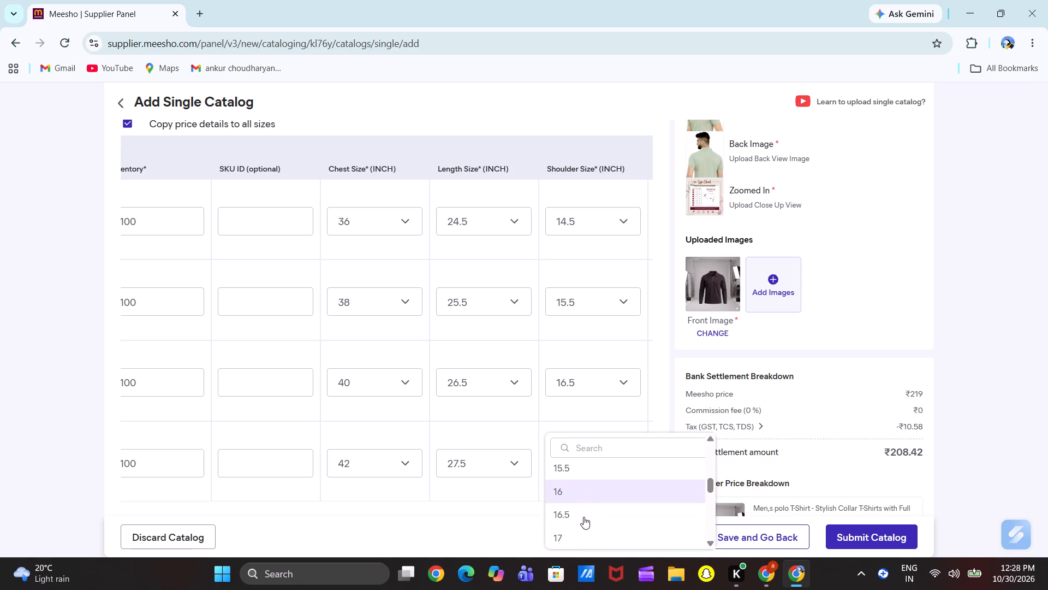
scroll(583, 517, down, 2)
click(583, 517)
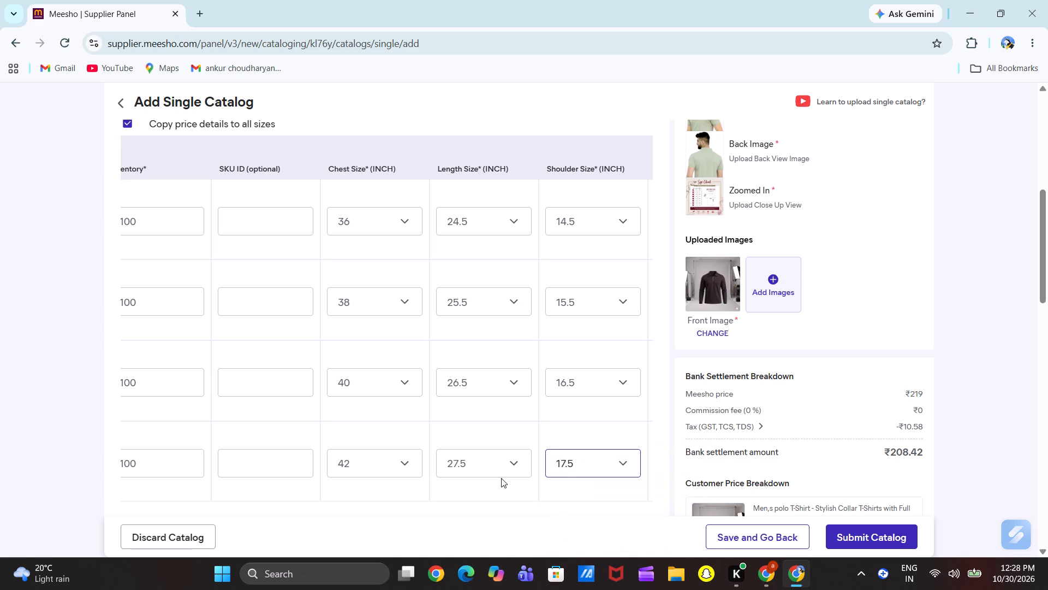
Set the black polo's color to Black and its fabric to Cotton Blend in the product details.
scroll(501, 472, down, 3)
scroll(507, 426, down, 1)
click(245, 210)
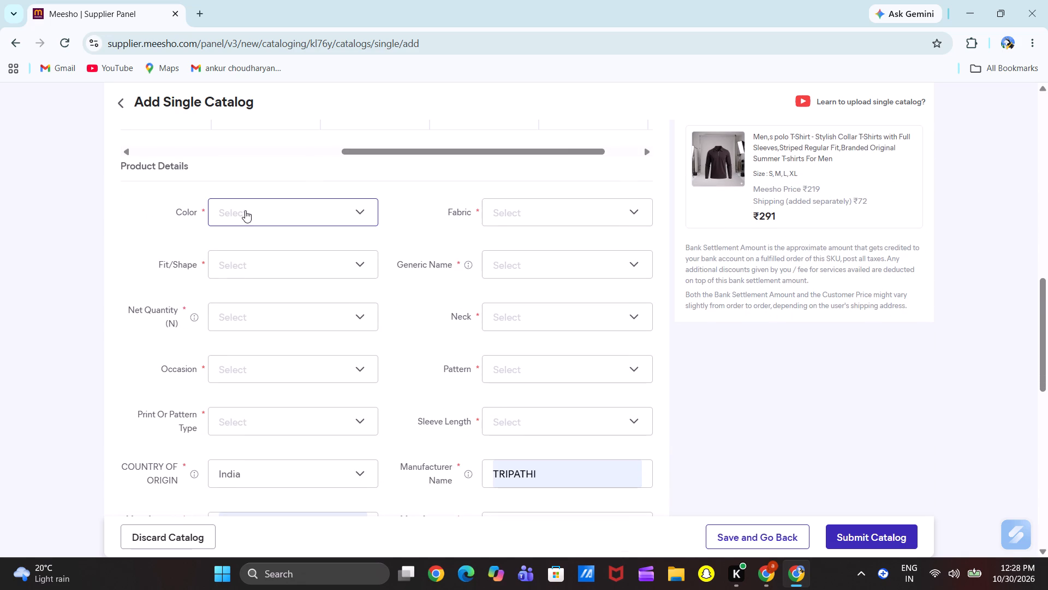
click(282, 250)
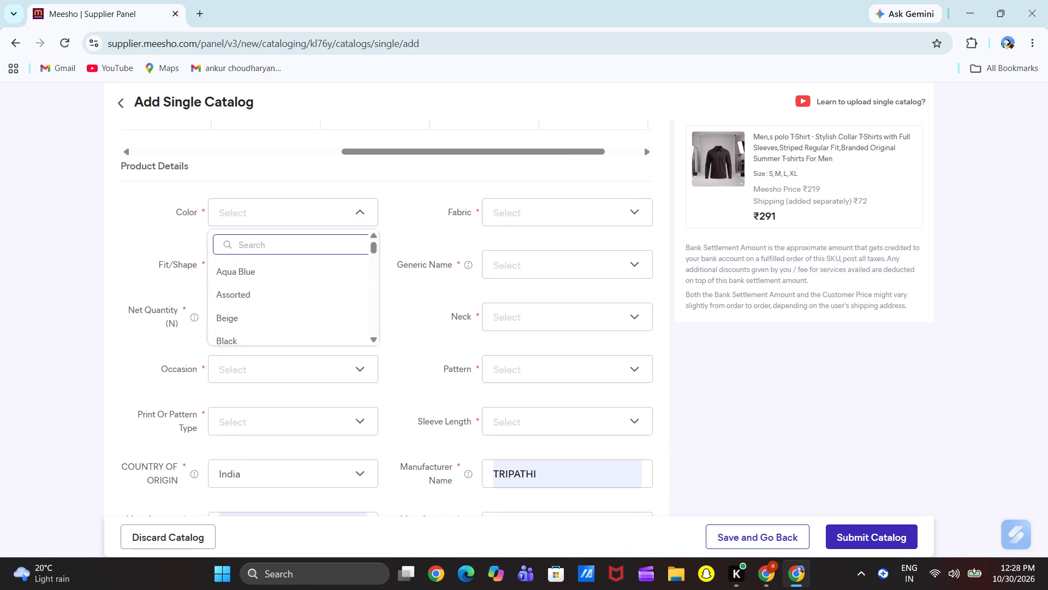
text(BLACK)
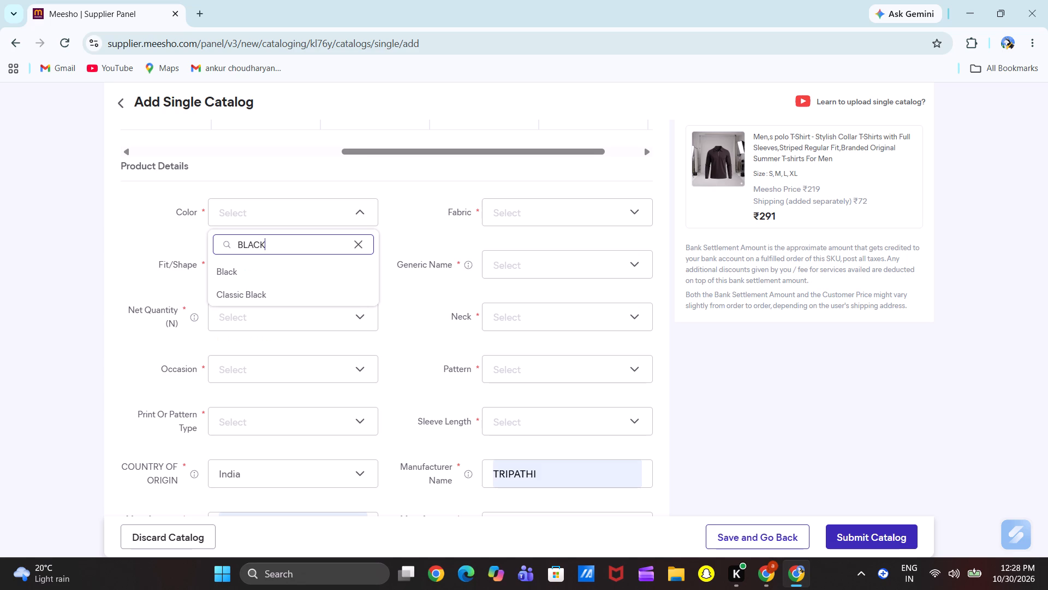
click(272, 261)
click(540, 210)
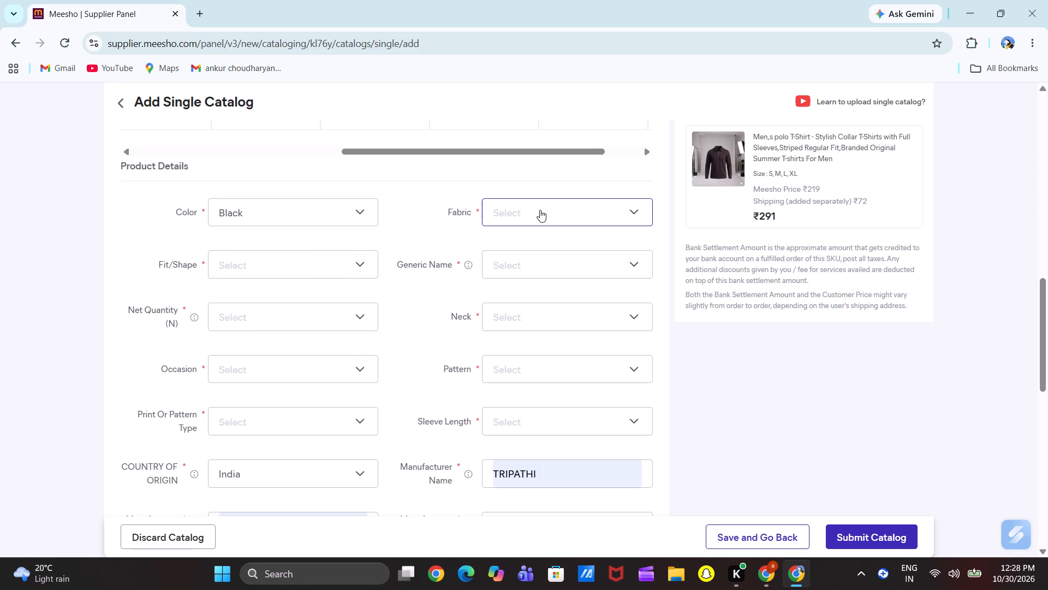
scroll(552, 306, down, 2)
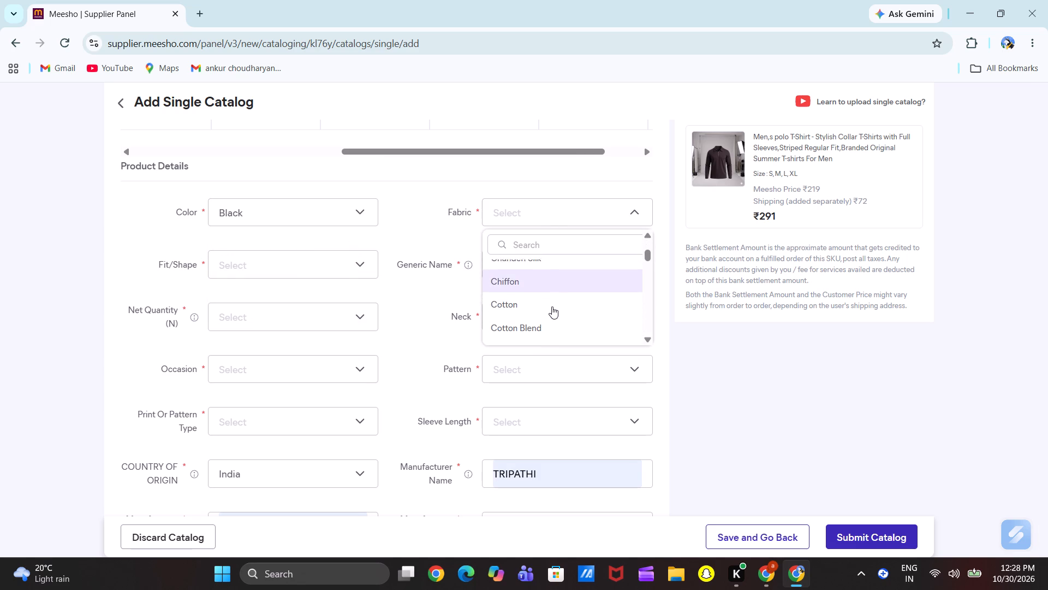
scroll(552, 306, down, 1)
click(552, 306)
Set the black polo's fit/shape to Regular and its generic name to Tshirts.
click(315, 262)
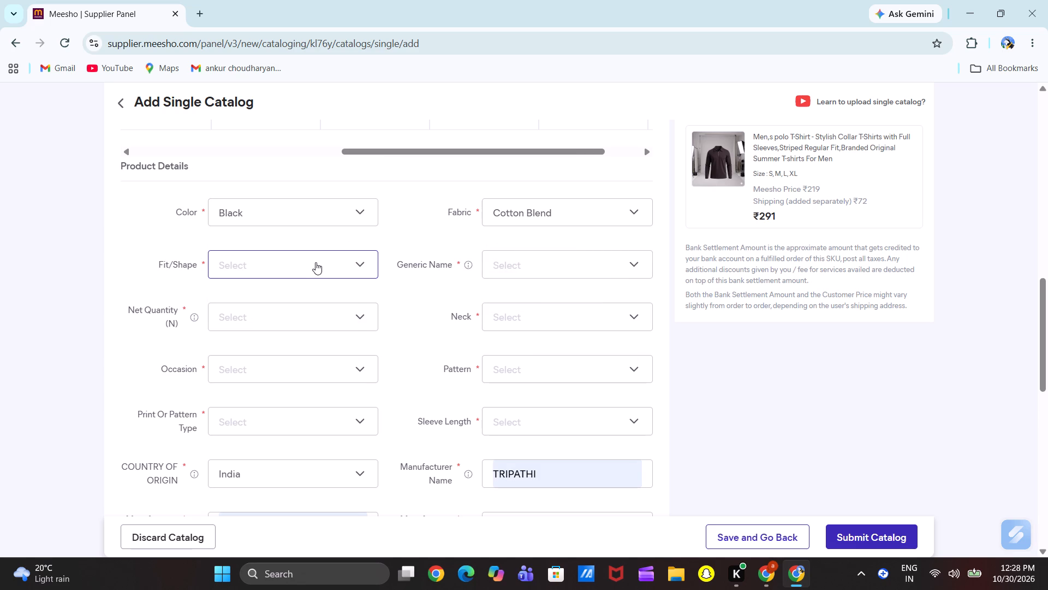
scroll(290, 349, down, 1)
click(290, 349)
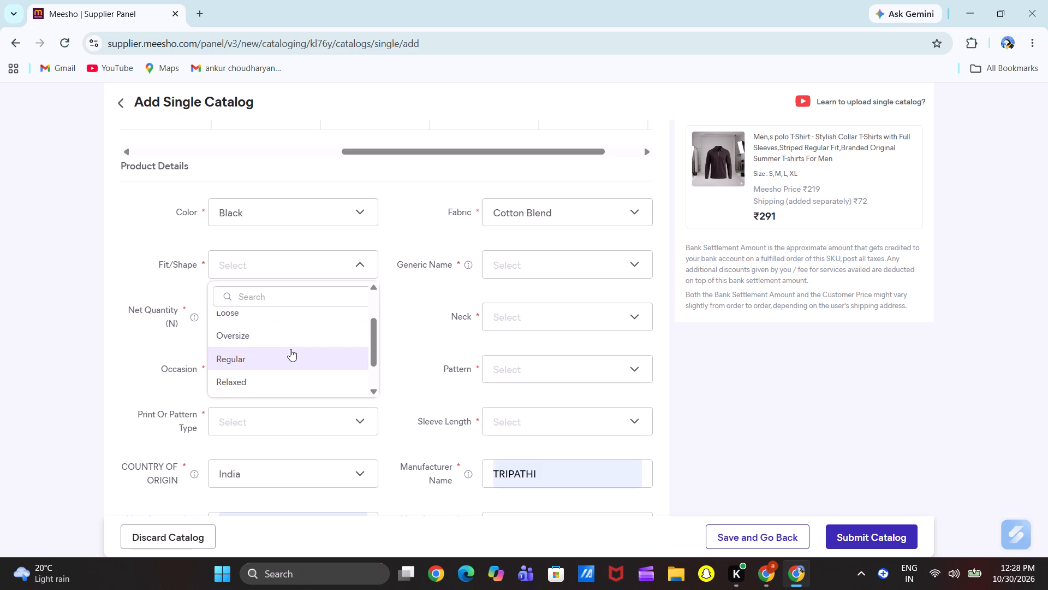
click(539, 273)
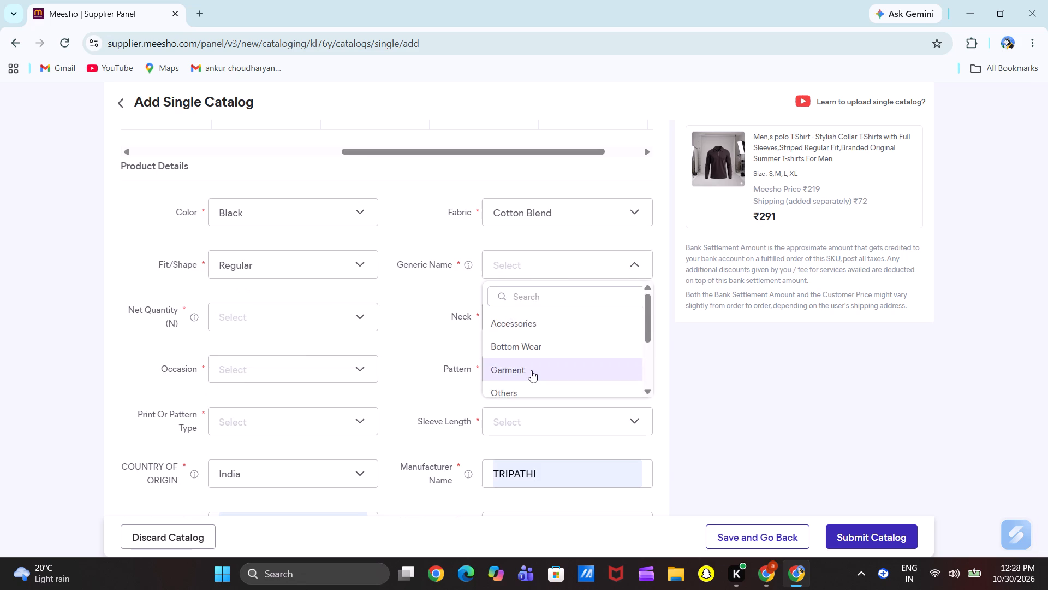
scroll(531, 370, down, 1)
click(531, 370)
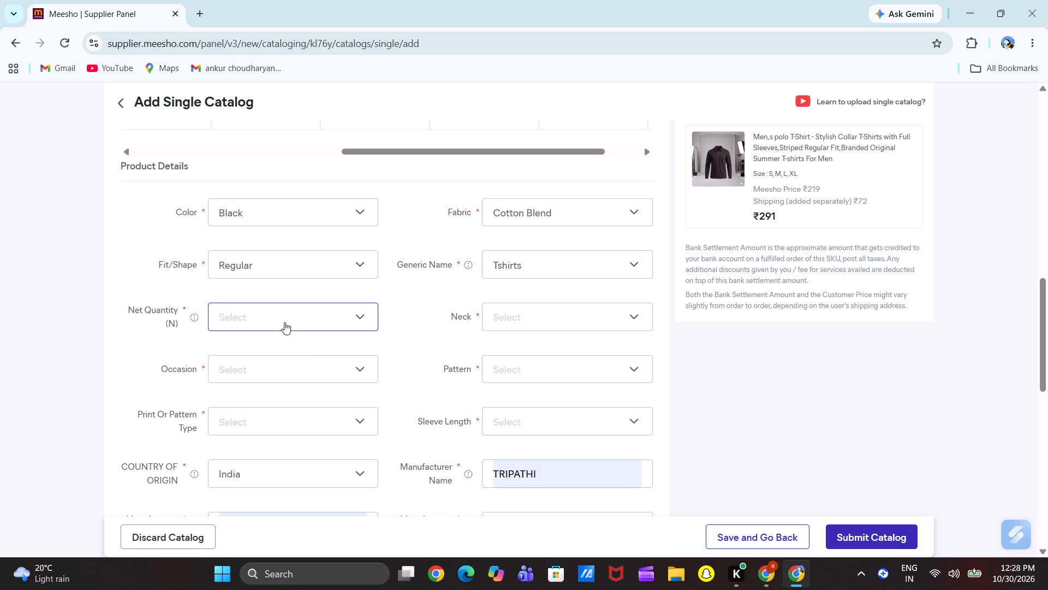
Set the black polo's net quantity to 1 and its neck to Polo.
click(284, 322)
click(245, 373)
click(511, 309)
scroll(552, 414, down, 2)
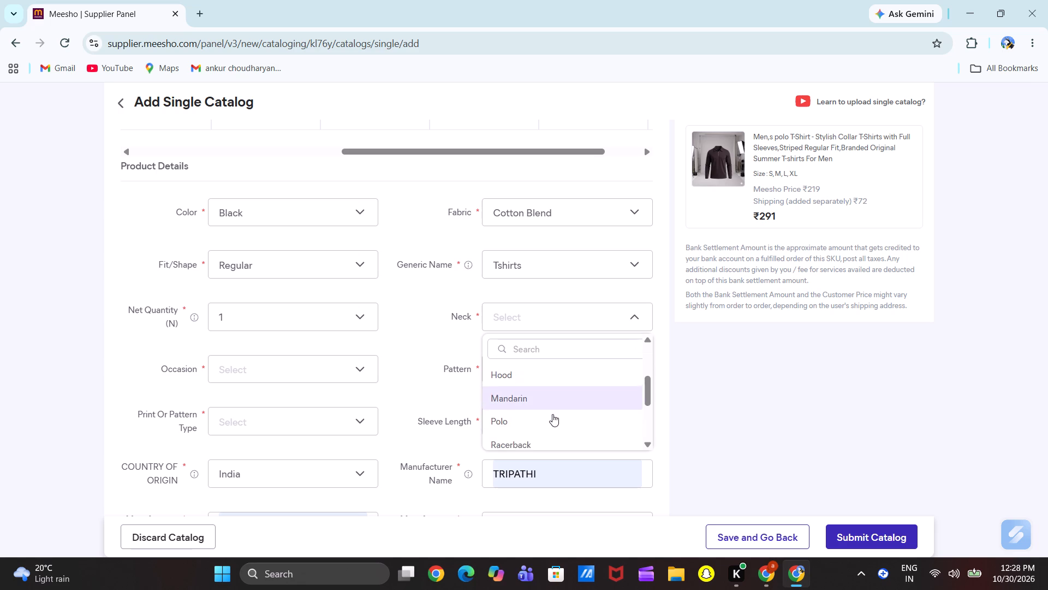
scroll(552, 414, down, 1)
click(552, 414)
Set the black polo's occasion to Casual and its pattern to Solid.
click(287, 357)
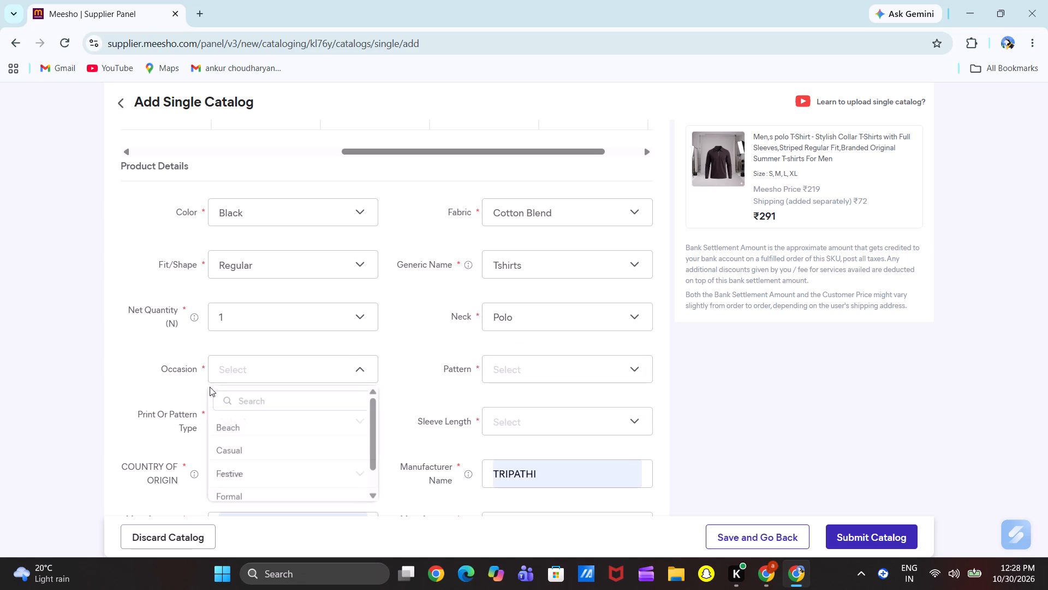
click(263, 456)
click(544, 378)
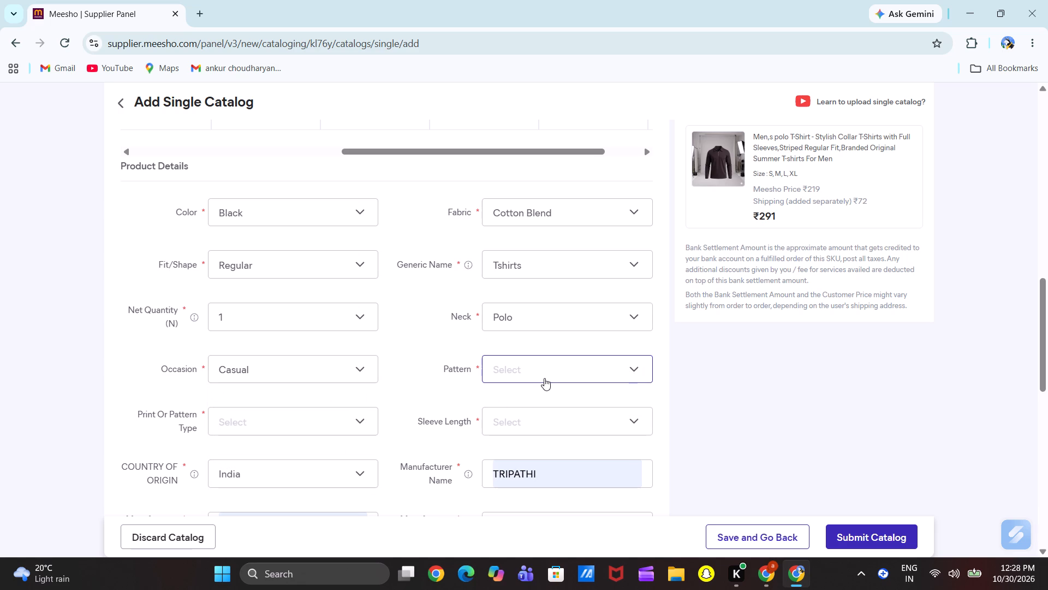
scroll(514, 457, down, 2)
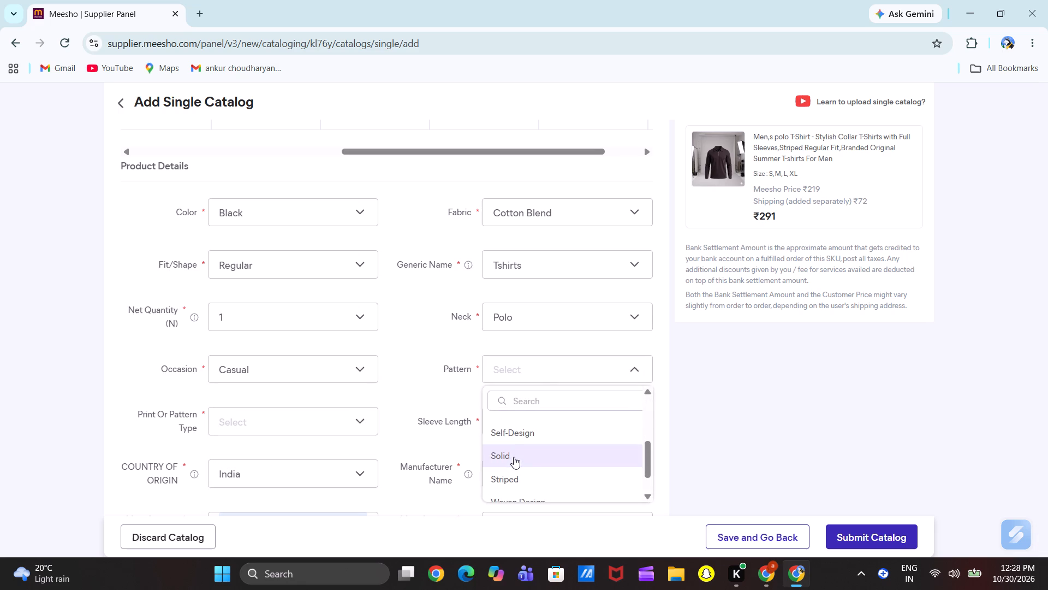
click(514, 457)
Set the black polo's print or pattern type to Solid and its sleeve length to Long Sleeves.
click(256, 417)
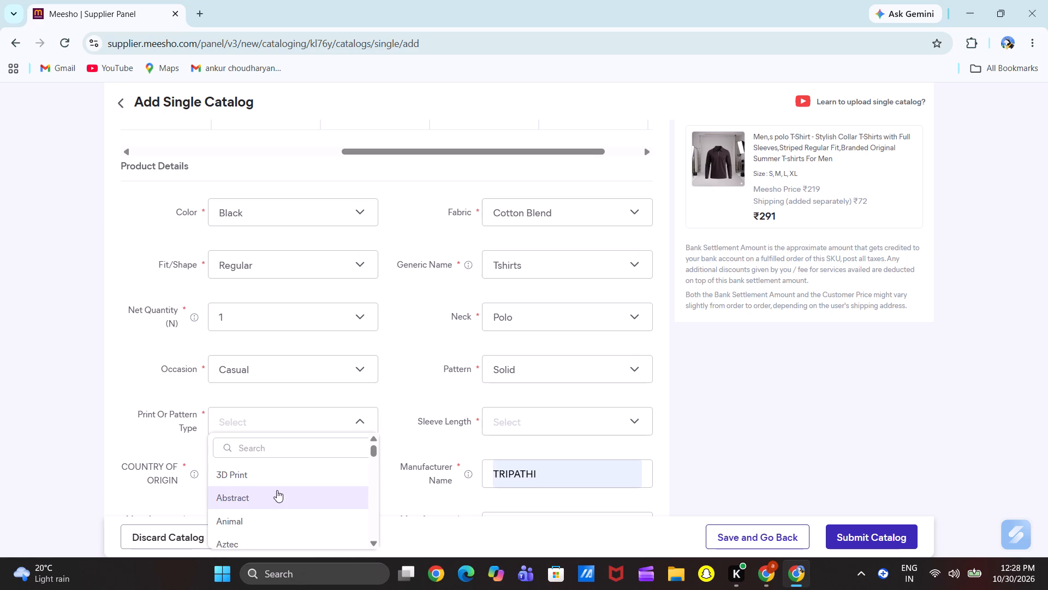
scroll(277, 490, down, 4)
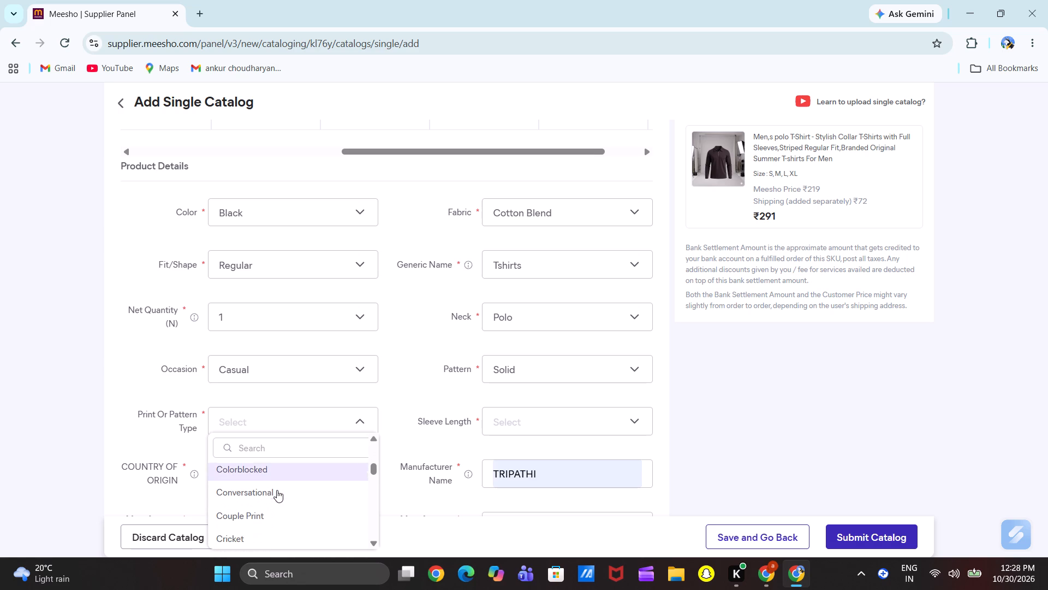
scroll(277, 490, down, 1)
click(285, 449)
text(SO)
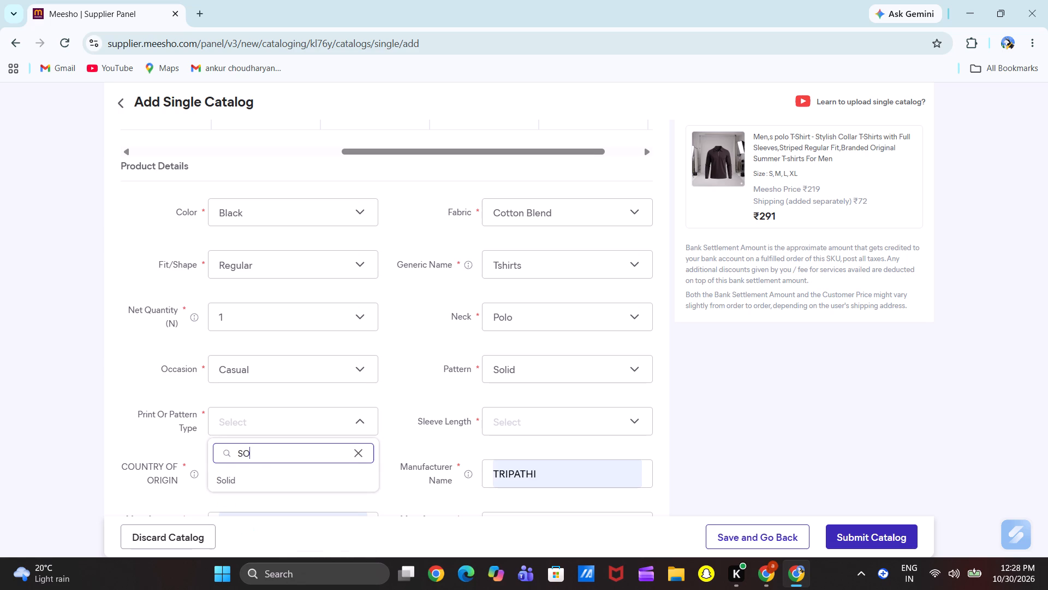
click(285, 475)
click(549, 423)
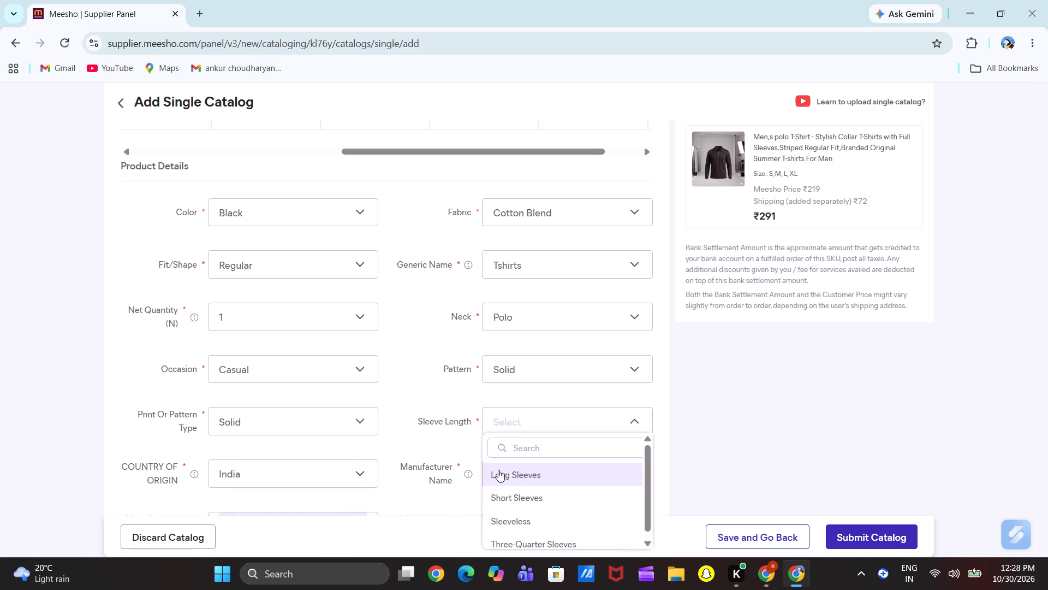
click(508, 468)
Set the black polo's length to Regular in the other attributes.
scroll(418, 459, down, 3)
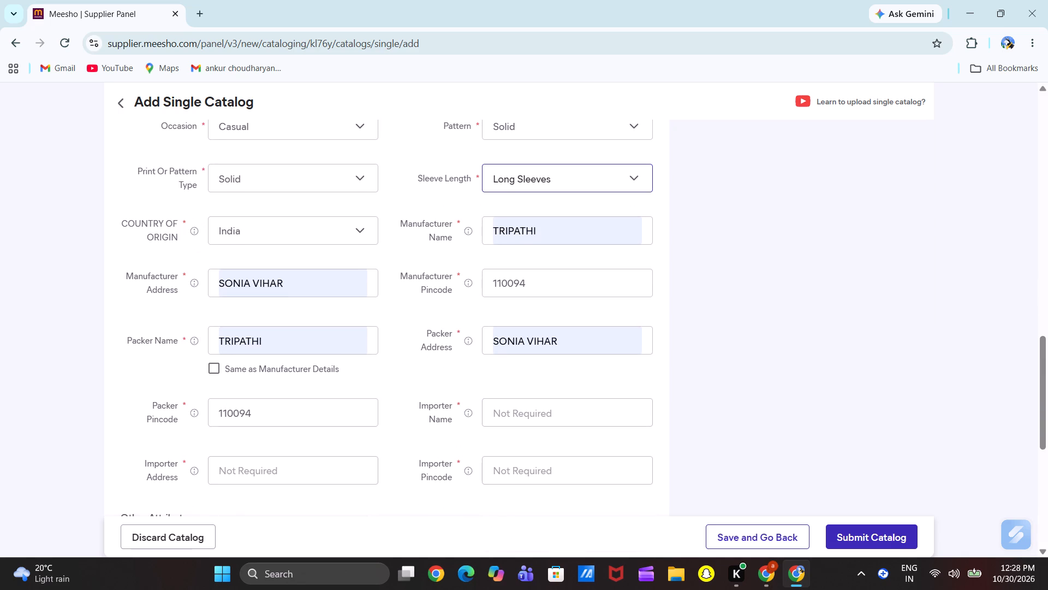
scroll(436, 401, down, 2)
click(526, 424)
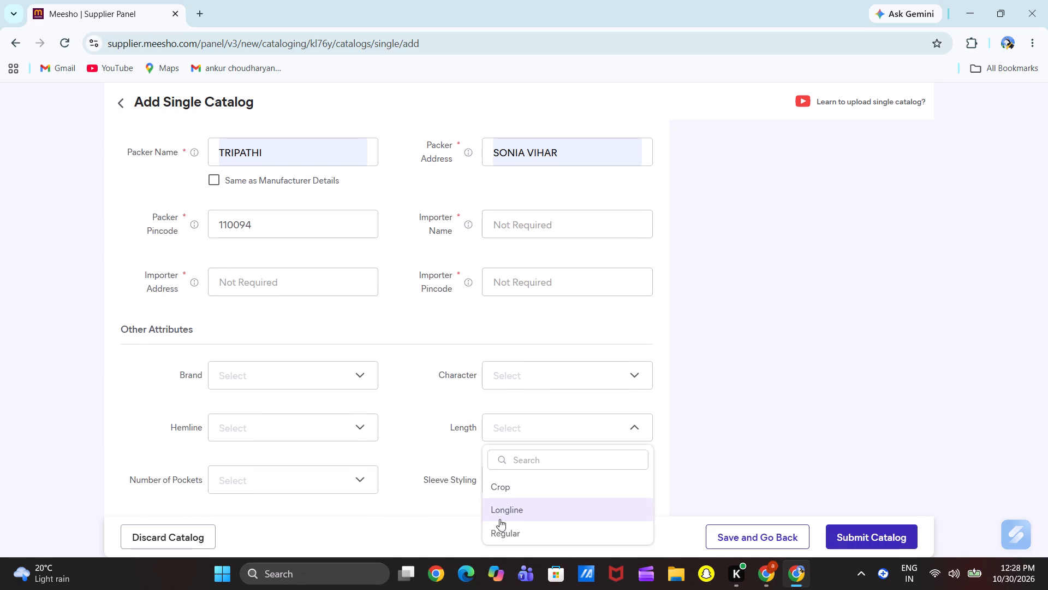
click(520, 520)
click(560, 428)
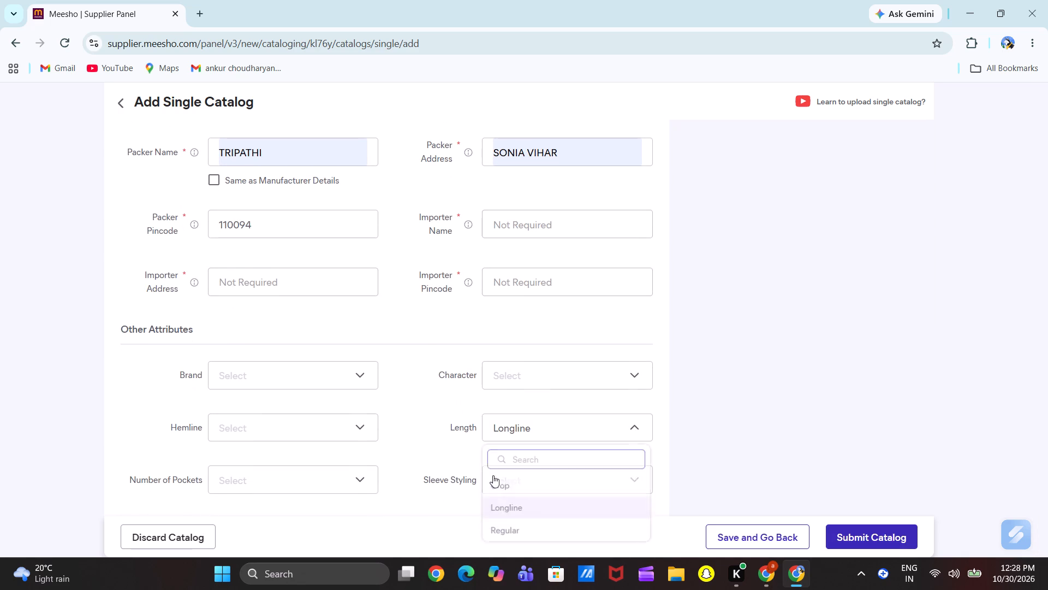
click(528, 527)
Set the black polo's style to Korean and its number of pockets to No Pocket.
scroll(444, 512, down, 2)
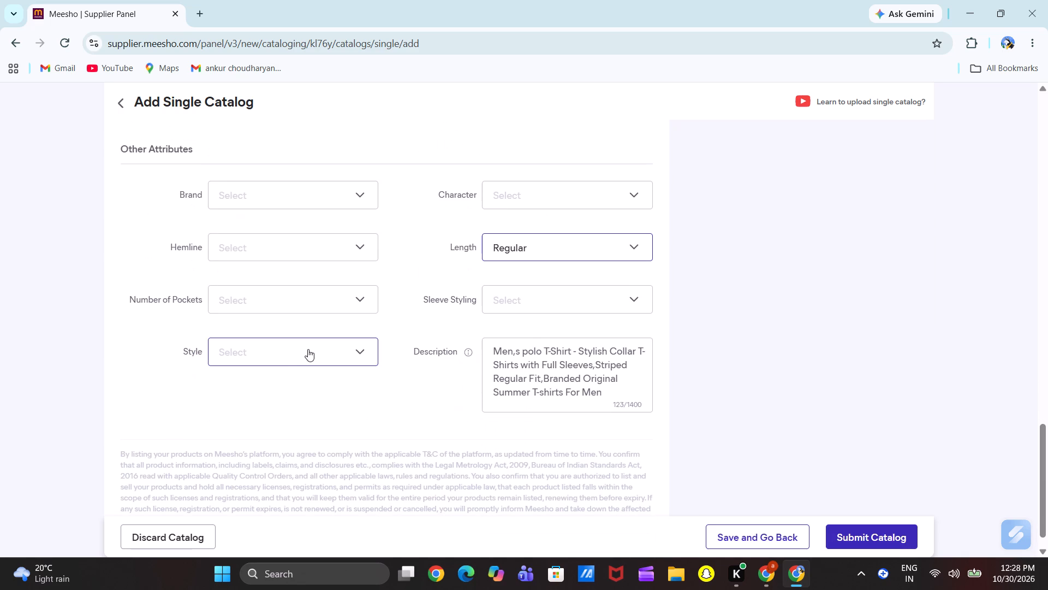
click(308, 350)
click(282, 427)
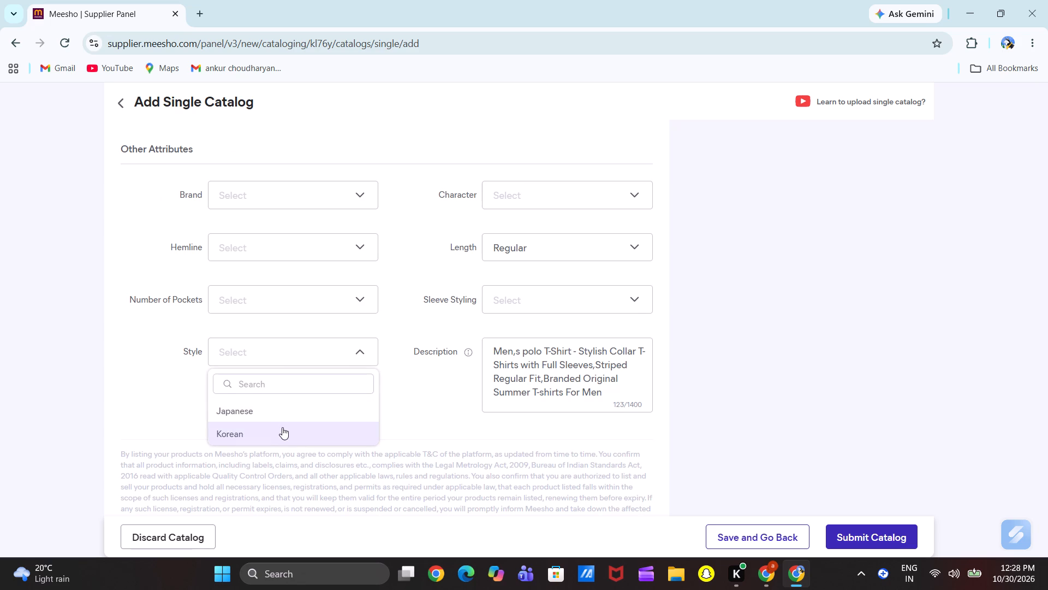
click(278, 296)
click(277, 402)
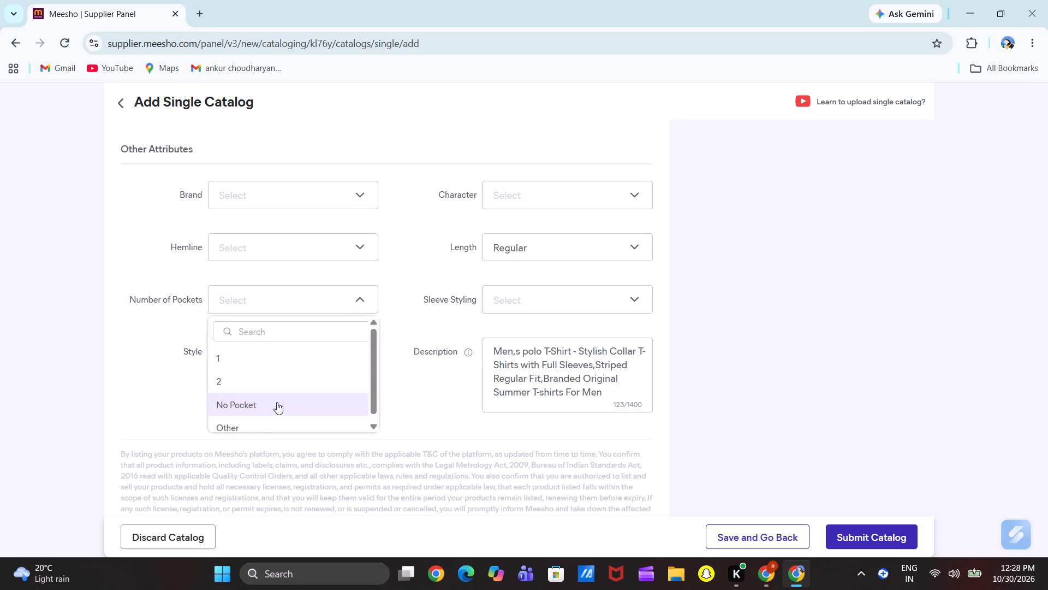
Switch to Product 6 and enter FULL=KARARA;/,[TEAL] as its style code/product ID.
scroll(393, 318, up, 10)
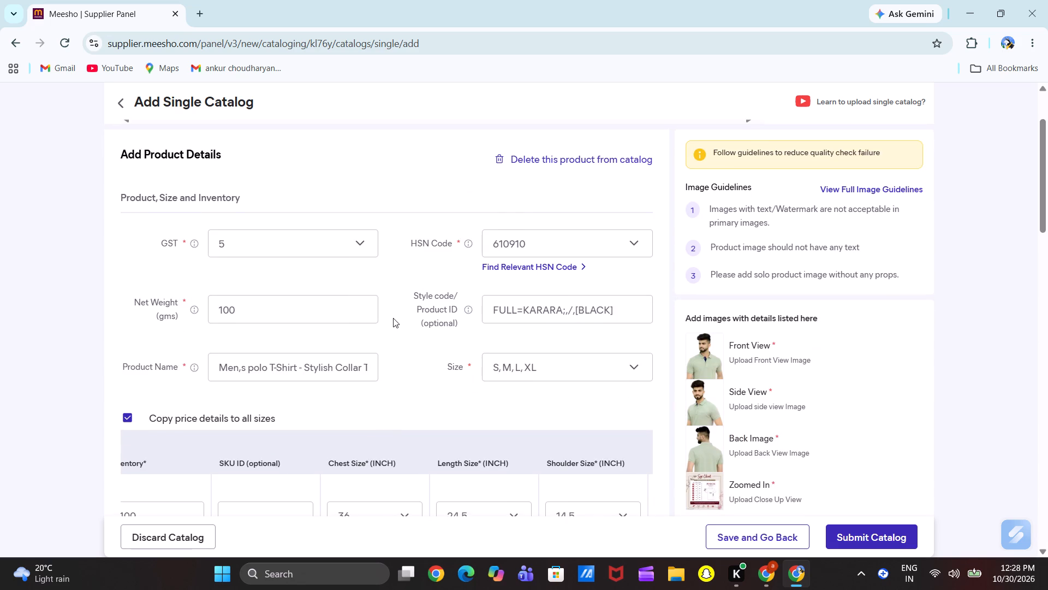
scroll(393, 318, up, 3)
click(685, 188)
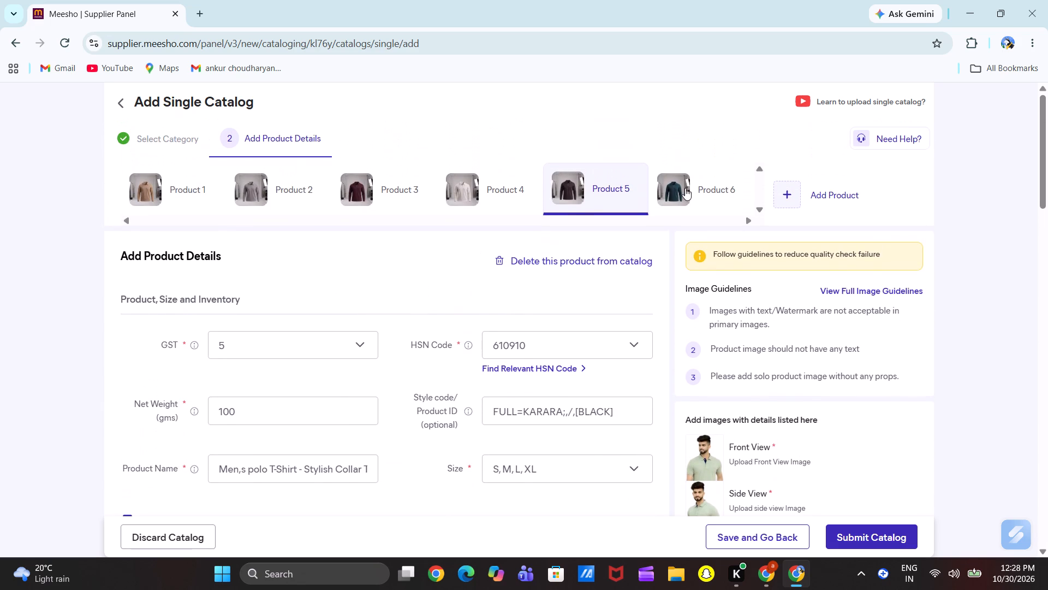
scroll(439, 305, down, 2)
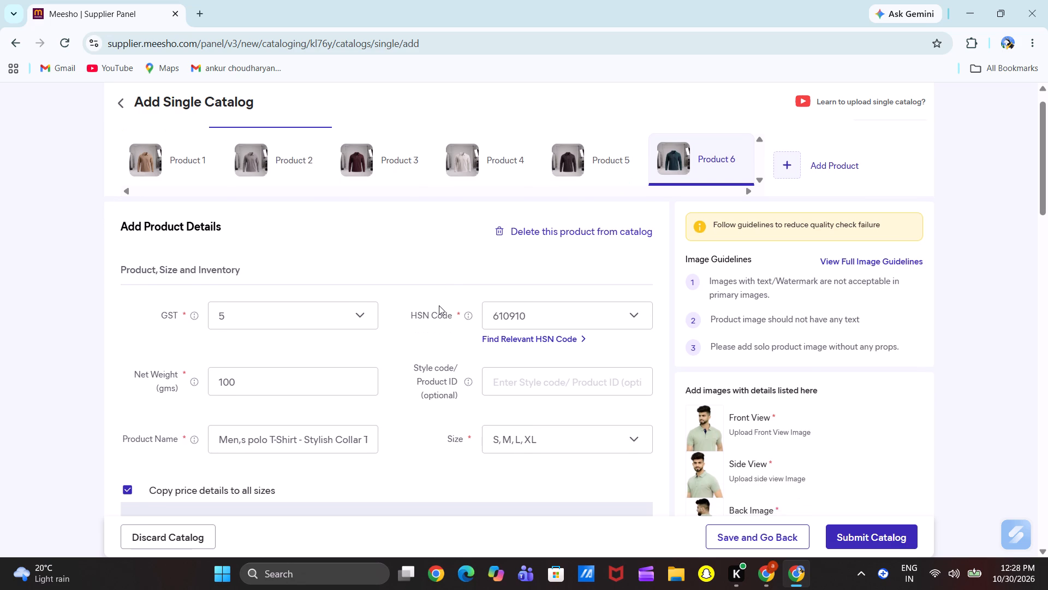
scroll(439, 305, down, 2)
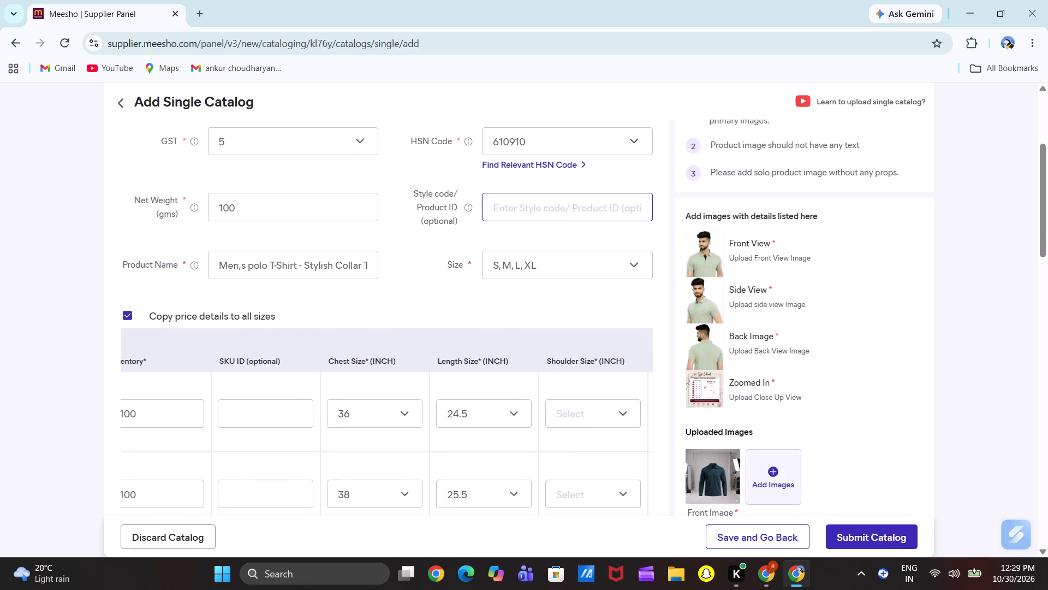
click(527, 203)
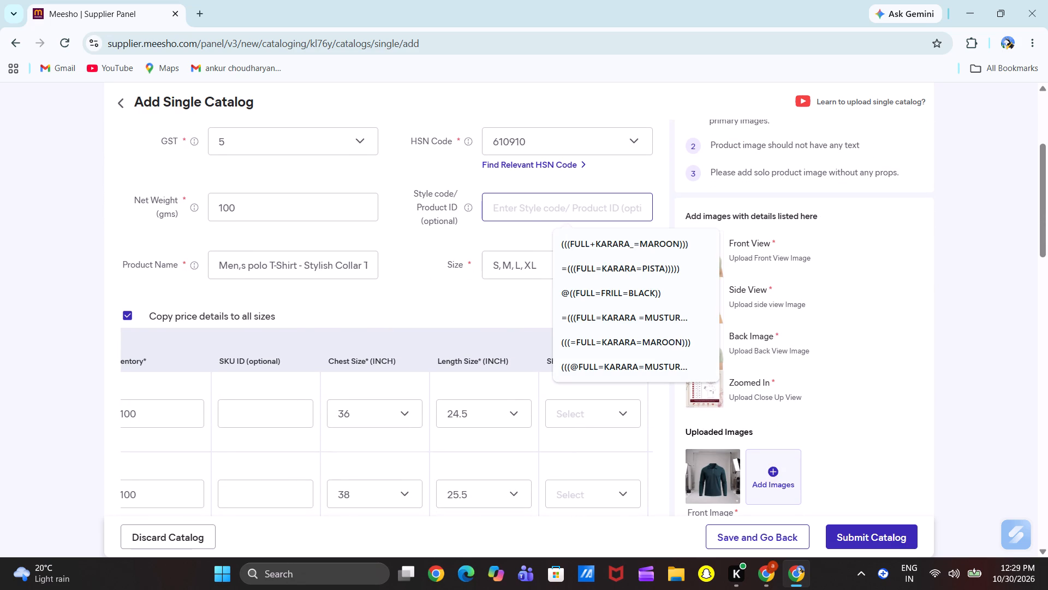
text(FU)
text(LL)
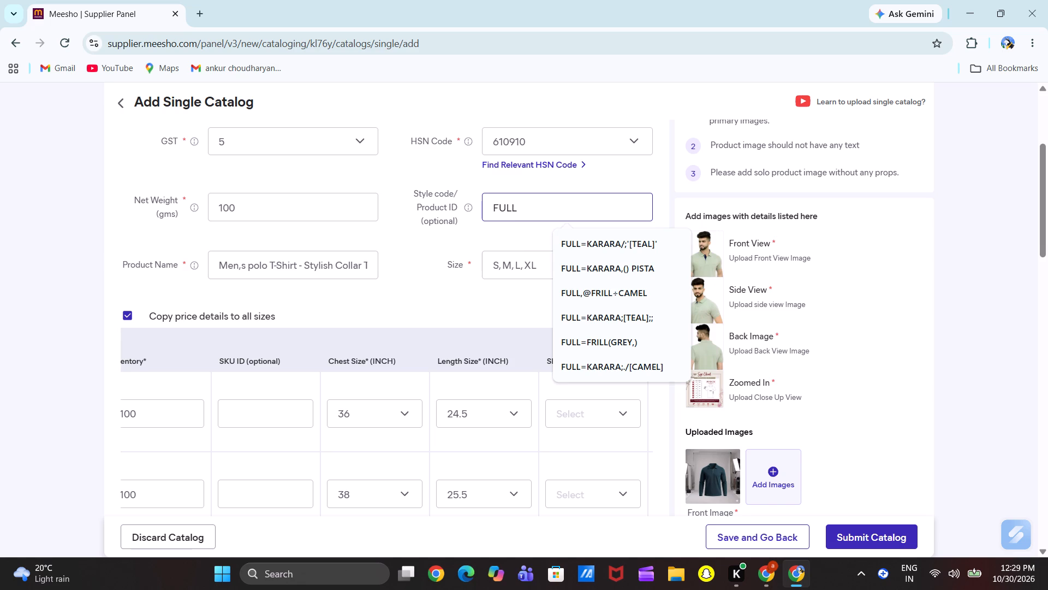
key(equal)
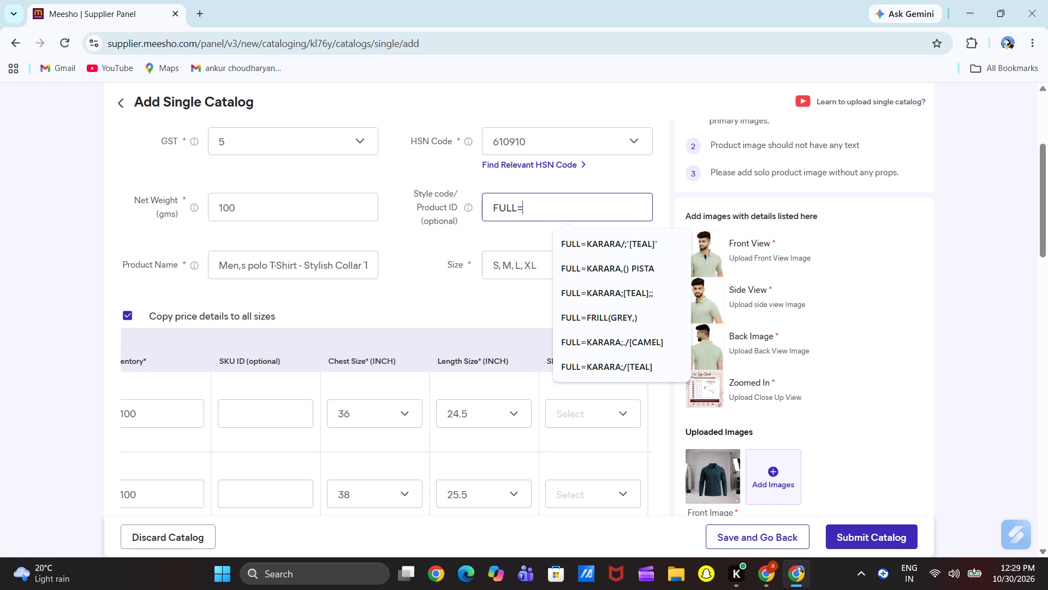
text(KARARA)
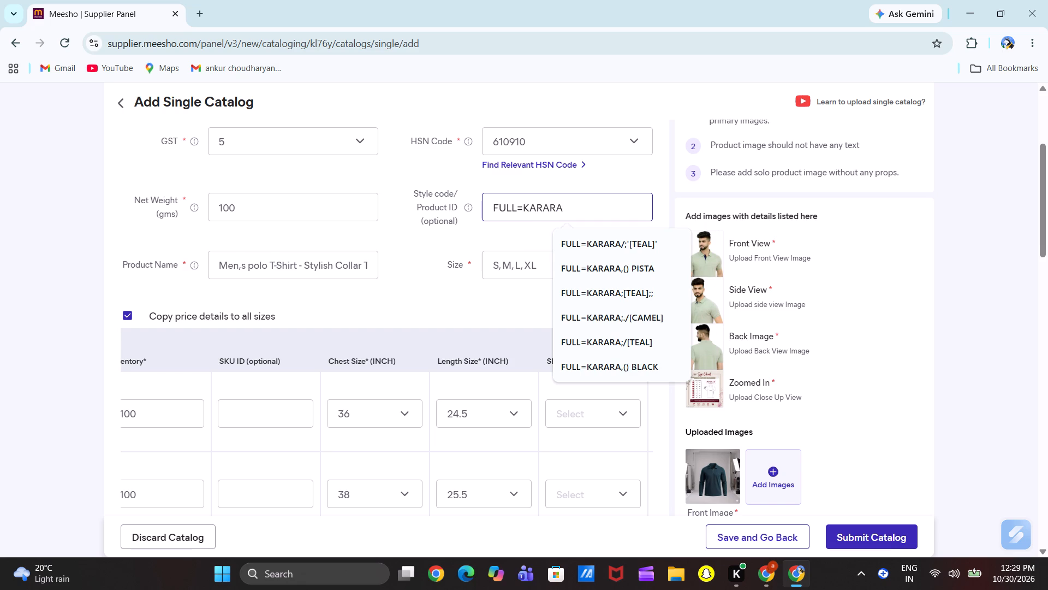
text(;/)
key(comma)
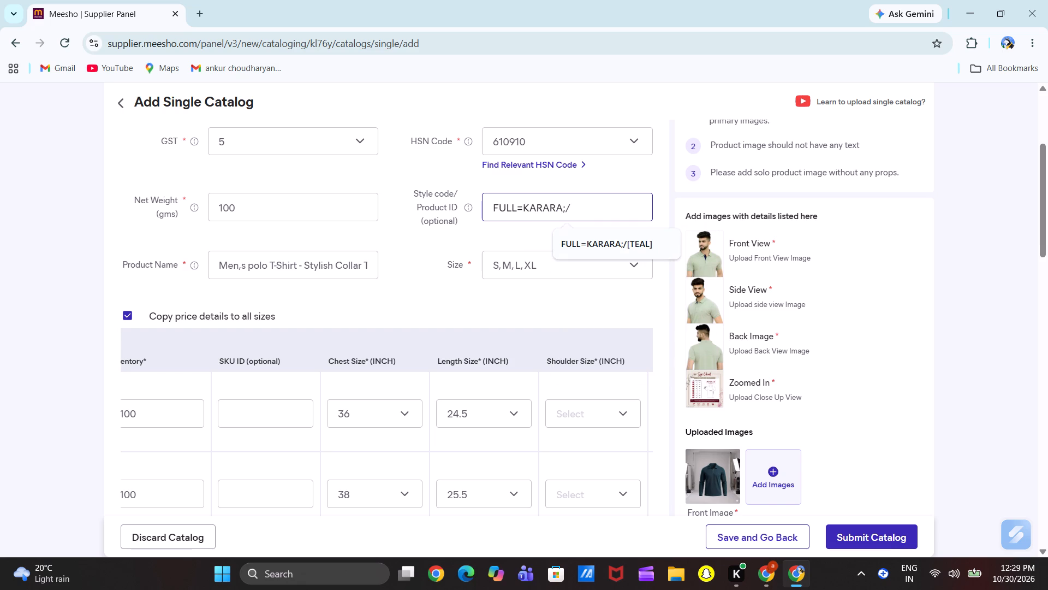
key(bracketleft)
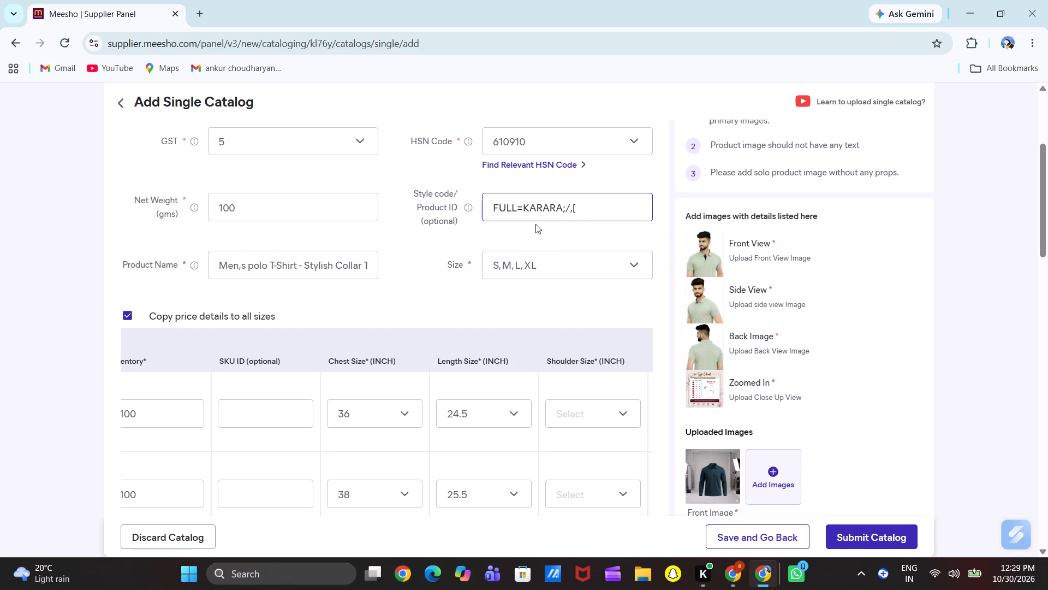
text(TEAL)
key(bracketright)
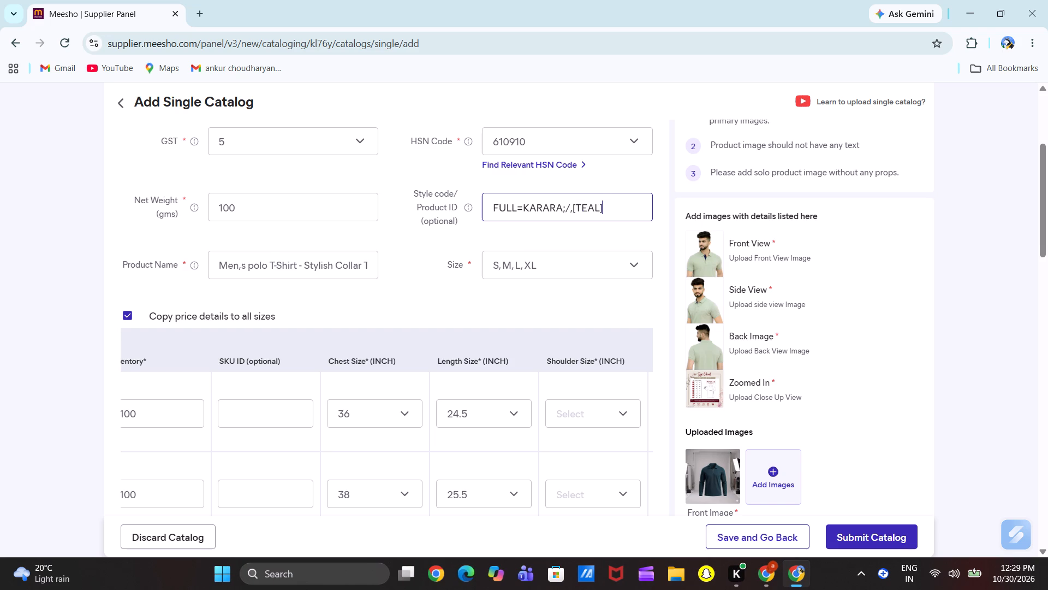
Price the teal polo for all sizes: Meesho price 219, wrong/defective returns price 218 and MRP 899.
scroll(268, 415, right, 6)
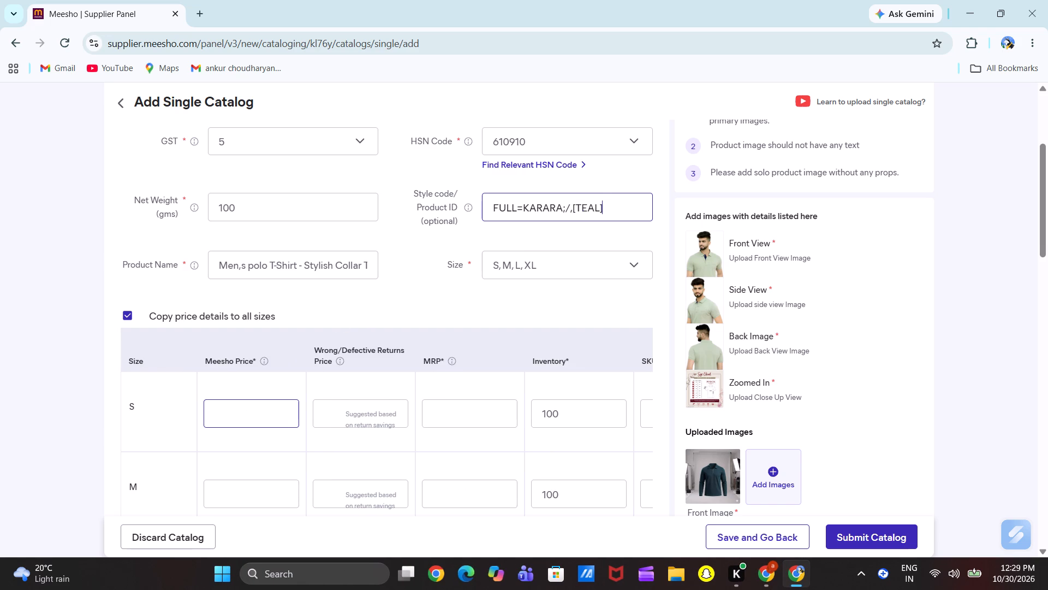
click(239, 416)
text(219)
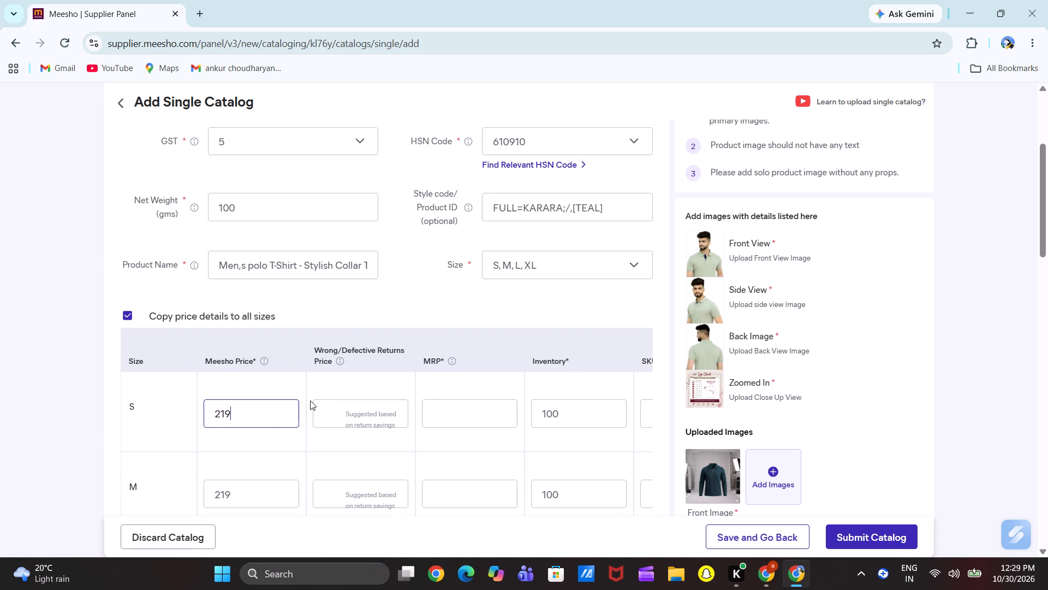
scroll(386, 380, down, 2)
click(340, 279)
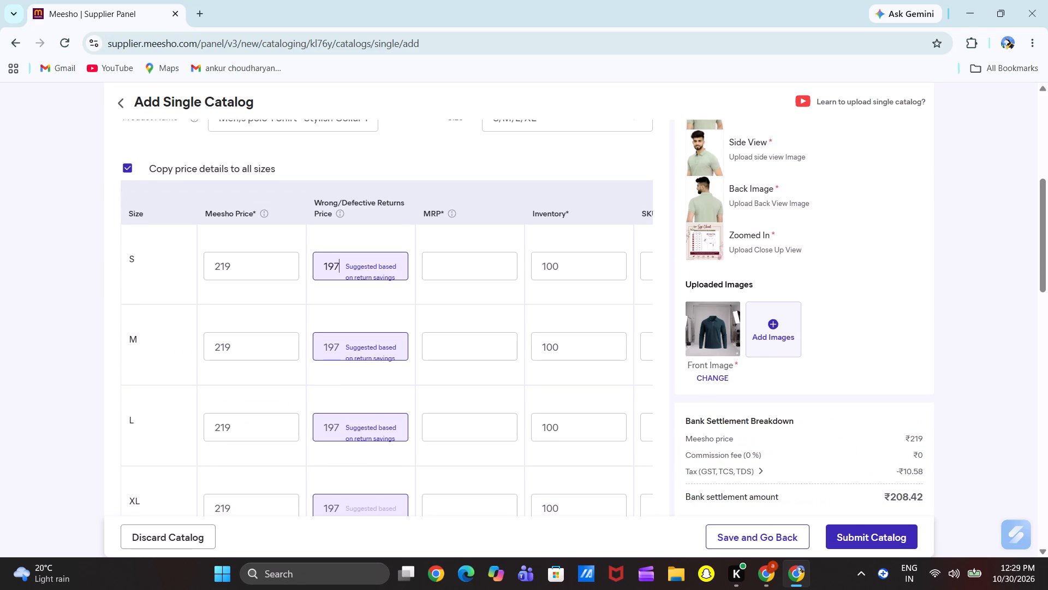
key(BackSpace)
key(BackSpace)
key(BackSpace)
text(218)
click(436, 265)
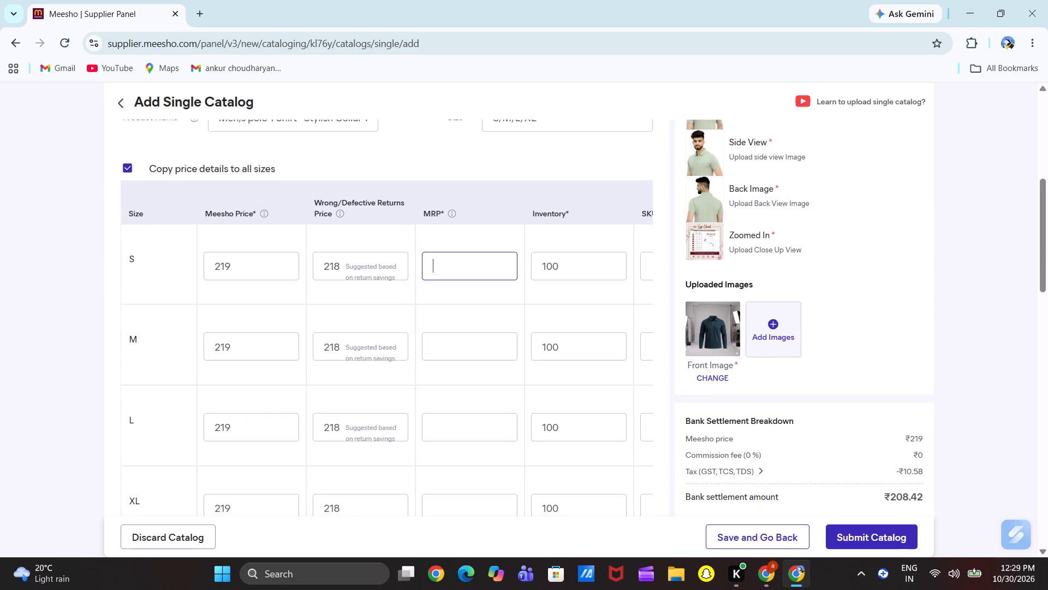
text(899)
Set the teal polo's shoulder size to 14.5 inches for size S and 15.5 inches for size M.
scroll(562, 304, left, 7)
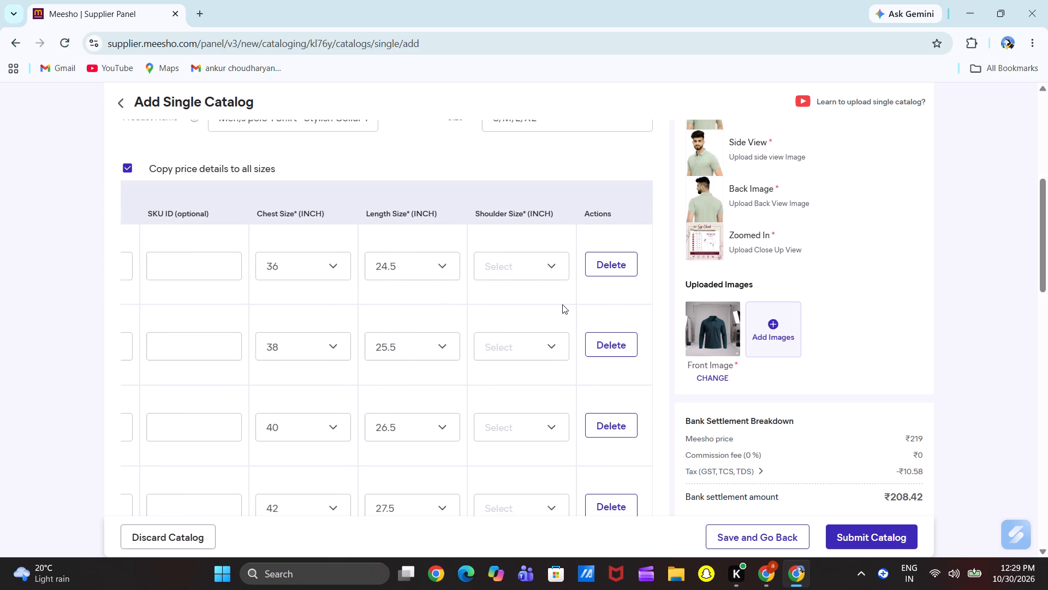
click(516, 268)
scroll(512, 395, down, 1)
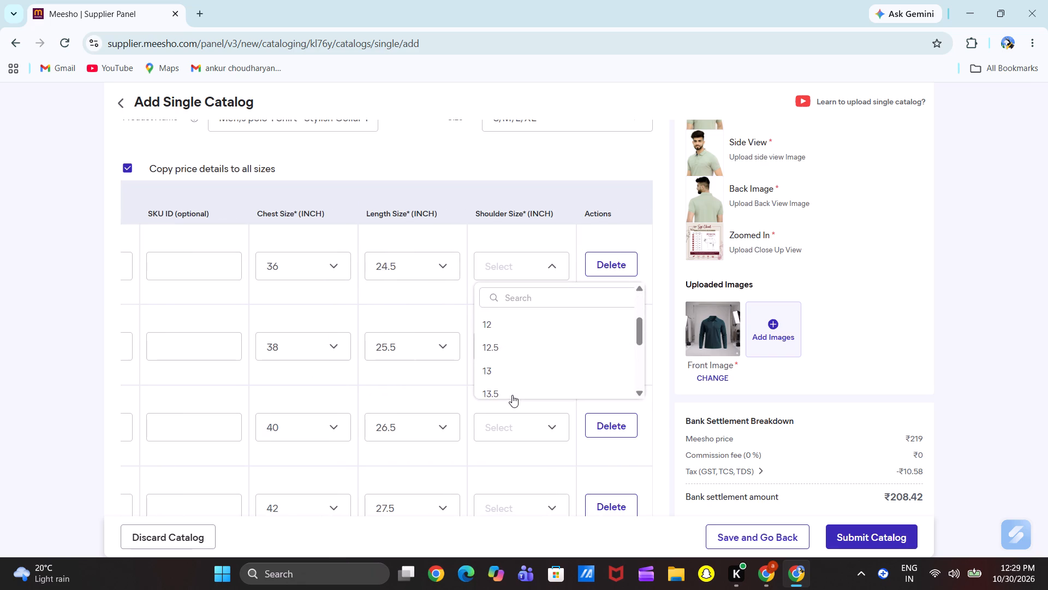
scroll(512, 395, down, 1)
click(501, 376)
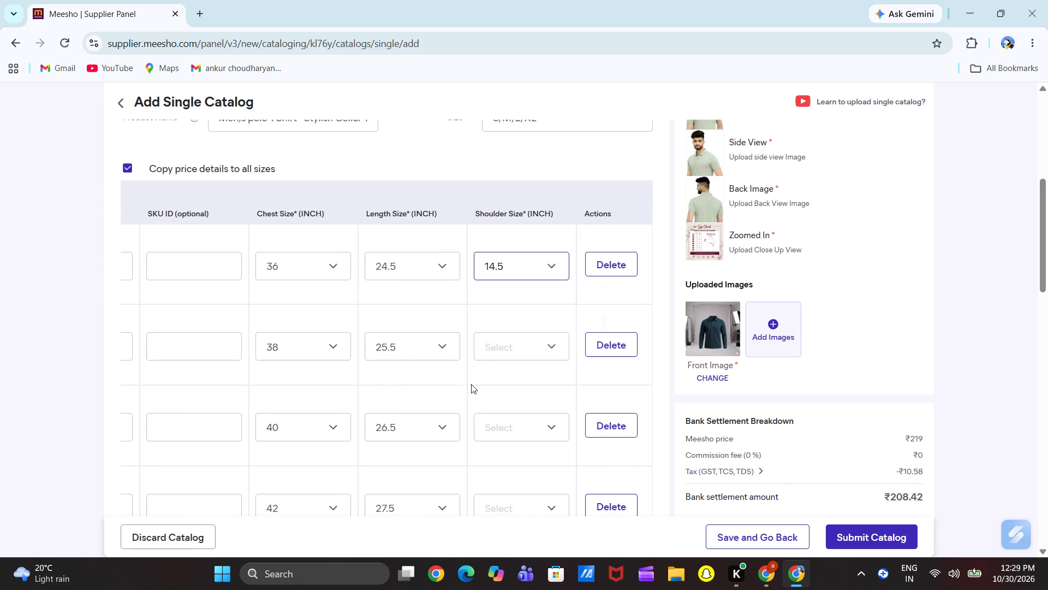
click(504, 344)
scroll(539, 407, down, 1)
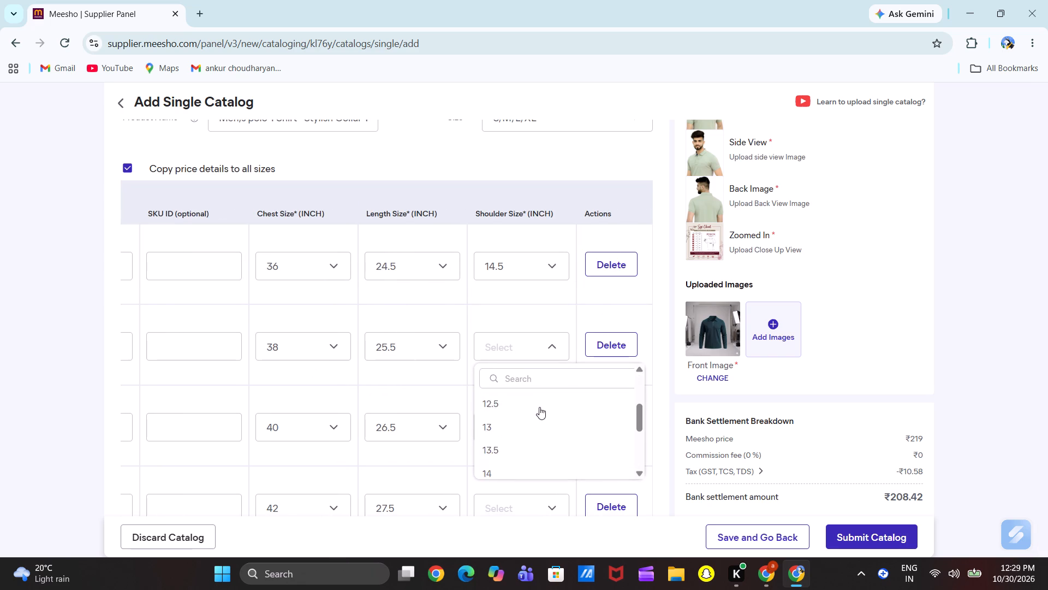
scroll(539, 407, down, 2)
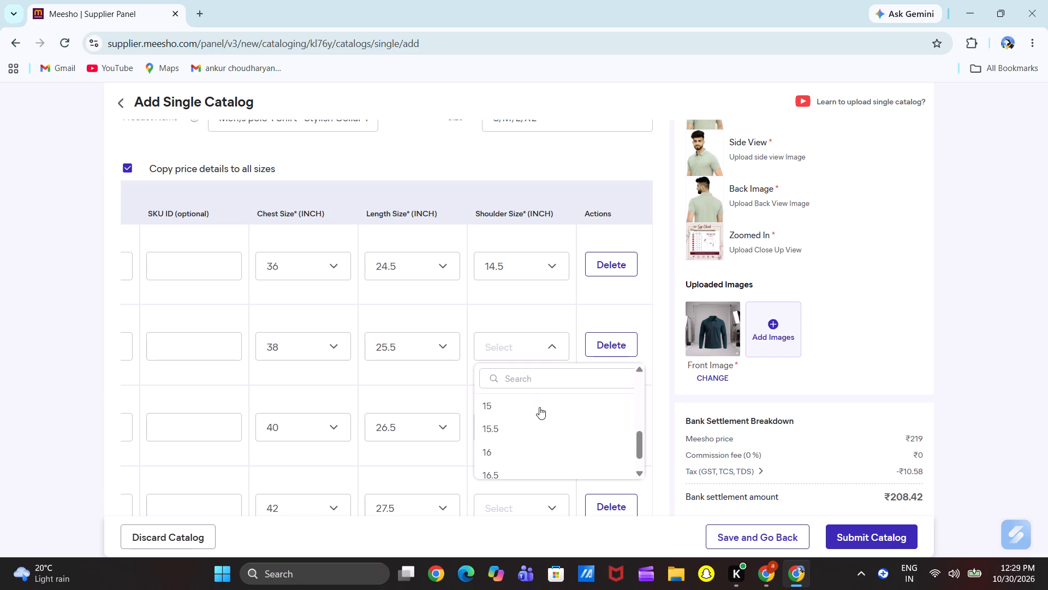
scroll(539, 407, down, 1)
click(539, 407)
Set the teal polo's shoulder size to 16.5 inches for size L and 17.5 inches for size XL.
click(520, 416)
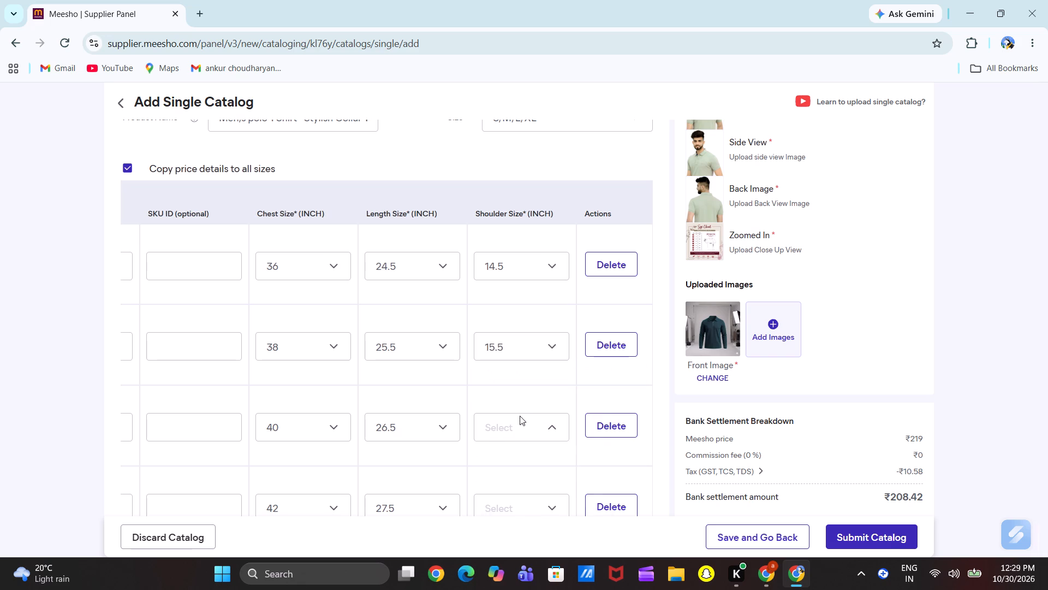
scroll(505, 470, down, 3)
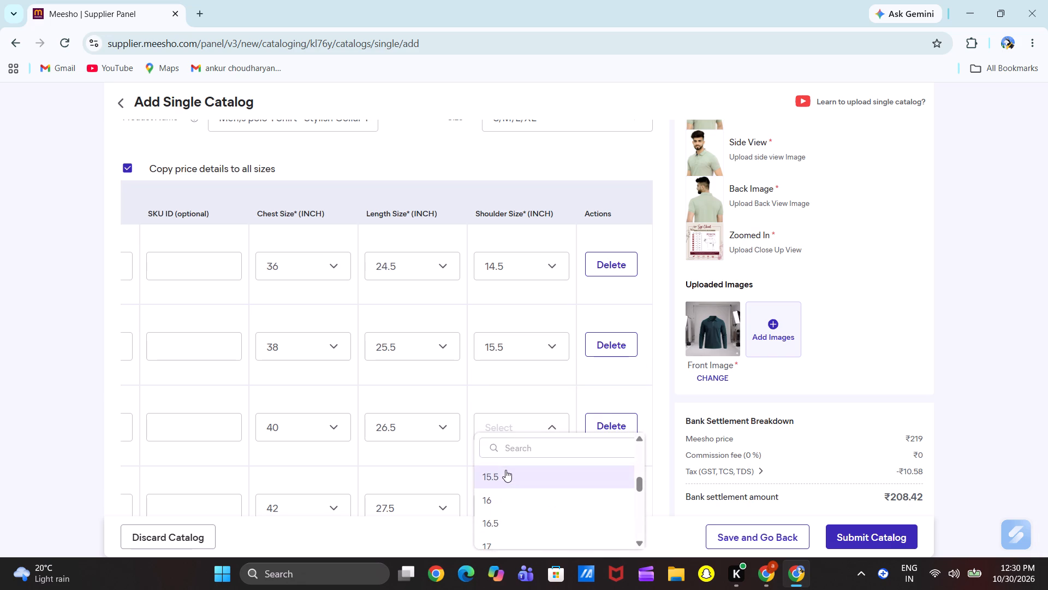
scroll(505, 470, down, 1)
click(505, 487)
scroll(483, 466, down, 1)
click(502, 425)
scroll(509, 492, down, 1)
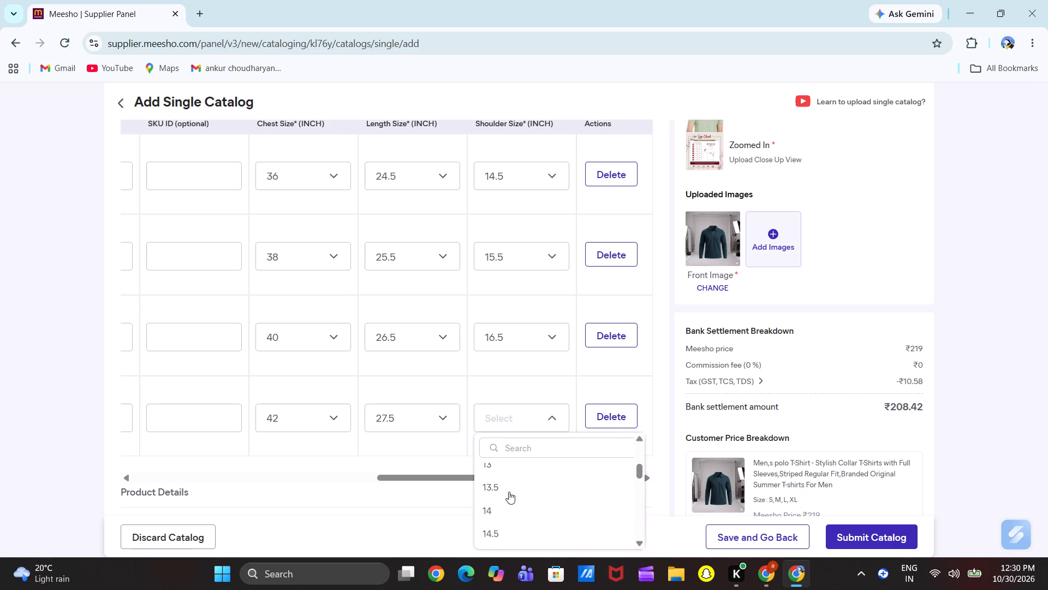
scroll(509, 492, down, 3)
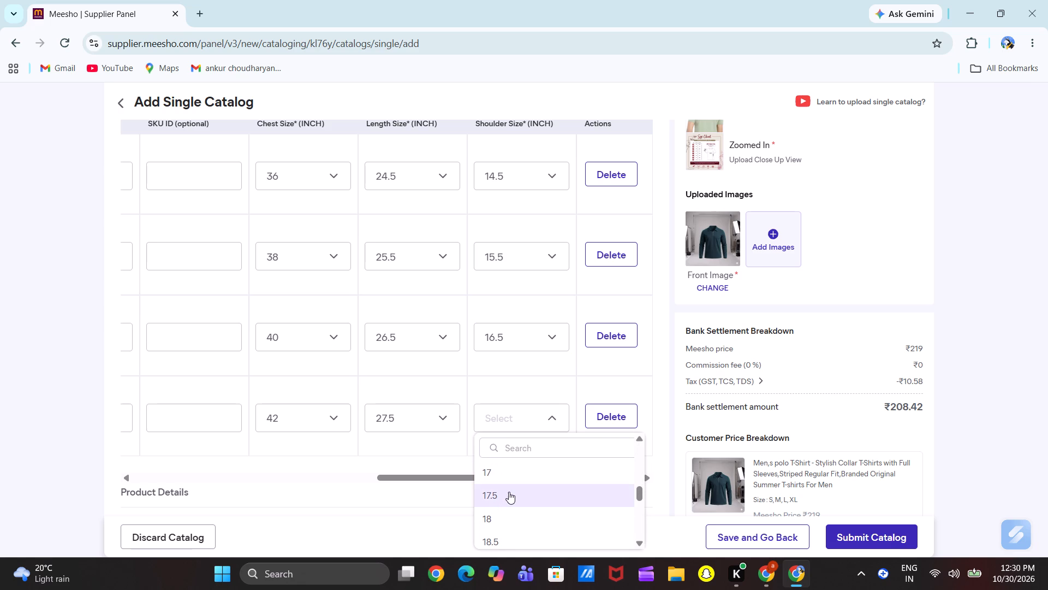
click(498, 494)
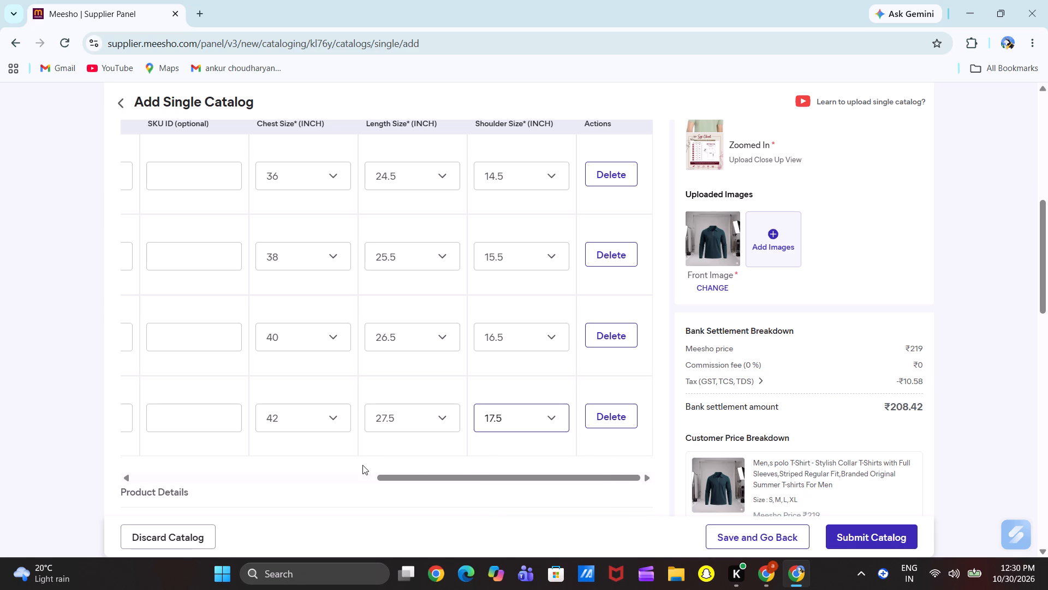
Set Product 6's color to Teal and its fabric to Cotton Blend in the product details.
scroll(325, 451, down, 4)
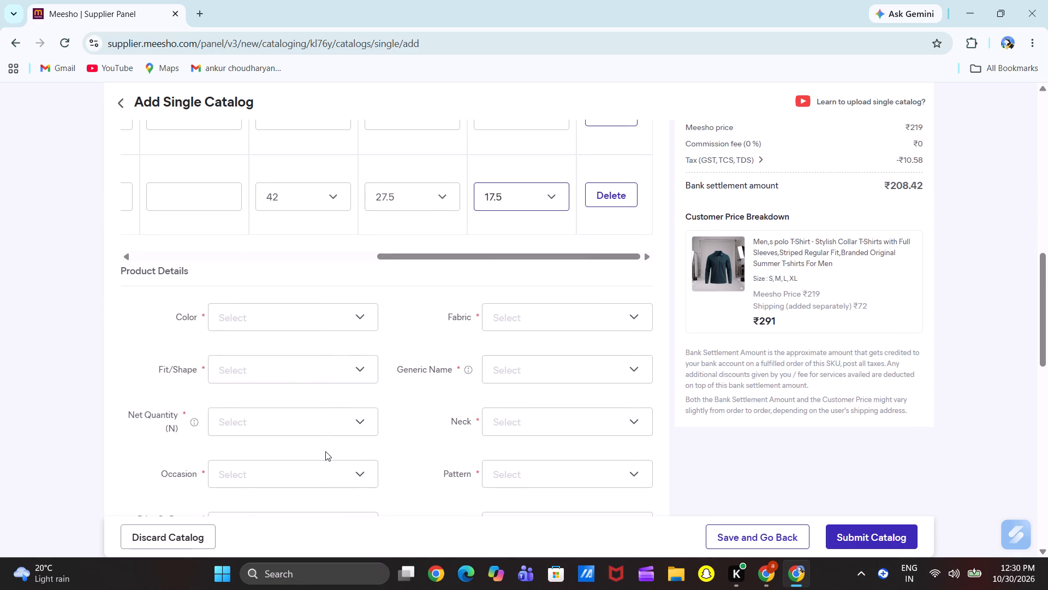
click(293, 331)
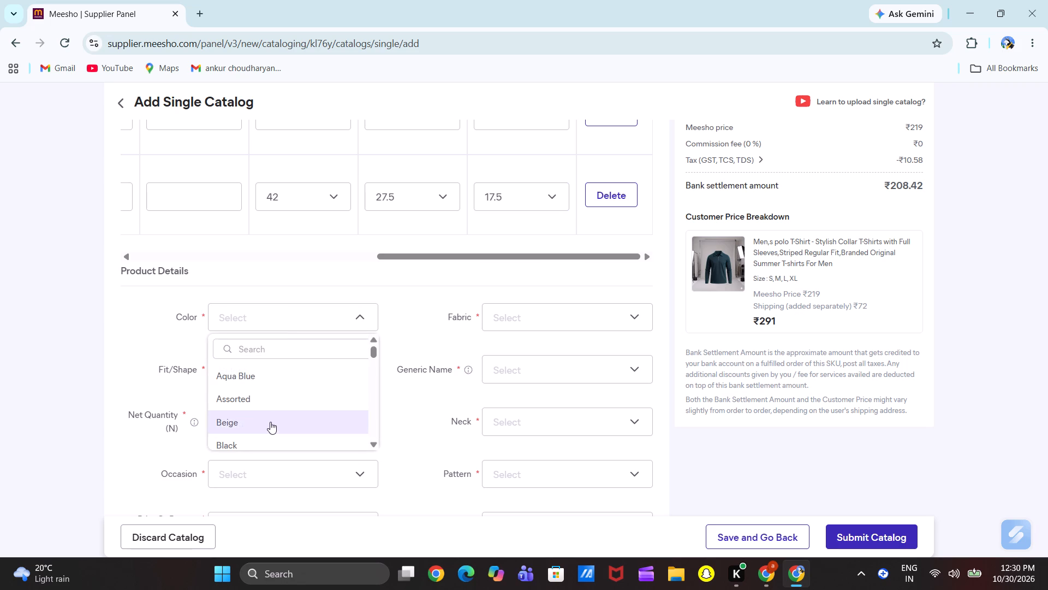
scroll(270, 422, down, 1)
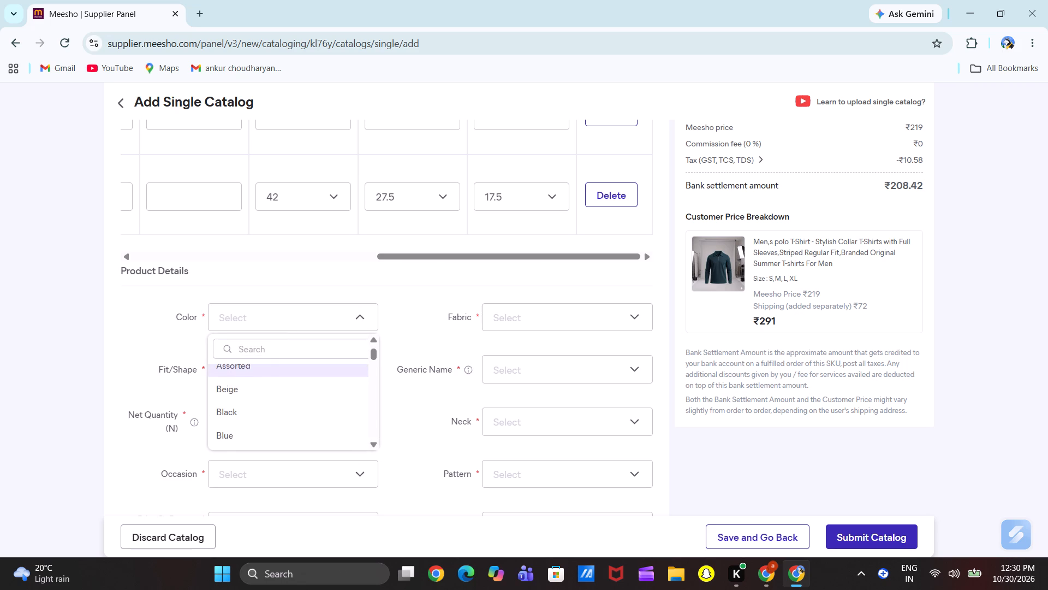
click(272, 351)
text(TE)
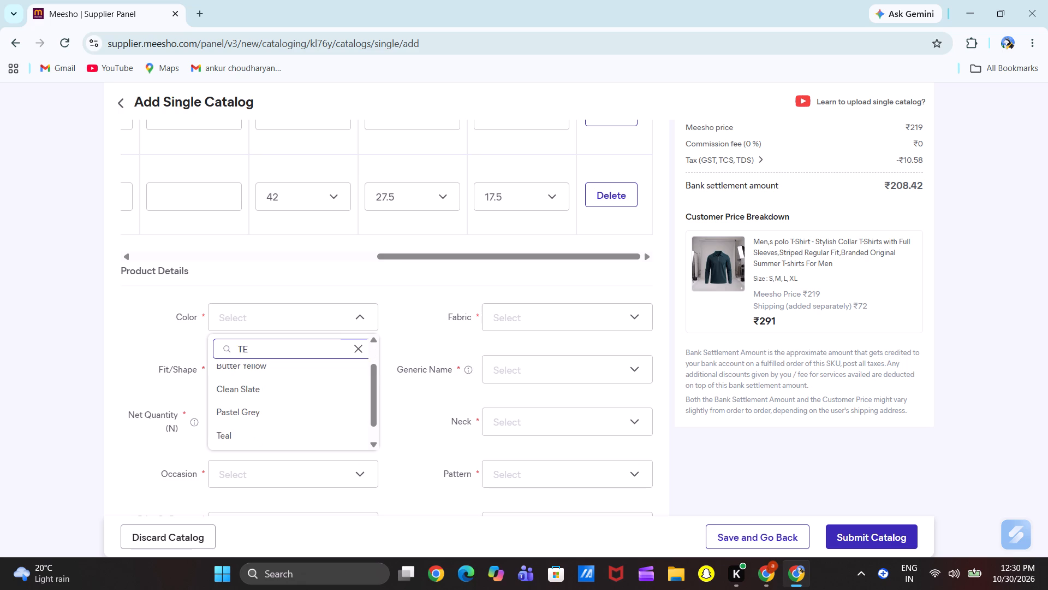
click(248, 433)
click(524, 318)
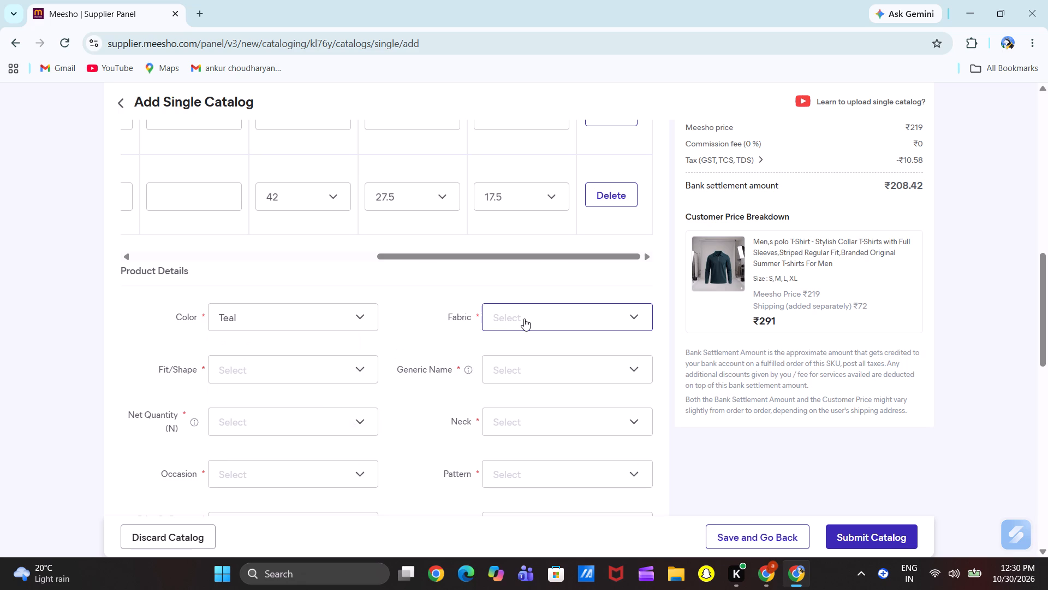
scroll(534, 430, down, 2)
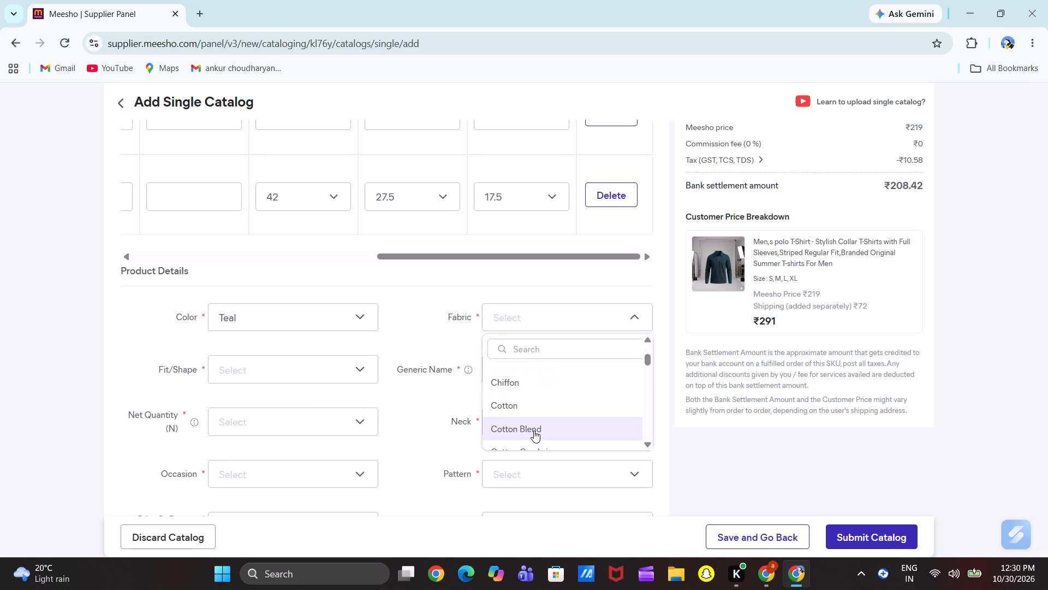
click(534, 430)
Set the teal polo's fit/shape to Regular and its generic name to Tshirts.
click(281, 368)
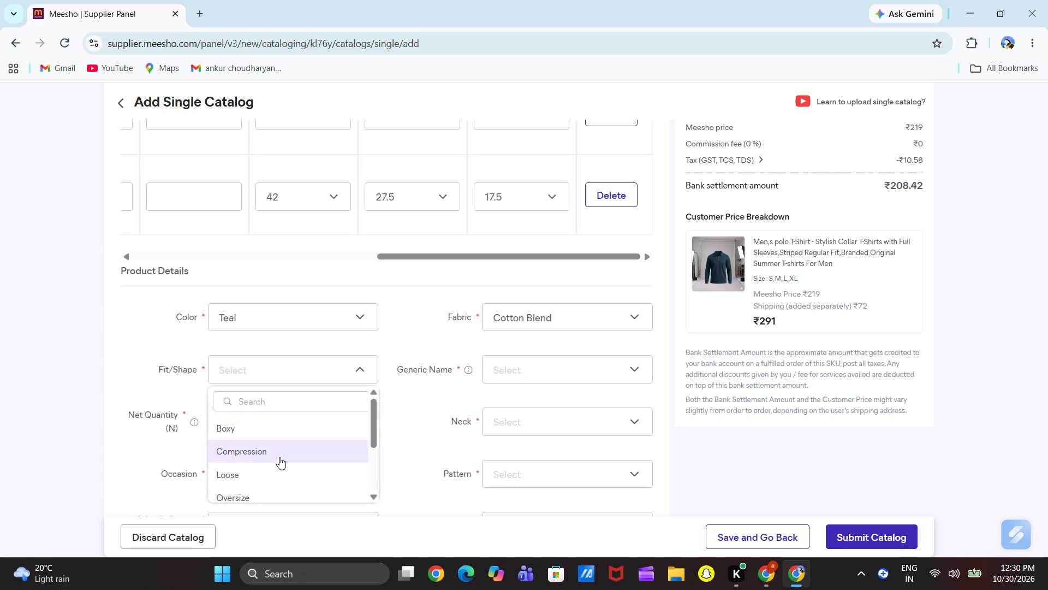
scroll(279, 457, down, 1)
click(279, 457)
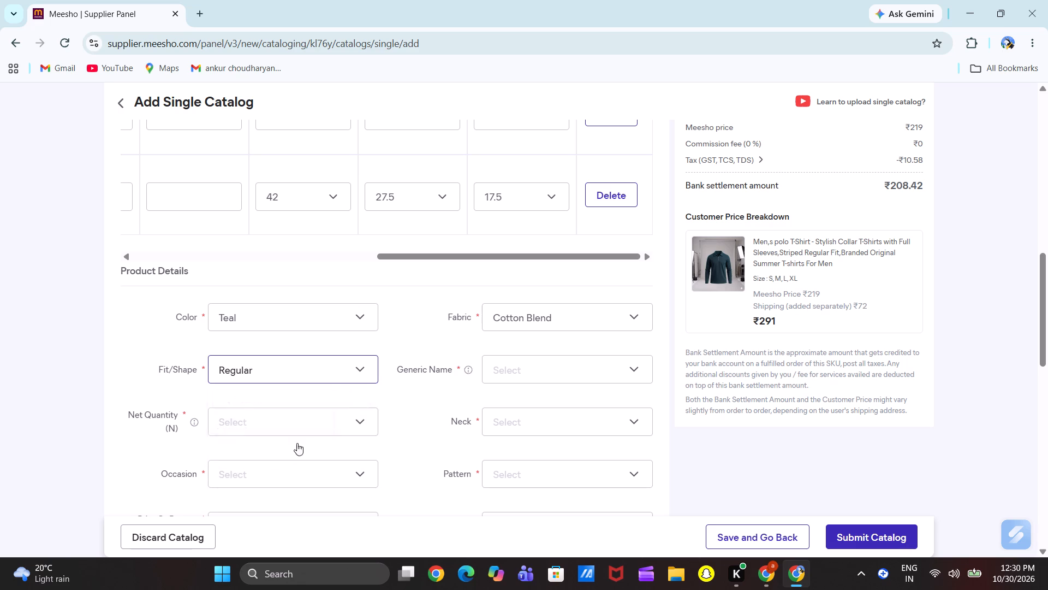
click(542, 370)
scroll(521, 476, down, 1)
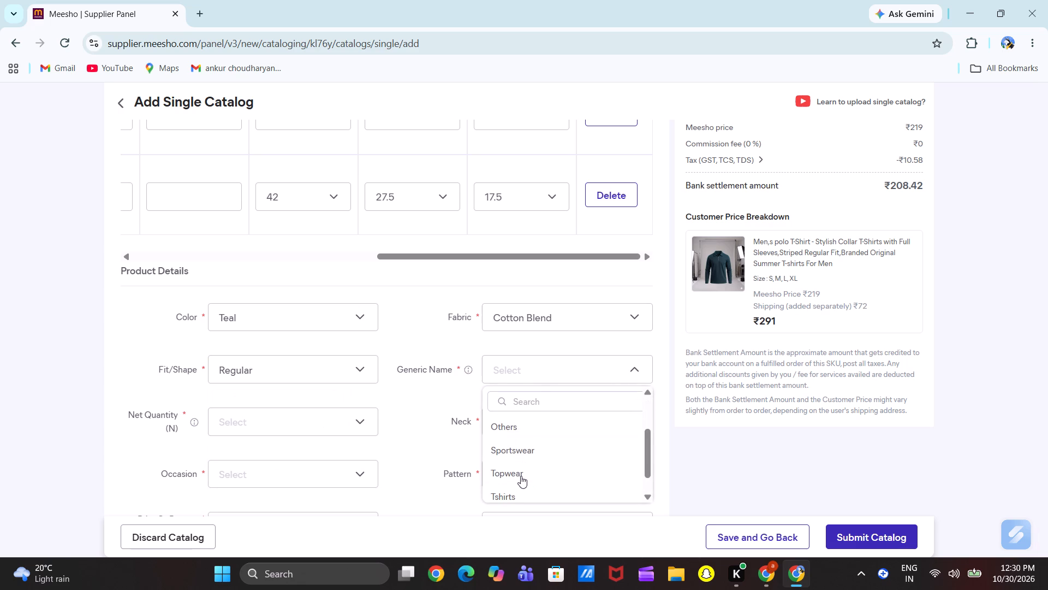
scroll(514, 467, down, 1)
click(514, 467)
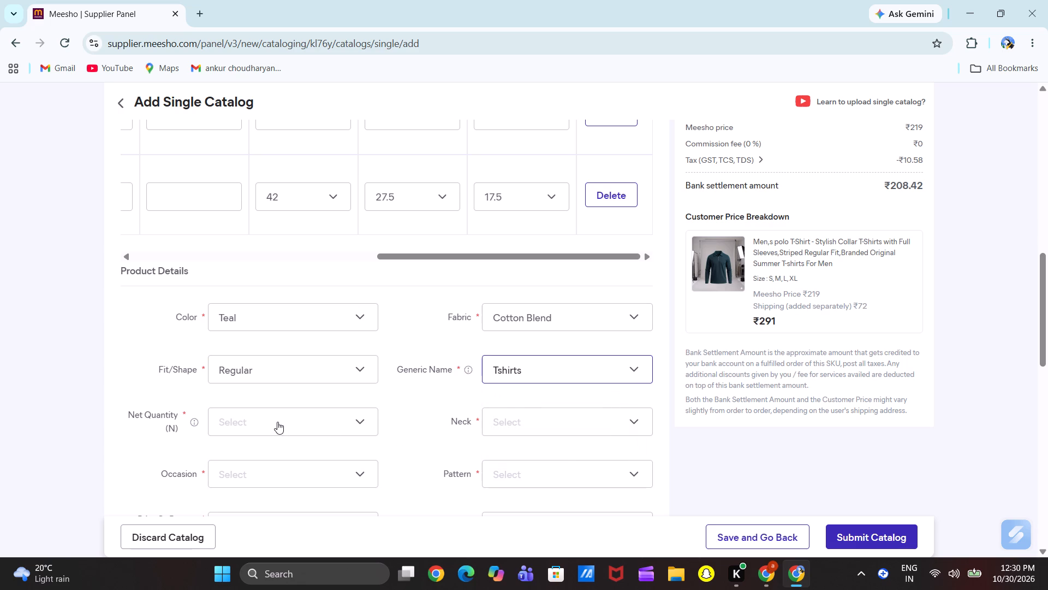
Set the teal polo's net quantity to 1 and its neck to Polo.
click(277, 422)
click(249, 473)
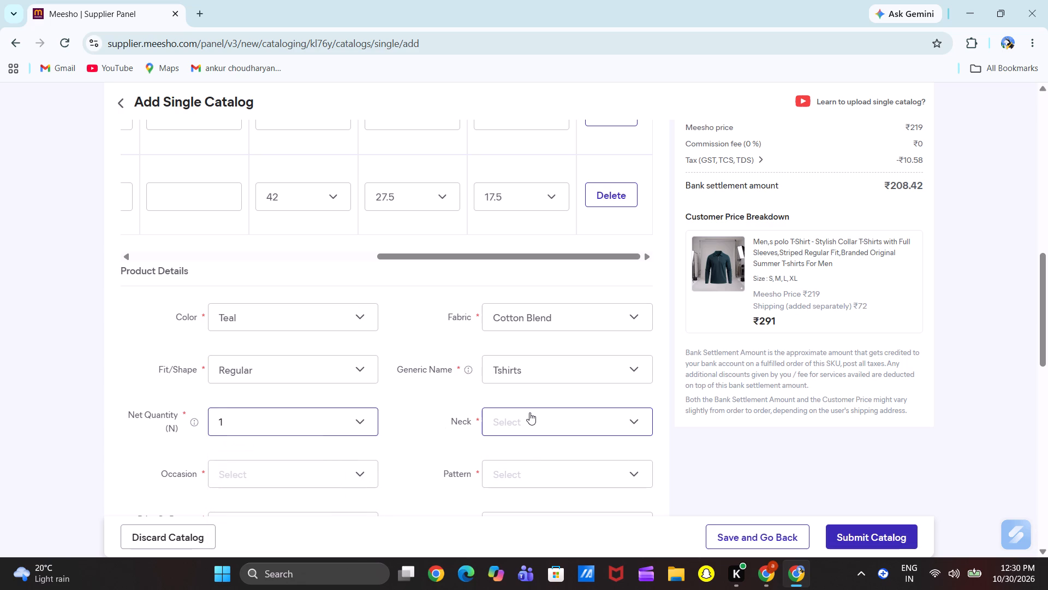
click(529, 412)
scroll(517, 491, down, 2)
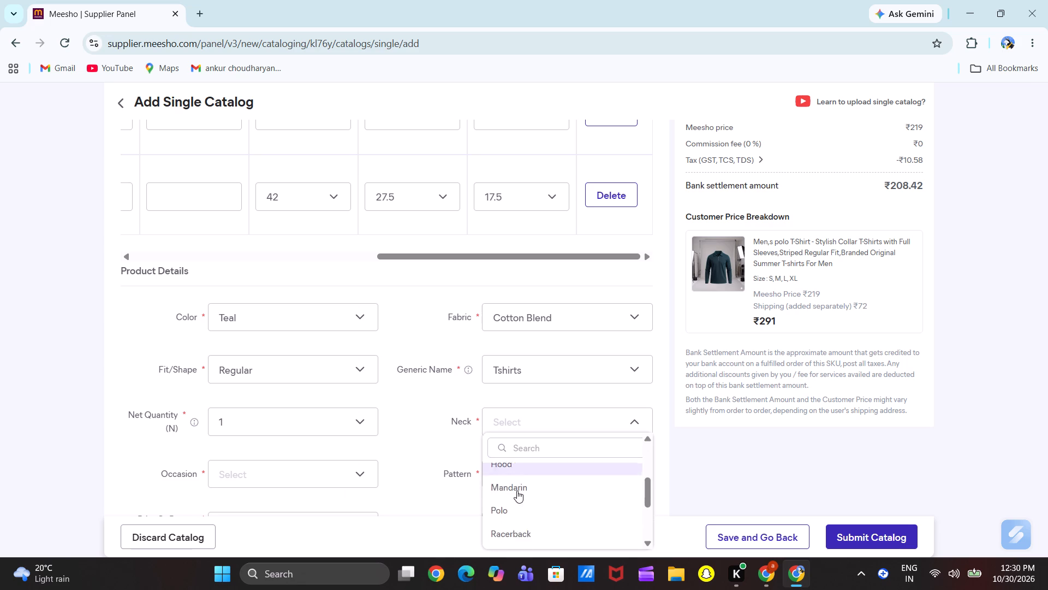
scroll(517, 491, down, 1)
click(517, 491)
Set the teal polo's occasion to Casual and its pattern to Solid.
click(283, 467)
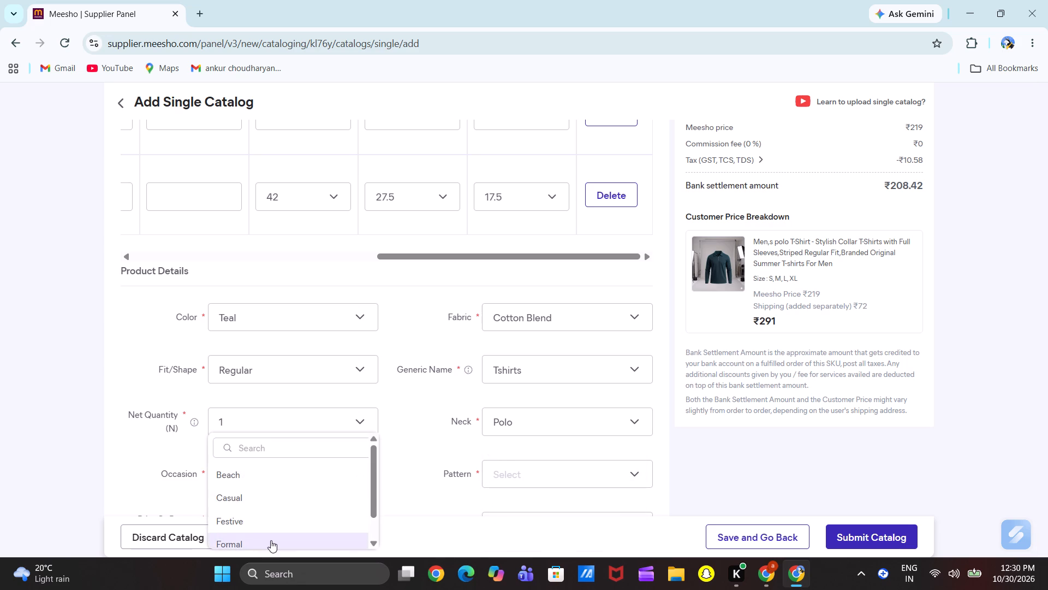
click(237, 489)
scroll(430, 476, down, 2)
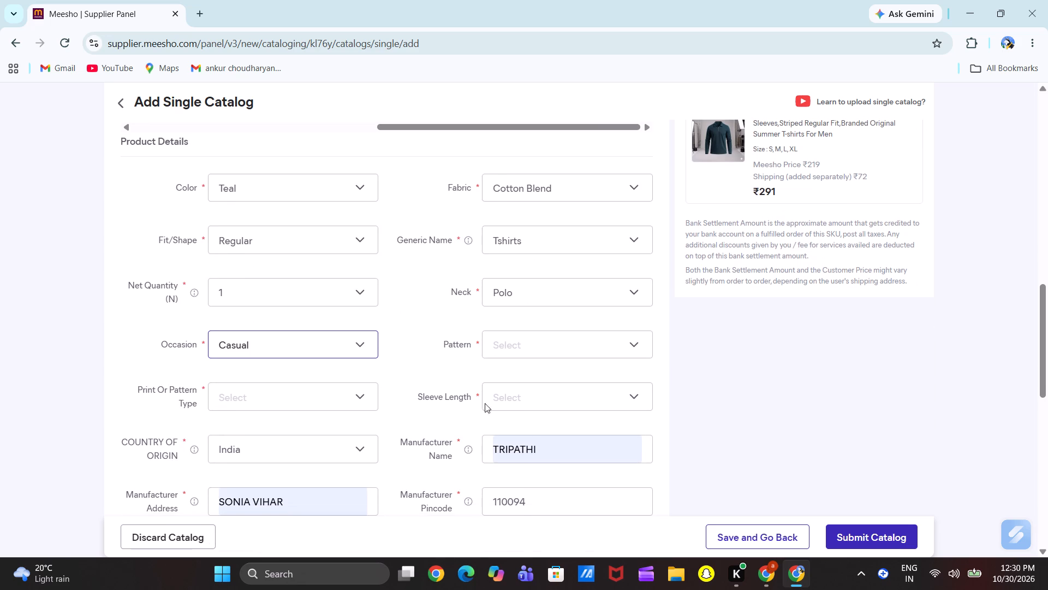
click(529, 343)
scroll(529, 461, down, 1)
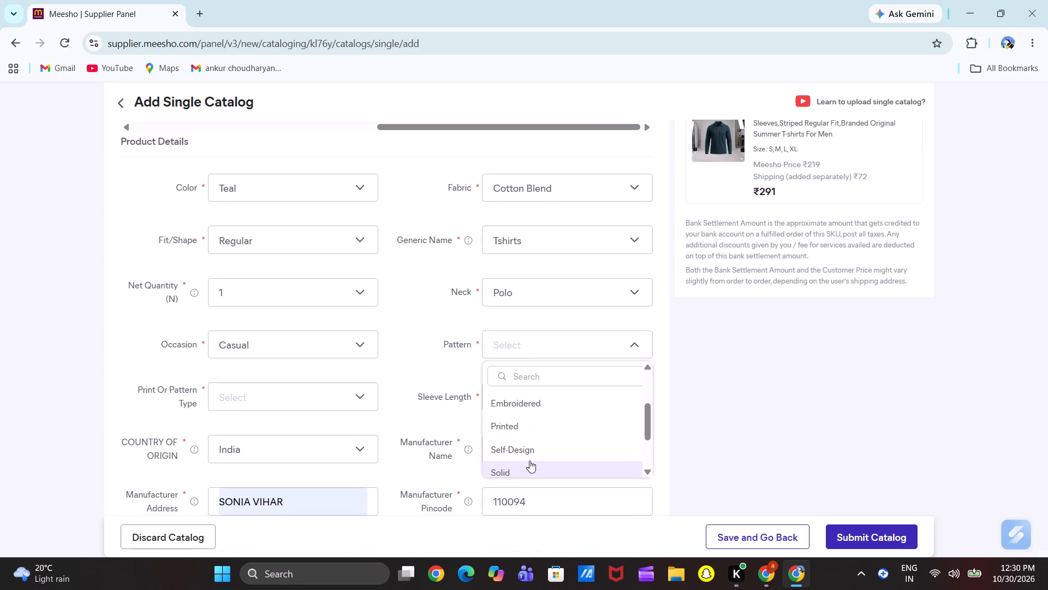
click(518, 469)
Set the teal polo's sleeve length to Long Sleeves and its print or pattern type to Solid.
scroll(454, 449, down, 2)
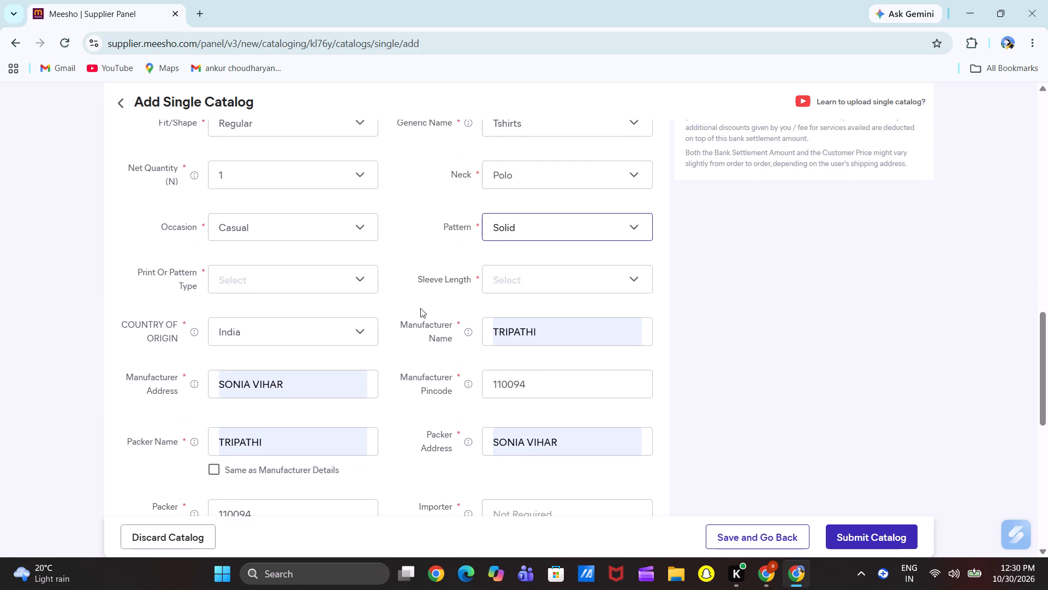
click(534, 279)
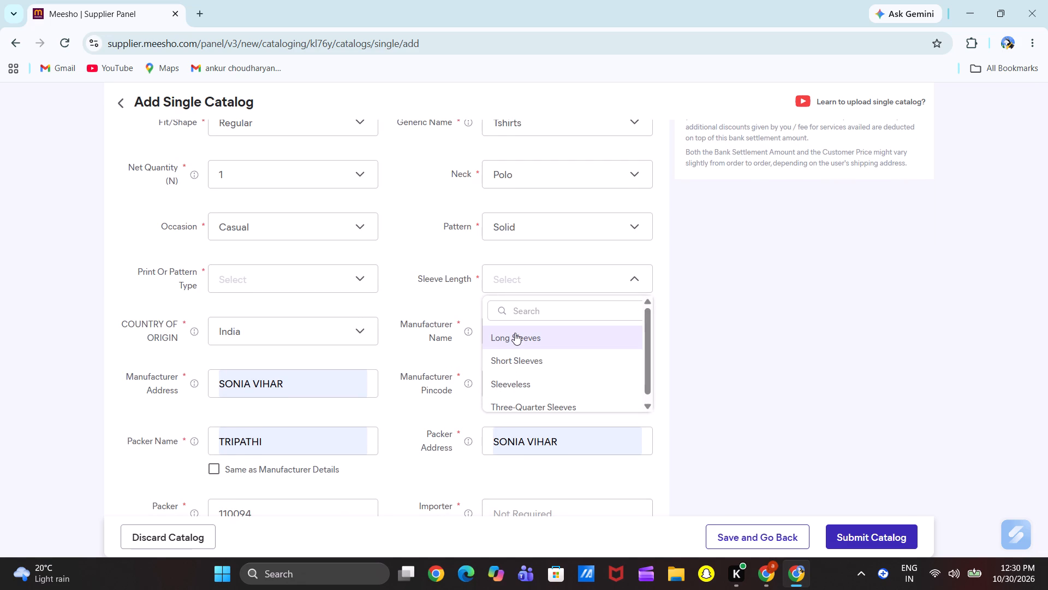
click(515, 333)
click(263, 267)
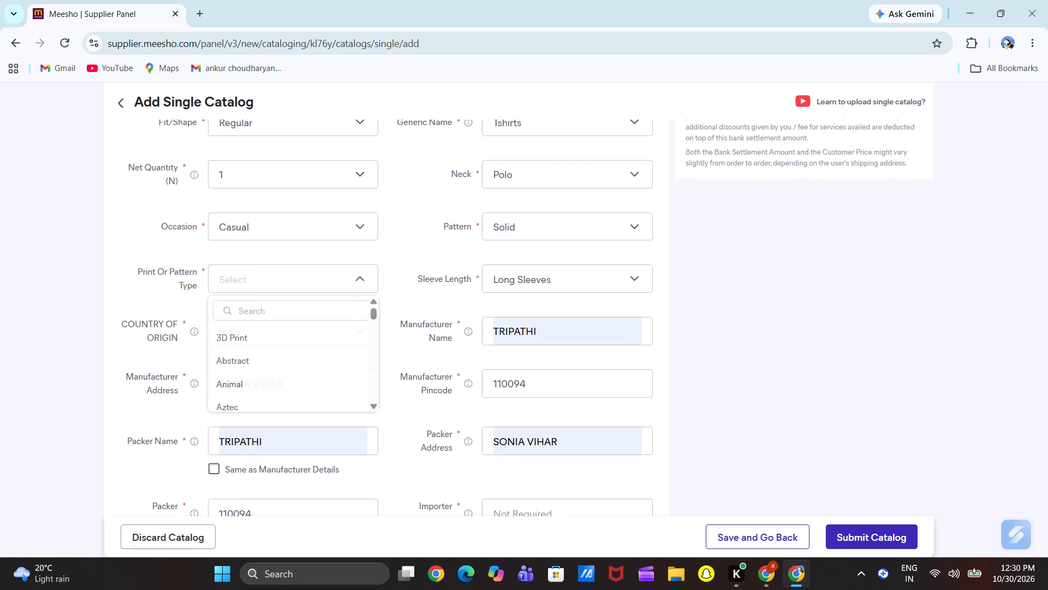
click(264, 315)
text(SO)
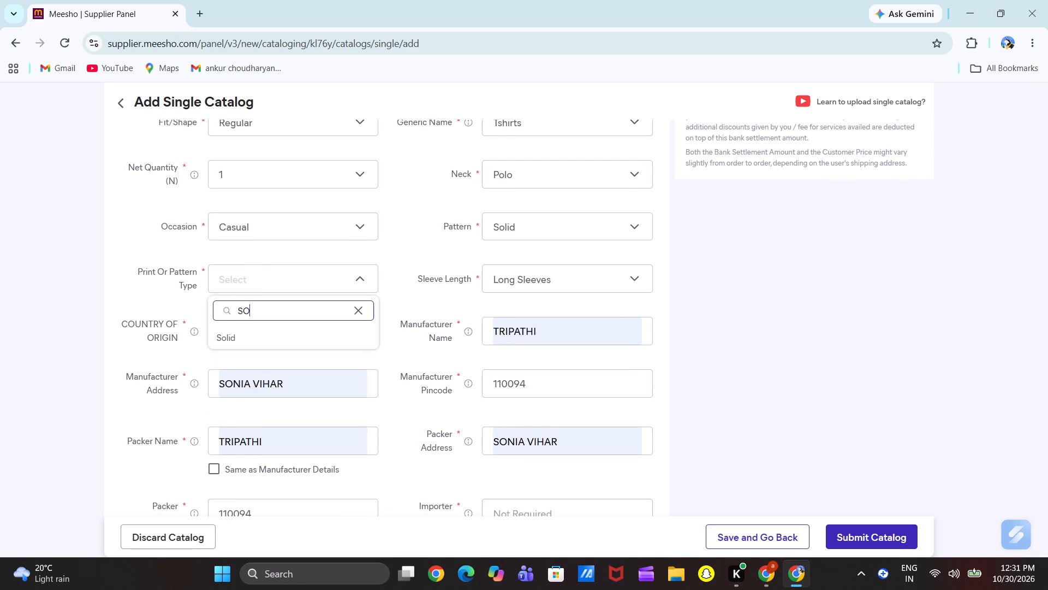
click(270, 343)
scroll(407, 367, down, 2)
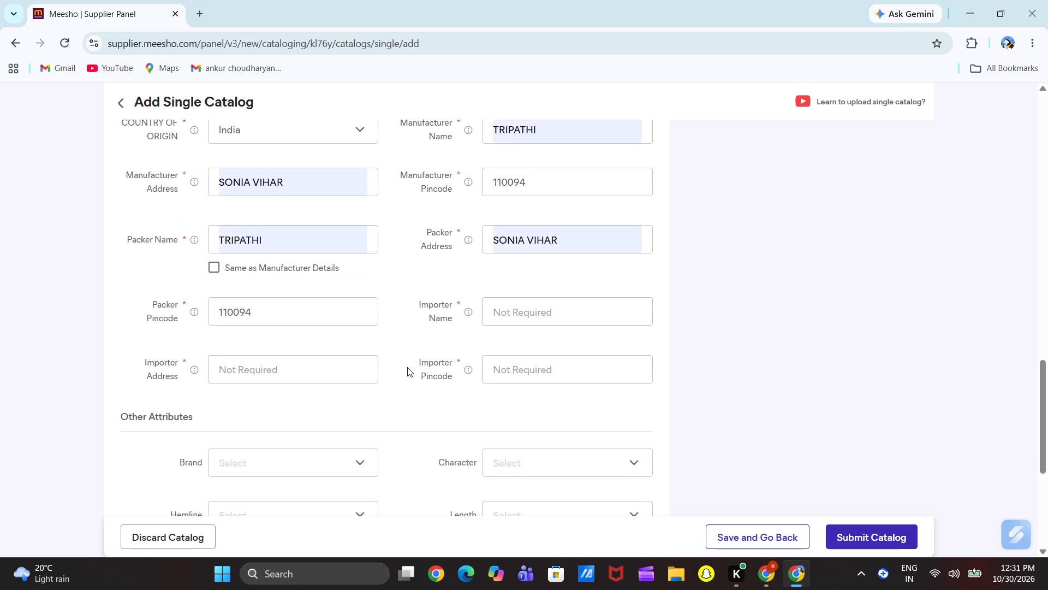
Fill in the teal polo's other attributes: length Regular, style Korean and number of pockets No Pocket.
scroll(484, 411, down, 2)
click(527, 319)
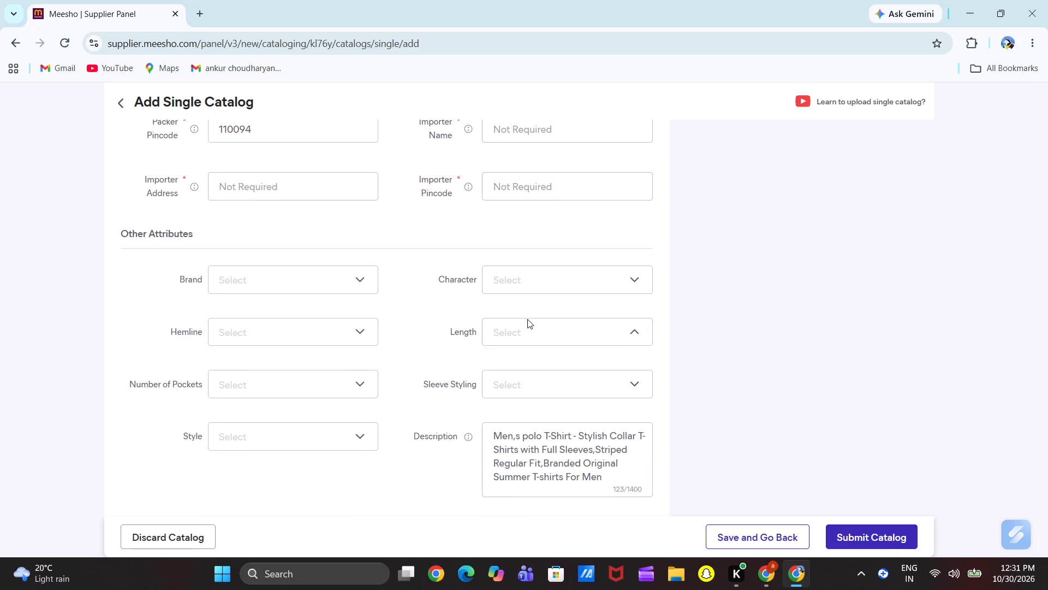
click(519, 428)
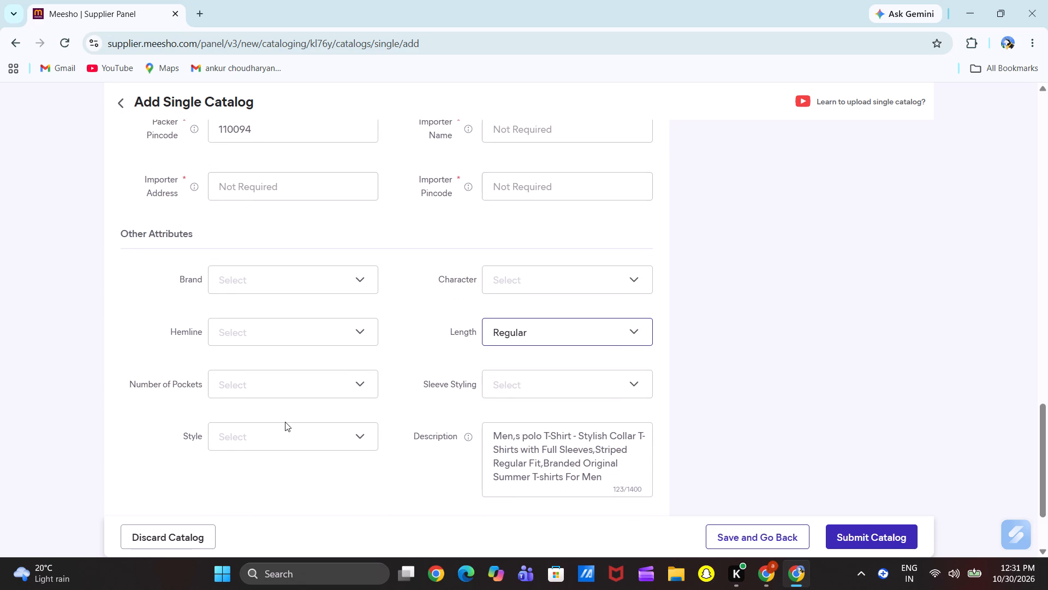
click(301, 432)
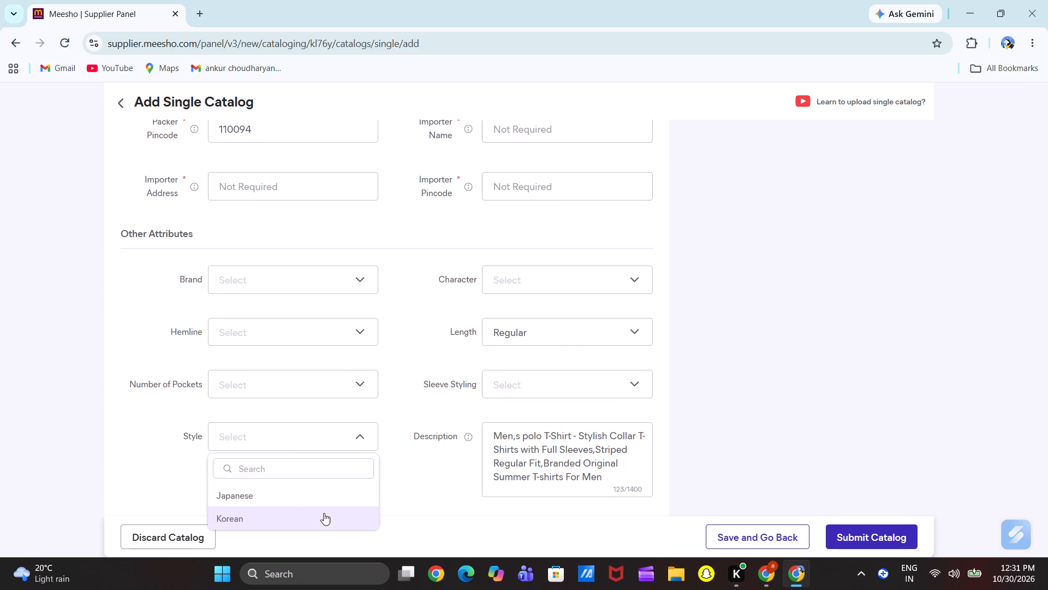
click(324, 513)
click(281, 398)
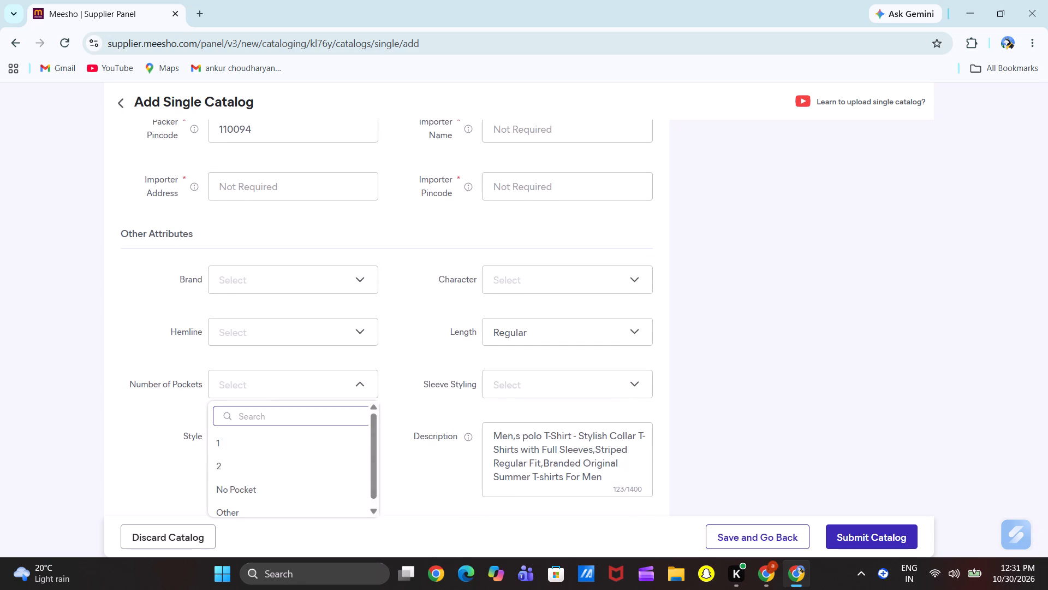
click(276, 485)
Review the teal polo's completed details, submit the six-product catalog, and dismiss the ad campaign offer.
scroll(408, 404, up, 4)
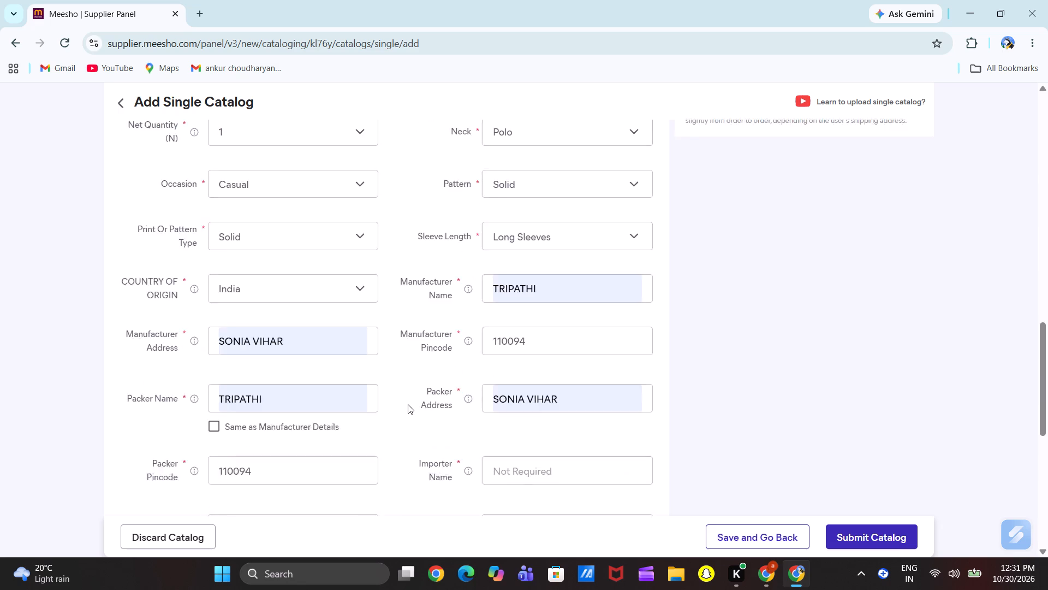
scroll(408, 404, up, 5)
scroll(398, 344, up, 4)
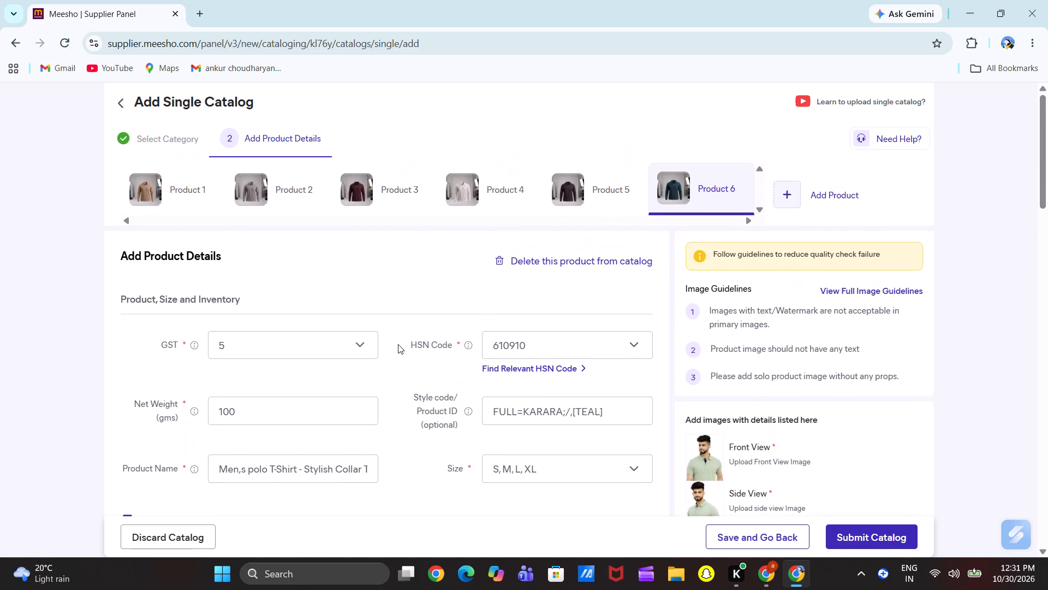
scroll(398, 344, down, 6)
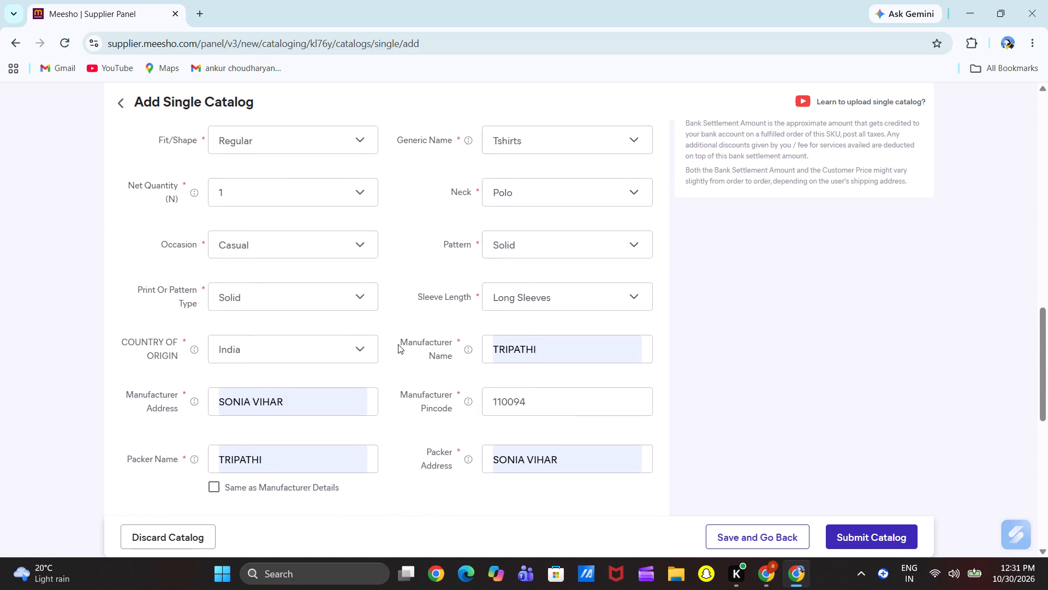
scroll(398, 344, down, 5)
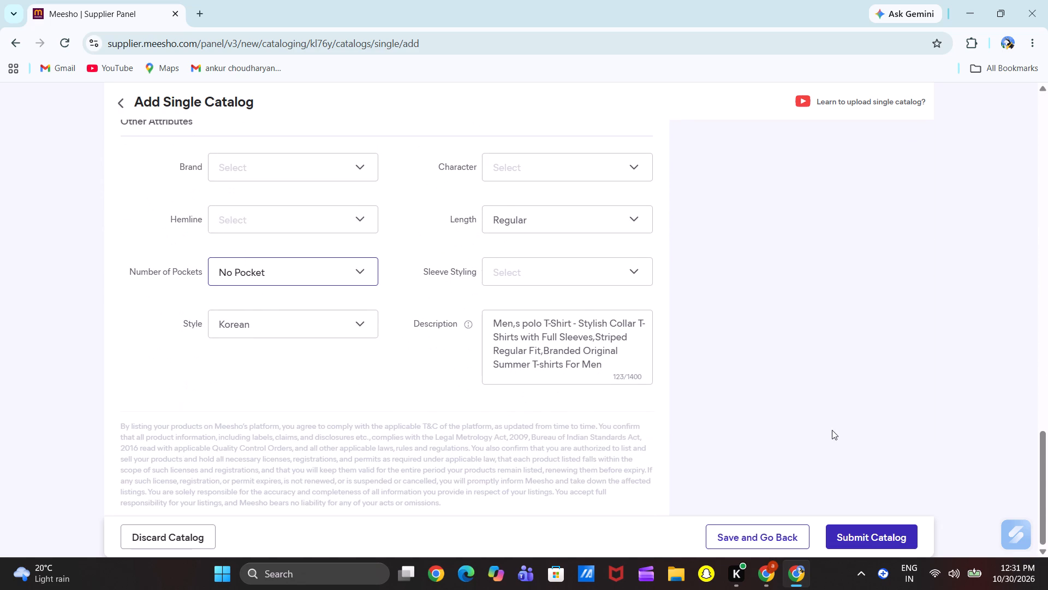
click(871, 543)
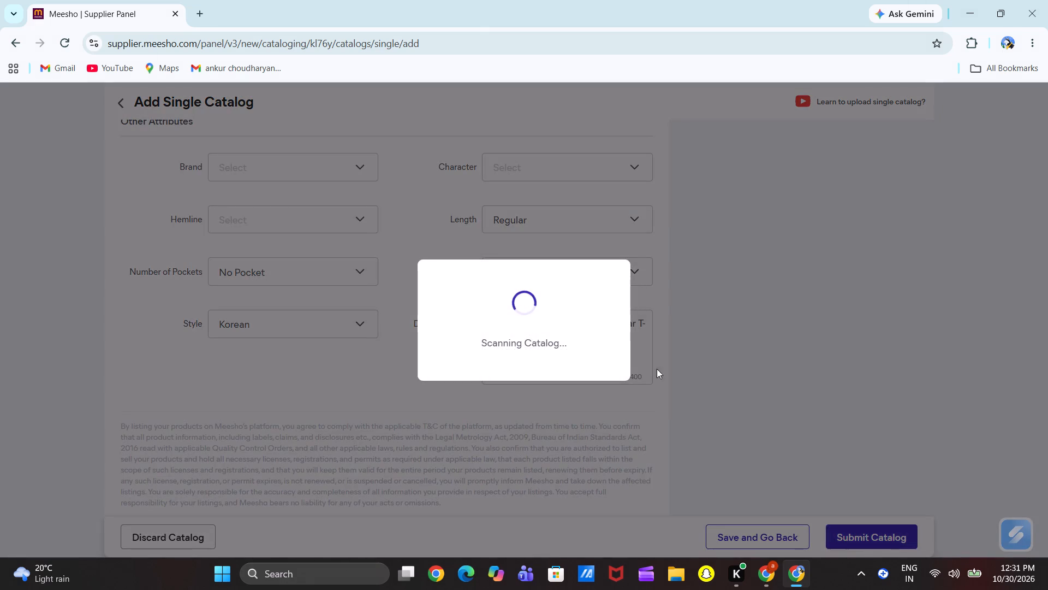
click(618, 344)
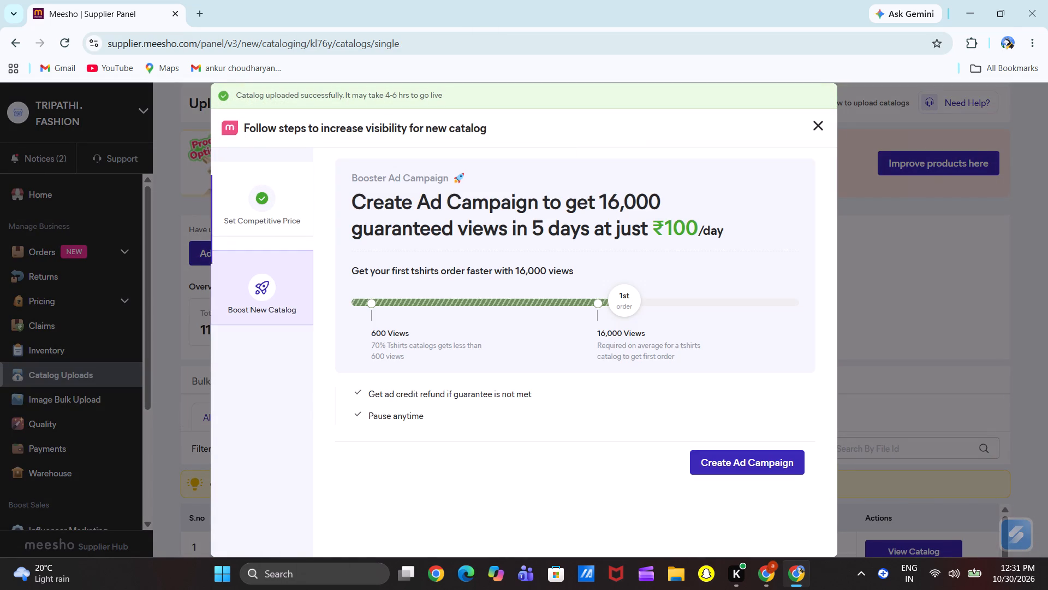
click(818, 126)
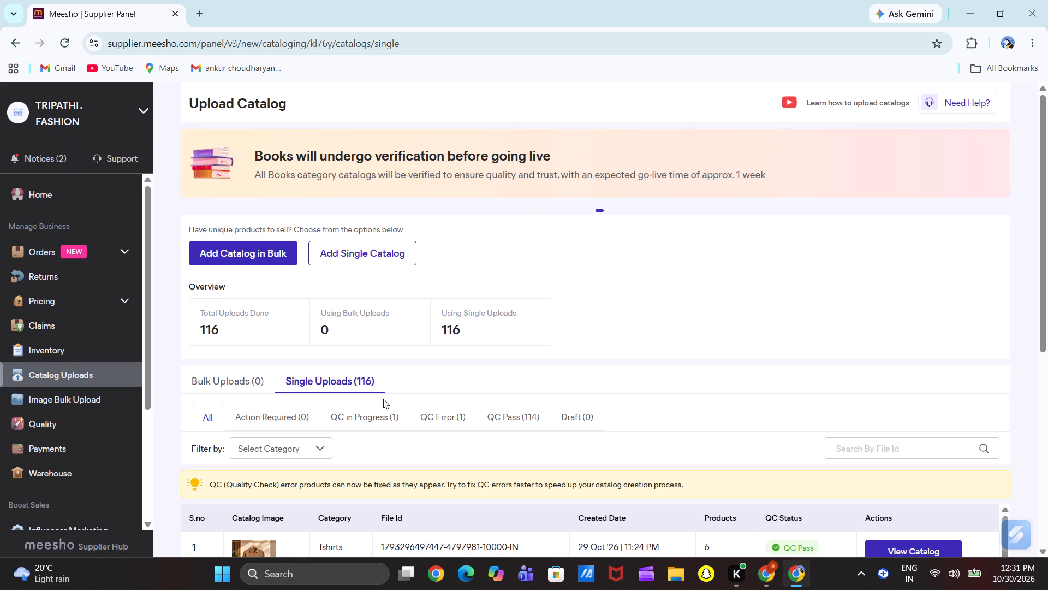
Check the single uploads whose quality check is in progress for the submitted T-shirt catalog.
click(362, 418)
scroll(563, 299, down, 3)
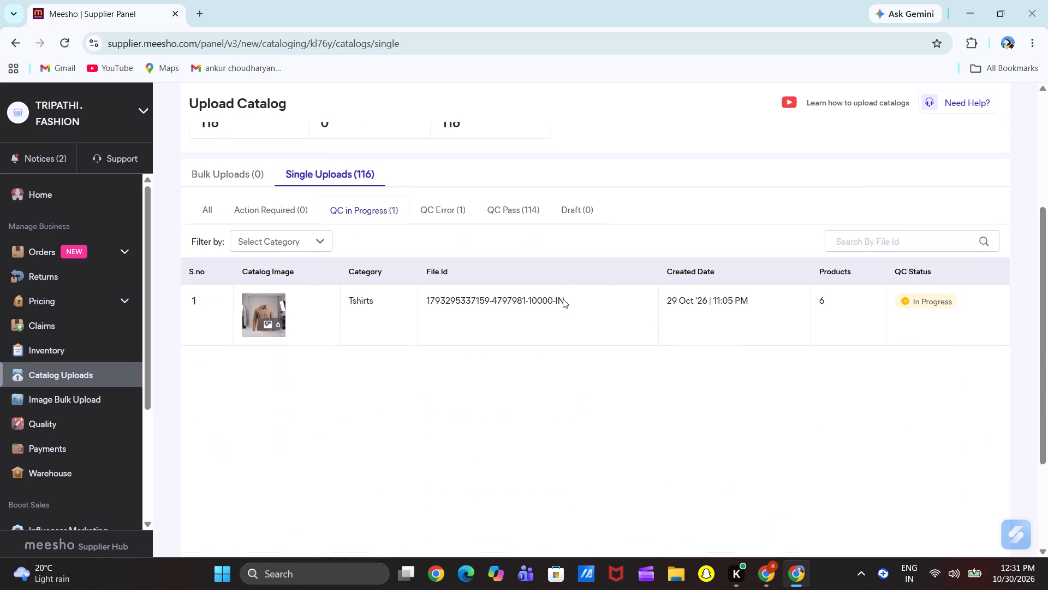
scroll(563, 299, up, 5)
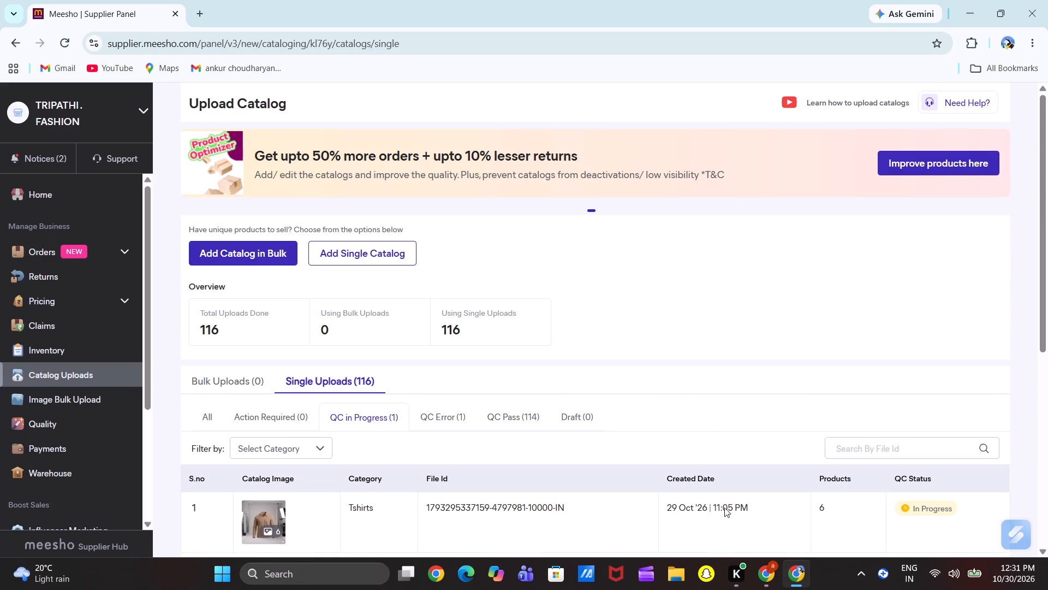